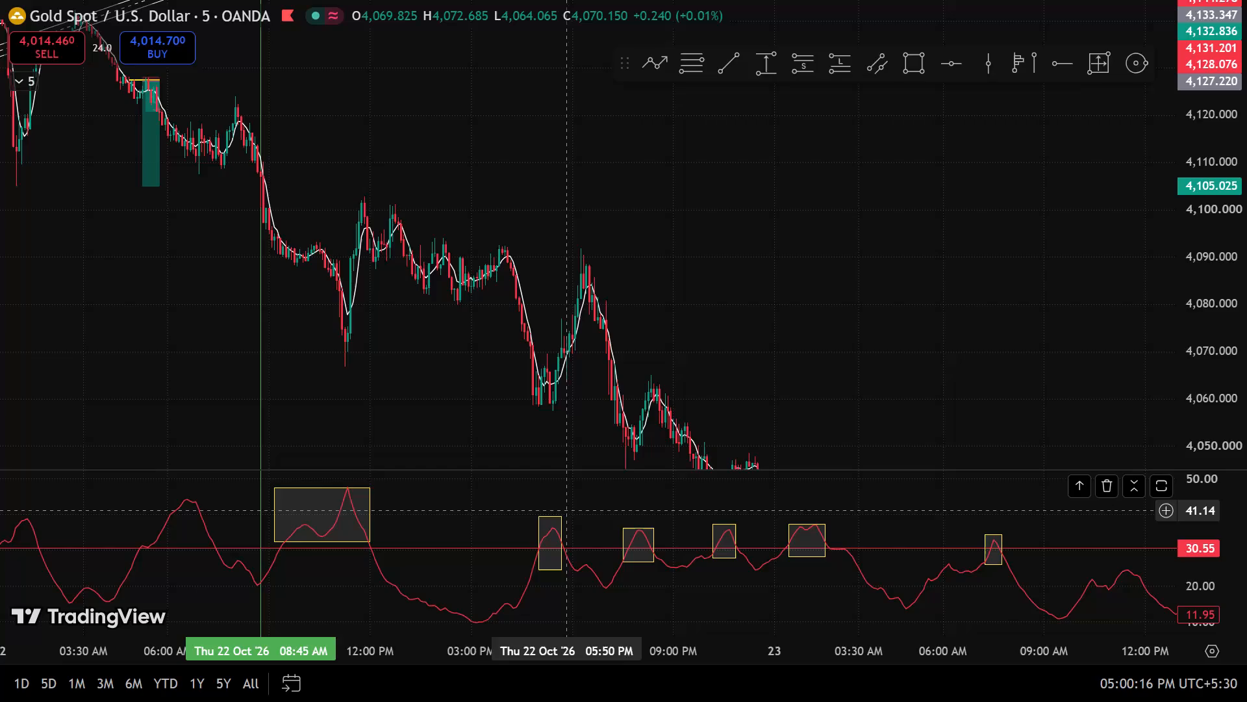
Exit the full-screen view of the 5-minute XAUUSD chart.
left_click_drag(649, 404, 375, 231)
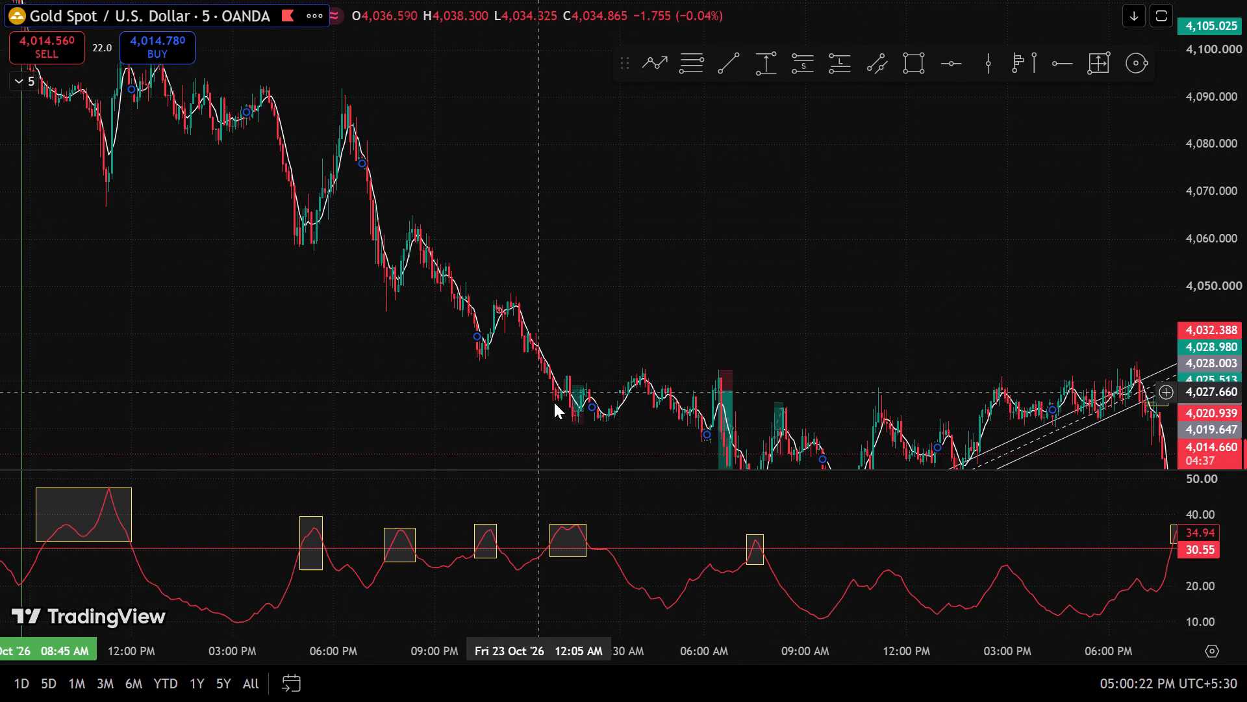
left_click(647, 287)
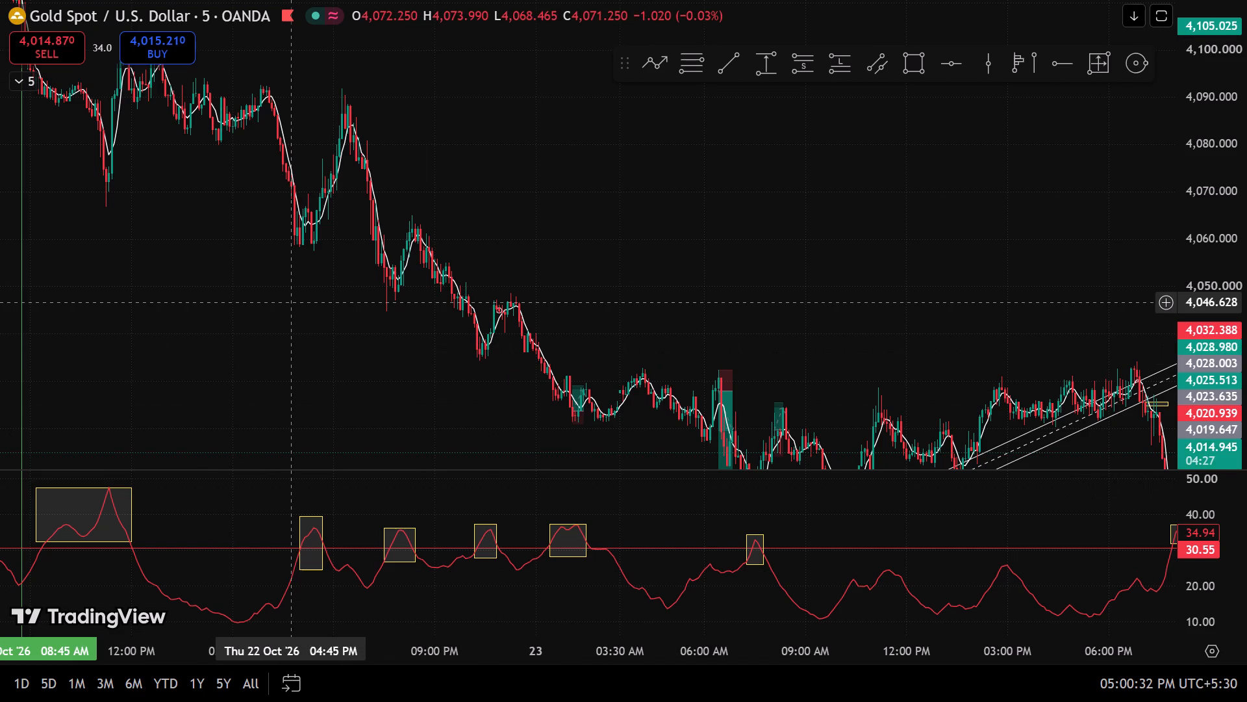
key("Escape")
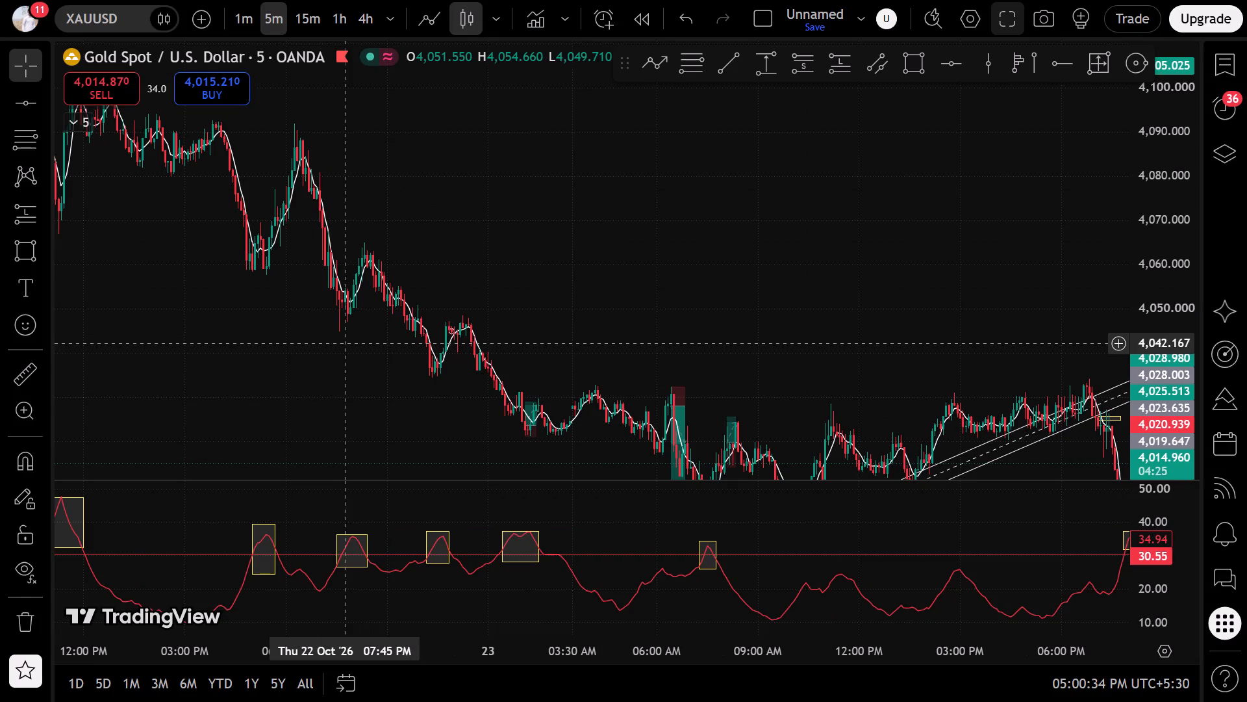
Switch the XAUUSD chart to the 1-minute timeframe and reset the chart view.
left_click(244, 25)
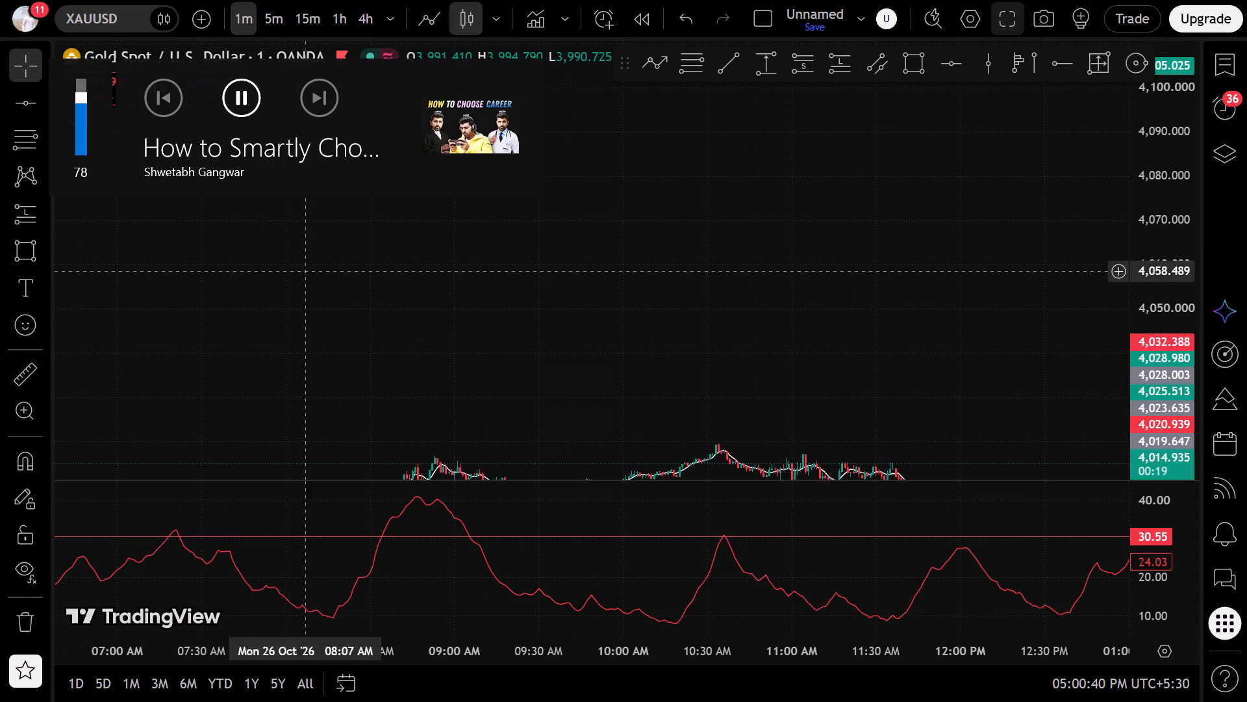
left_click_drag(431, 392, 403, 105)
scroll(516, 300, "down", 2)
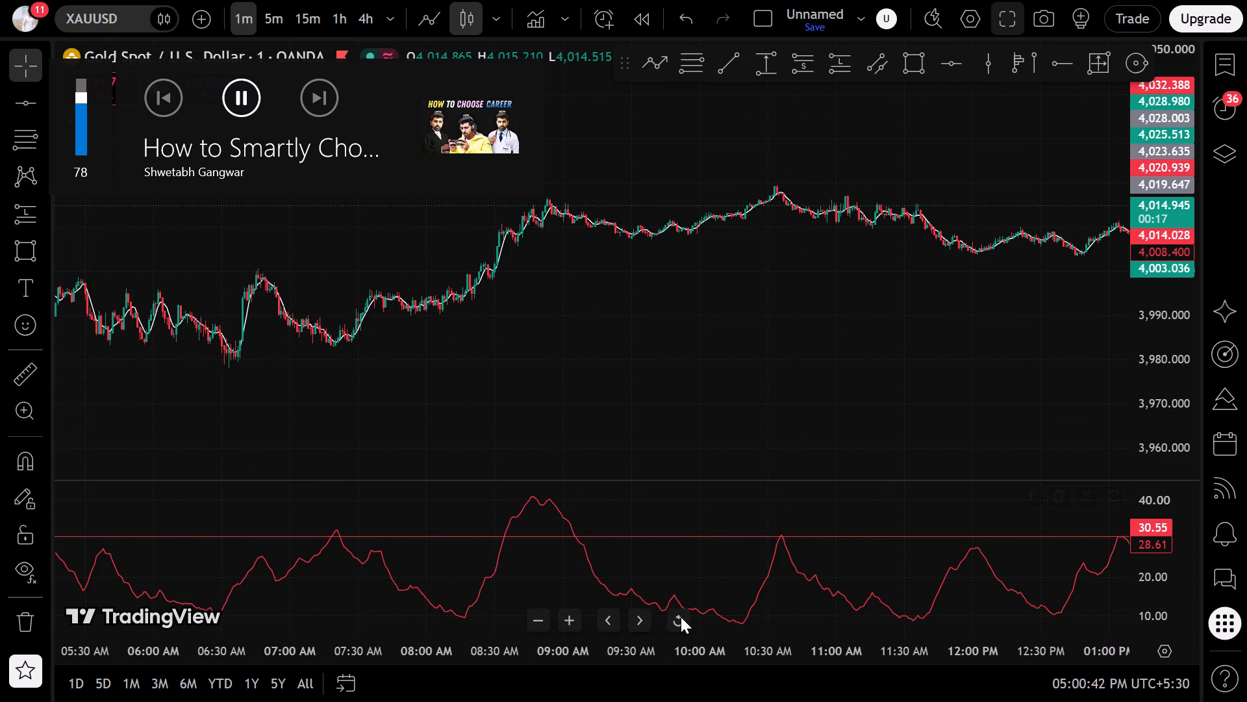
left_click(681, 617)
Examine the 23 October evening price drop and recovery against the highlighted zone in the lower indicator pane.
scroll(591, 354, "down", 20)
left_click_drag(497, 371, 498, 374)
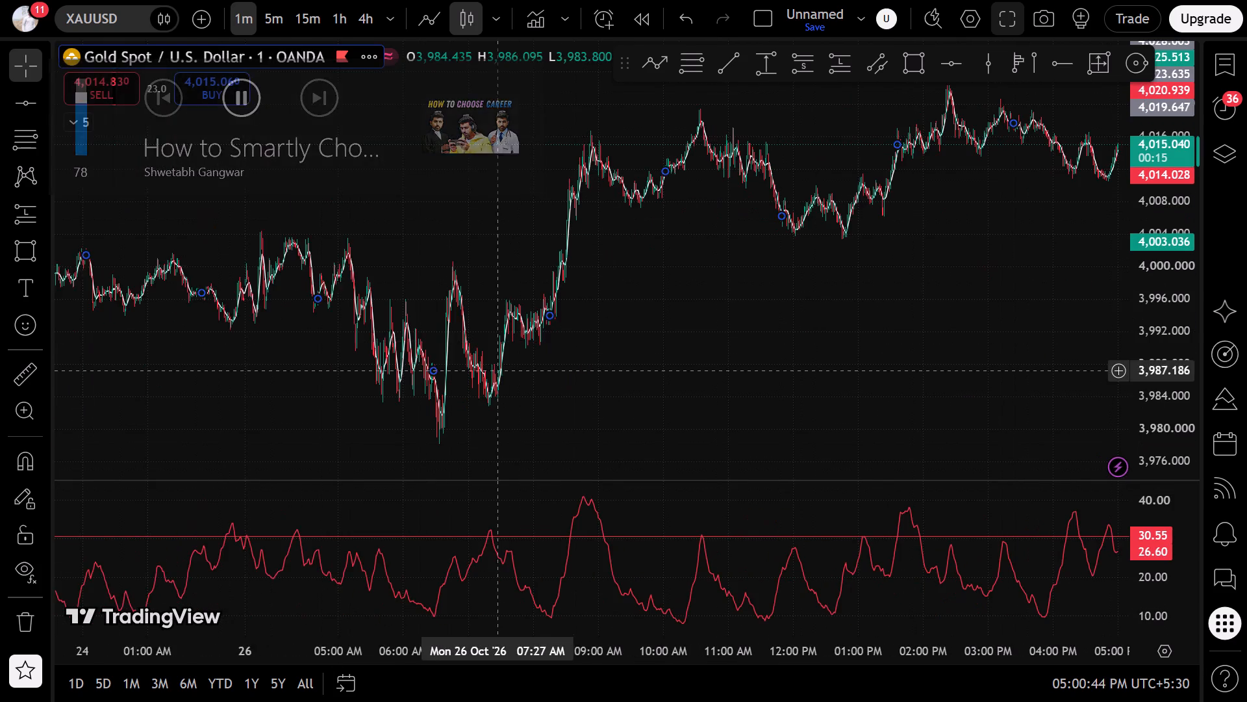
left_click_drag(498, 374, 994, 433)
left_click_drag(234, 395, 911, 441)
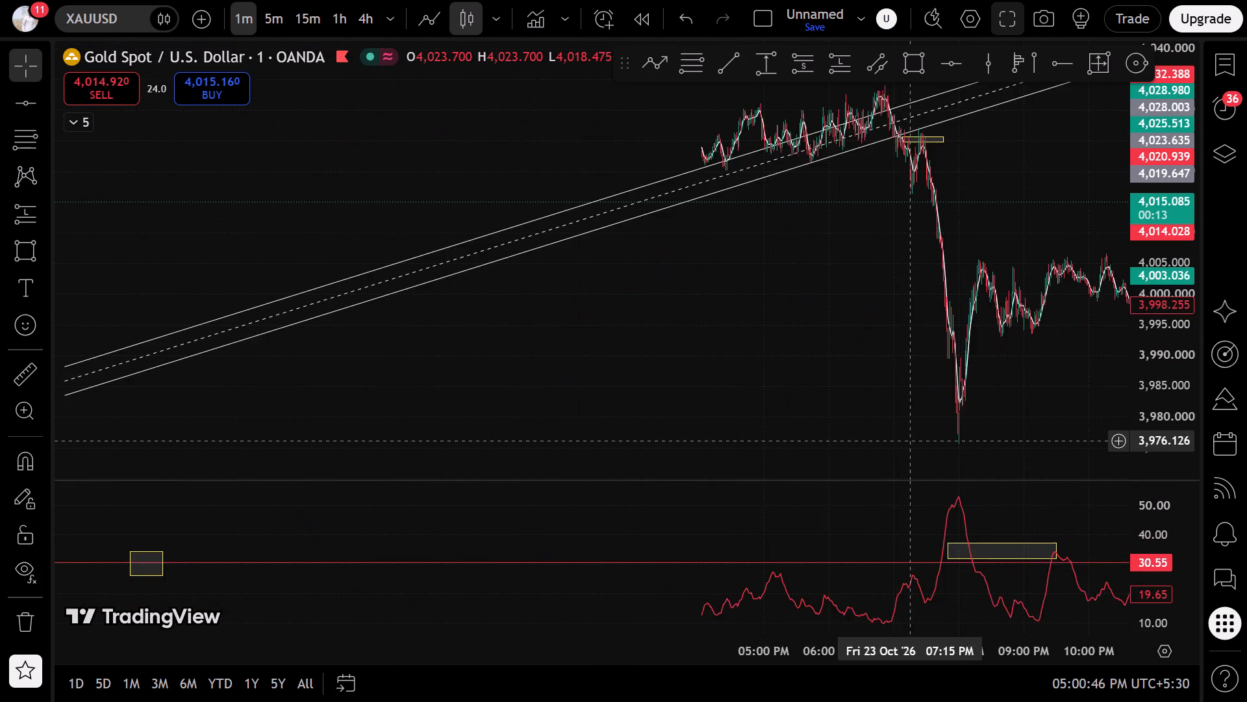
scroll(798, 433, "up", 20)
scroll(798, 433, "up", 5)
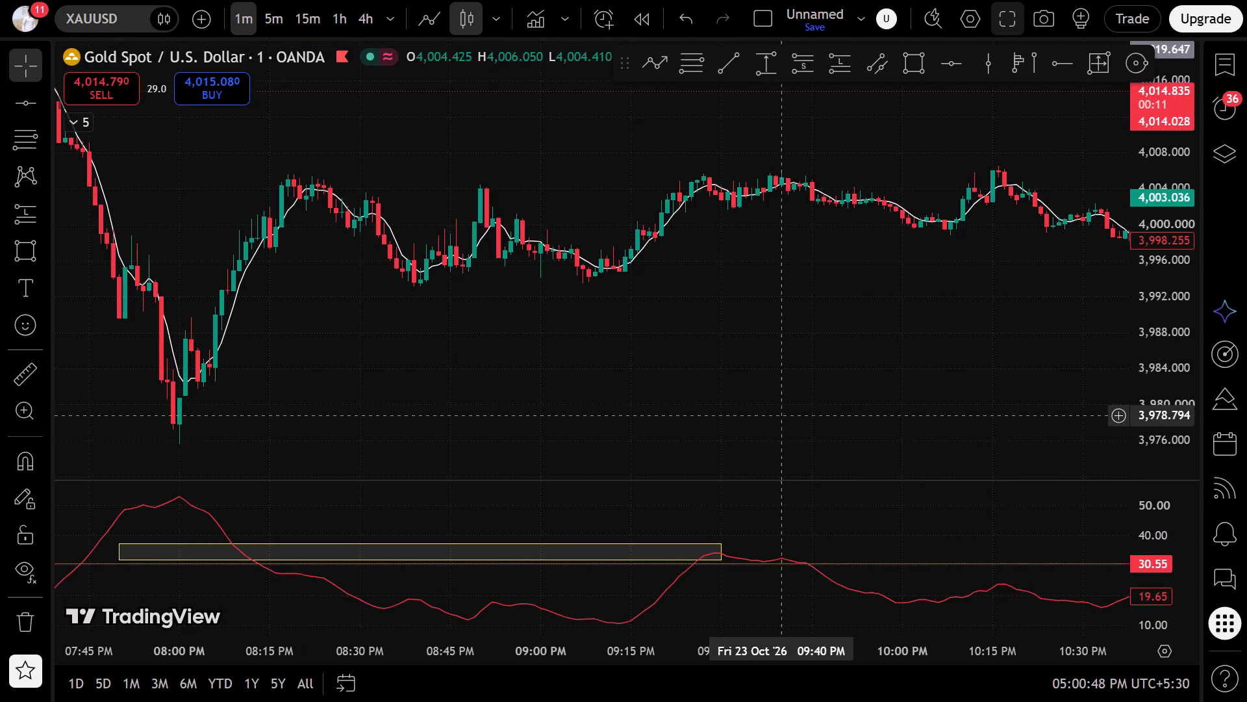
scroll(762, 366, "down", 7)
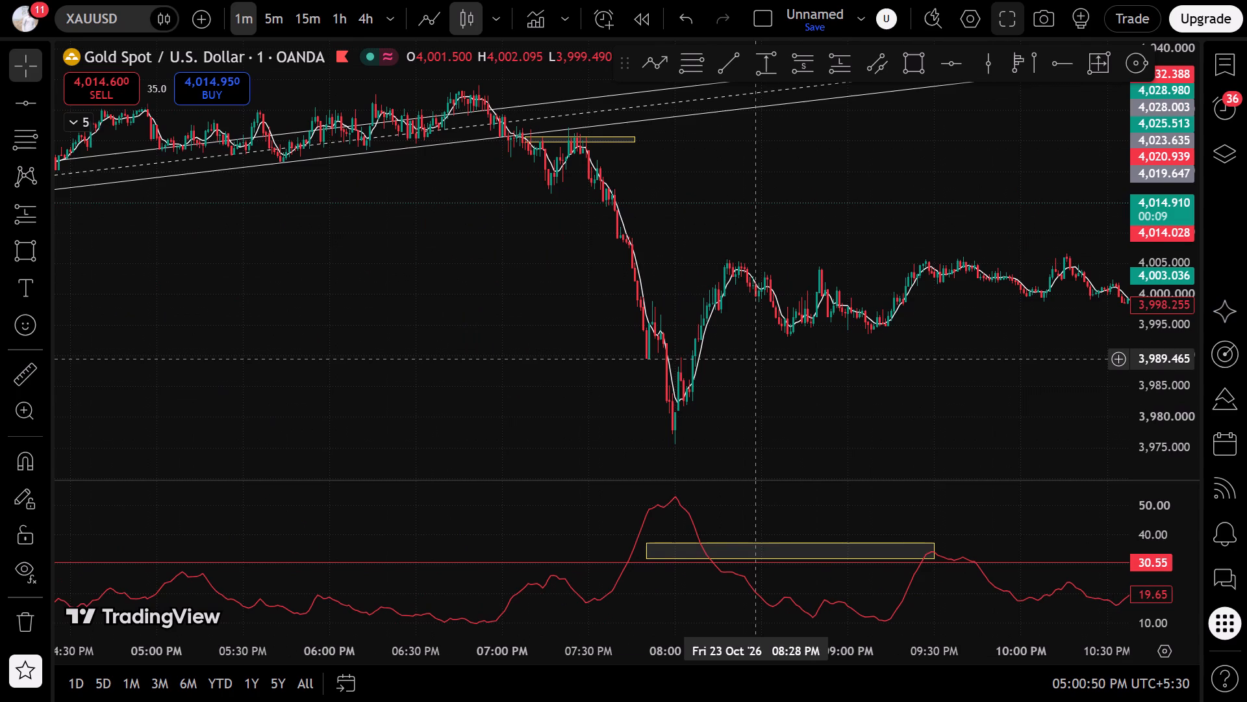
left_click_drag(753, 349, 150, 344)
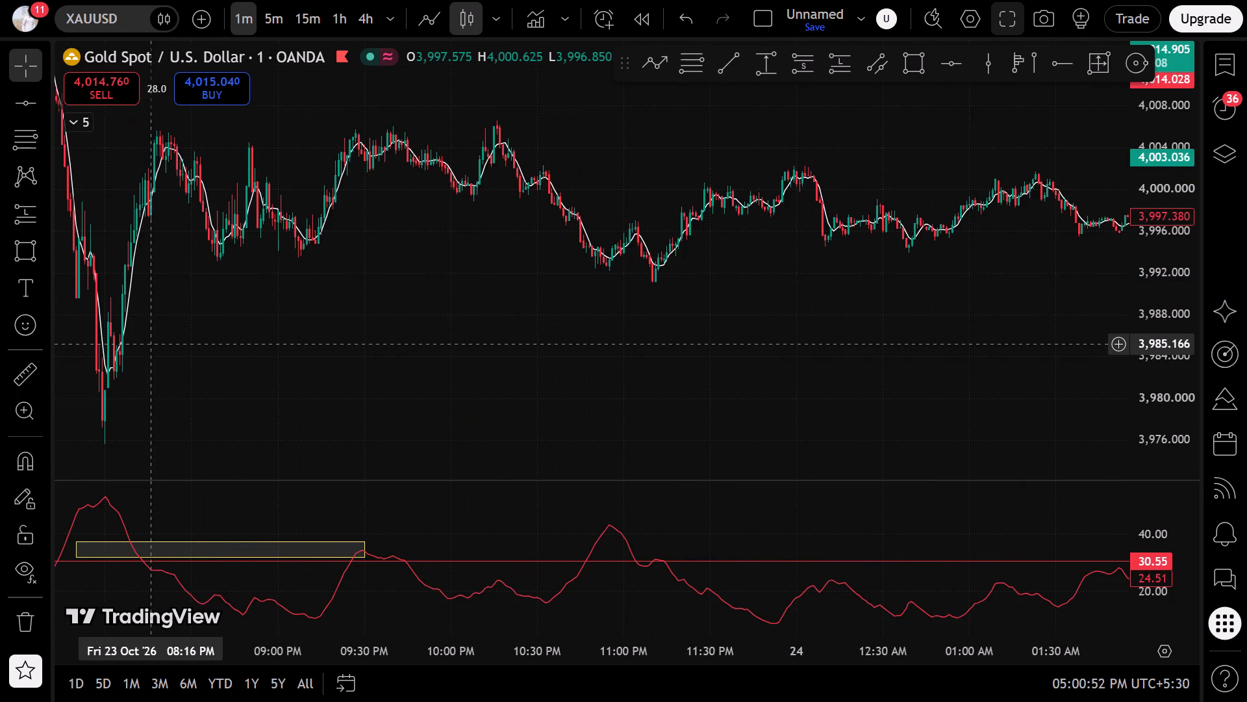
left_click_drag(150, 344, 157, 344)
Examine the earlier 23 October price swings, marked positions and rising channel alongside the lower indicator's boxed peaks.
scroll(508, 325, "down", 6)
left_click_drag(234, 369, 939, 430)
left_click_drag(314, 448, 362, 461)
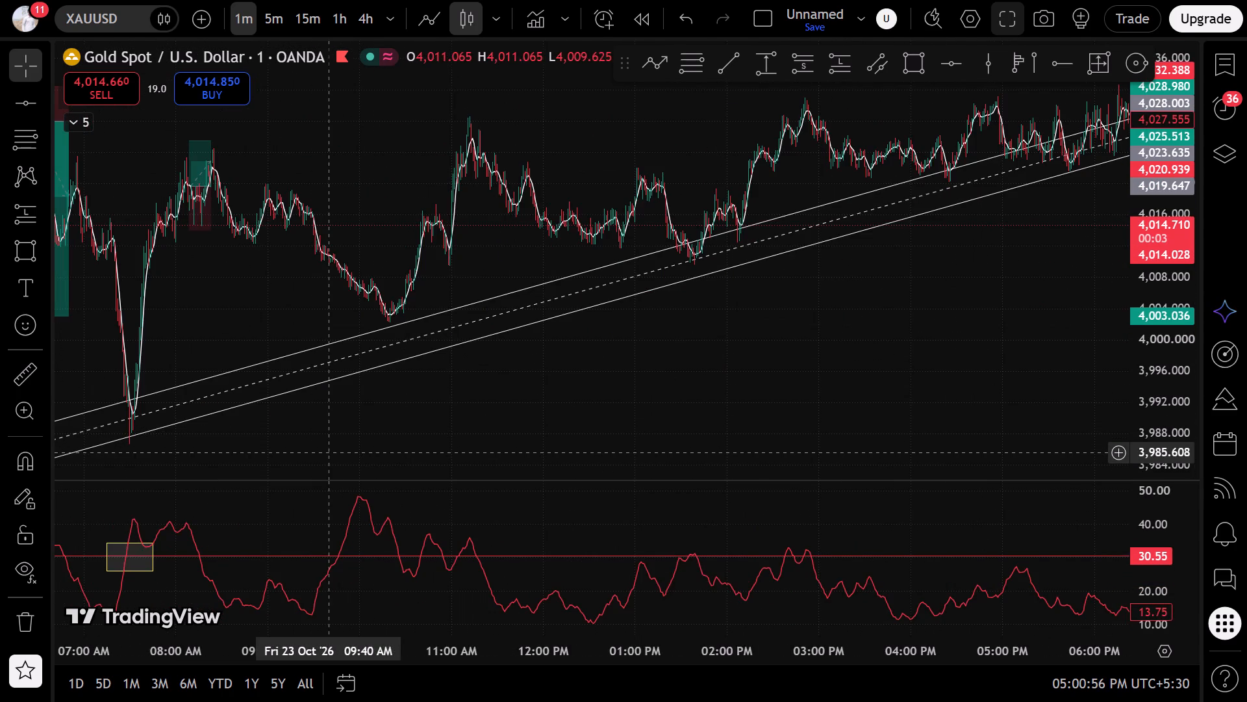
left_click_drag(362, 461, 736, 469)
scroll(438, 481, "up", 6)
left_click_drag(340, 489, 1009, 455)
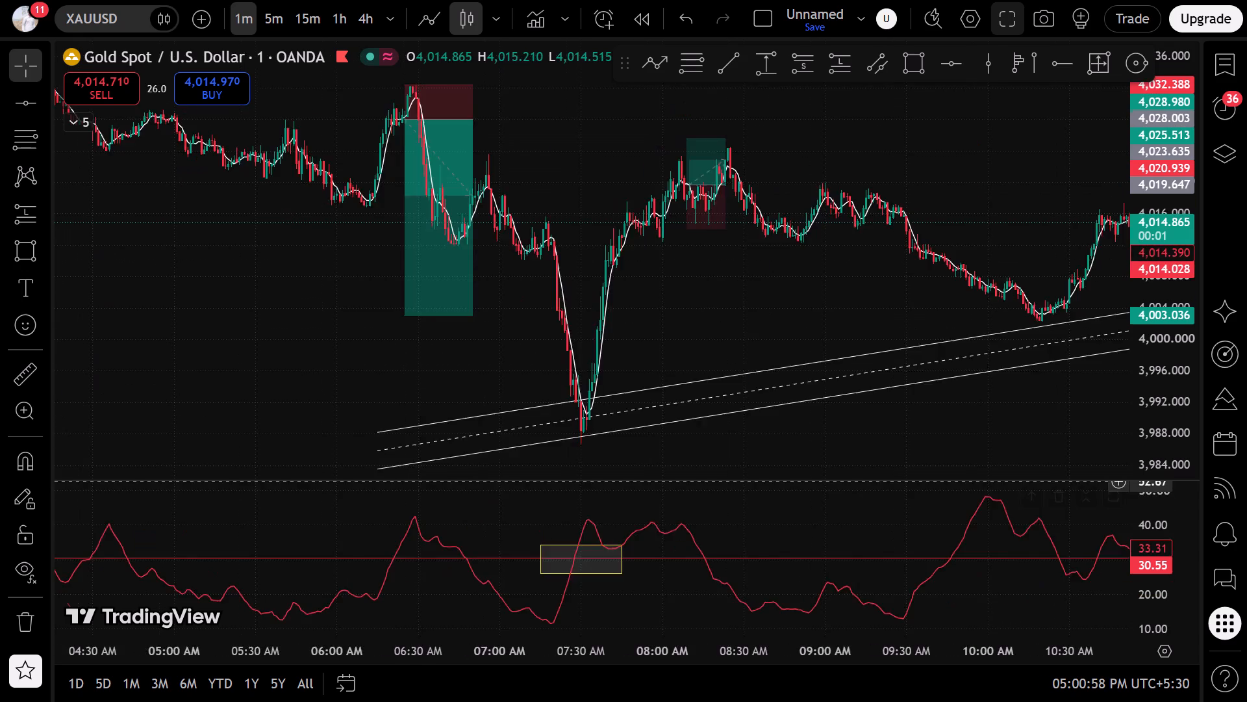
scroll(624, 487, "up", 7)
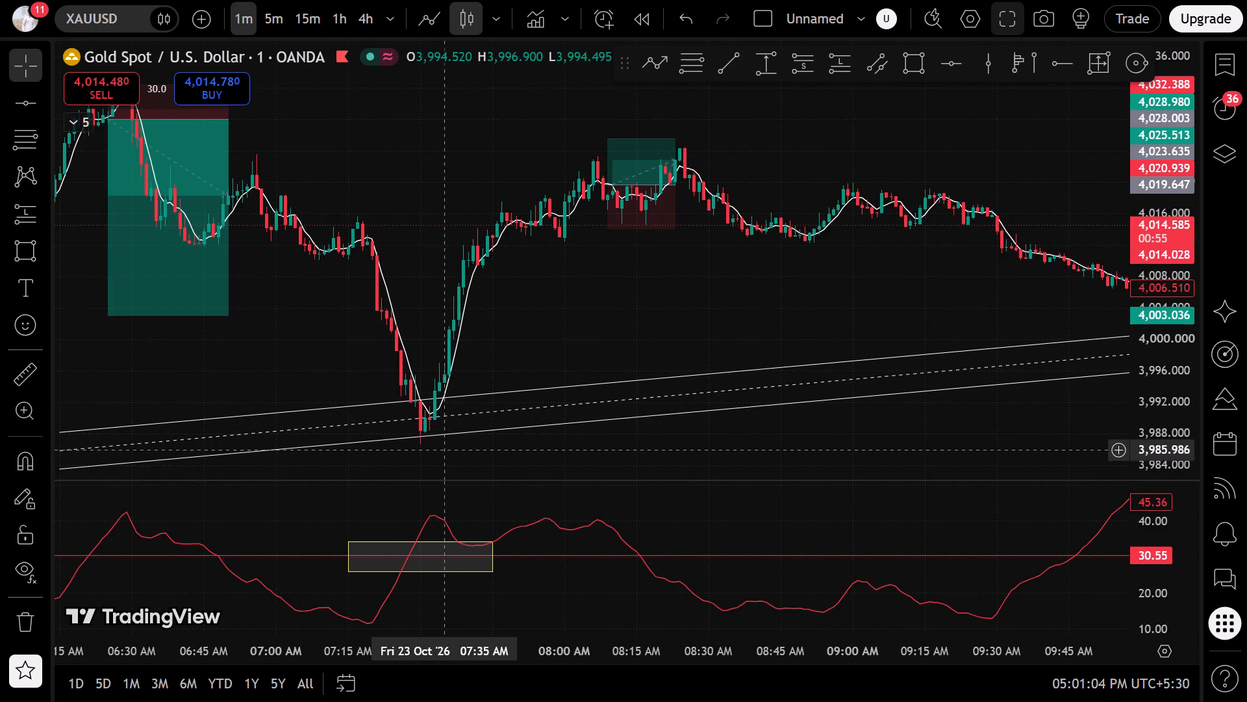
scroll(431, 363, "down", 4)
left_click_drag(290, 370, 1246, 427)
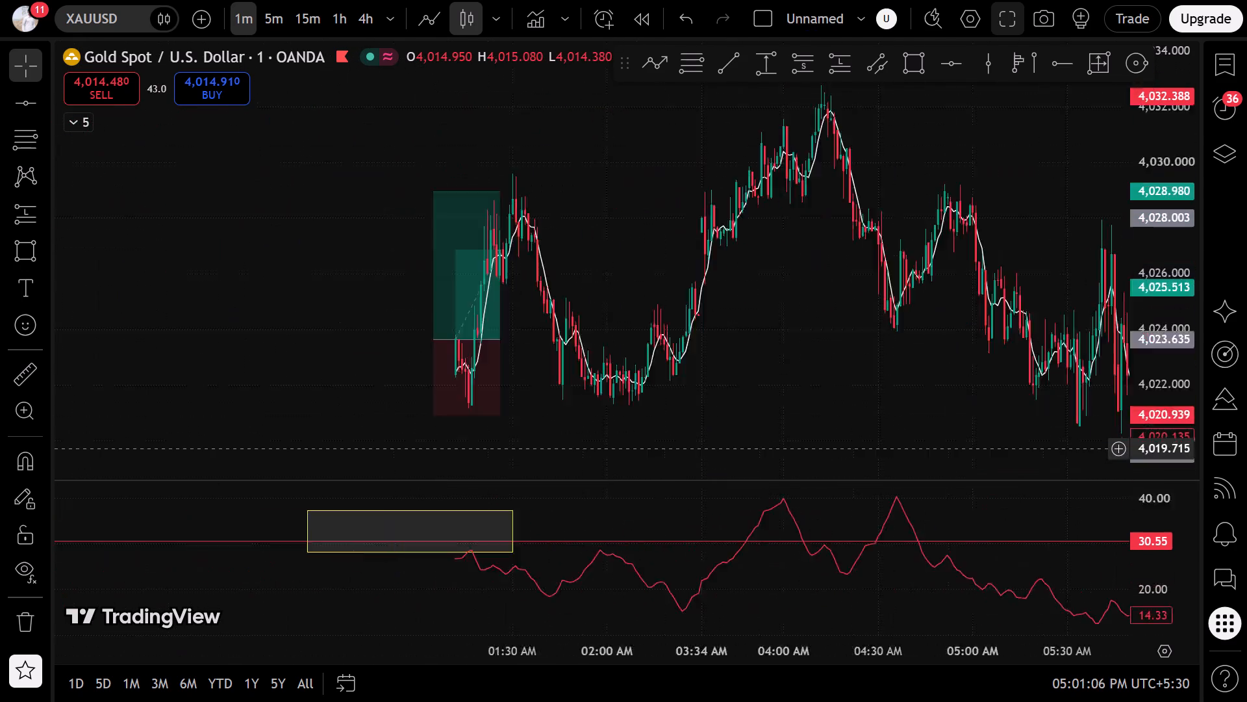
left_click_drag(1246, 427, 1246, 424)
scroll(583, 369, "up", 4)
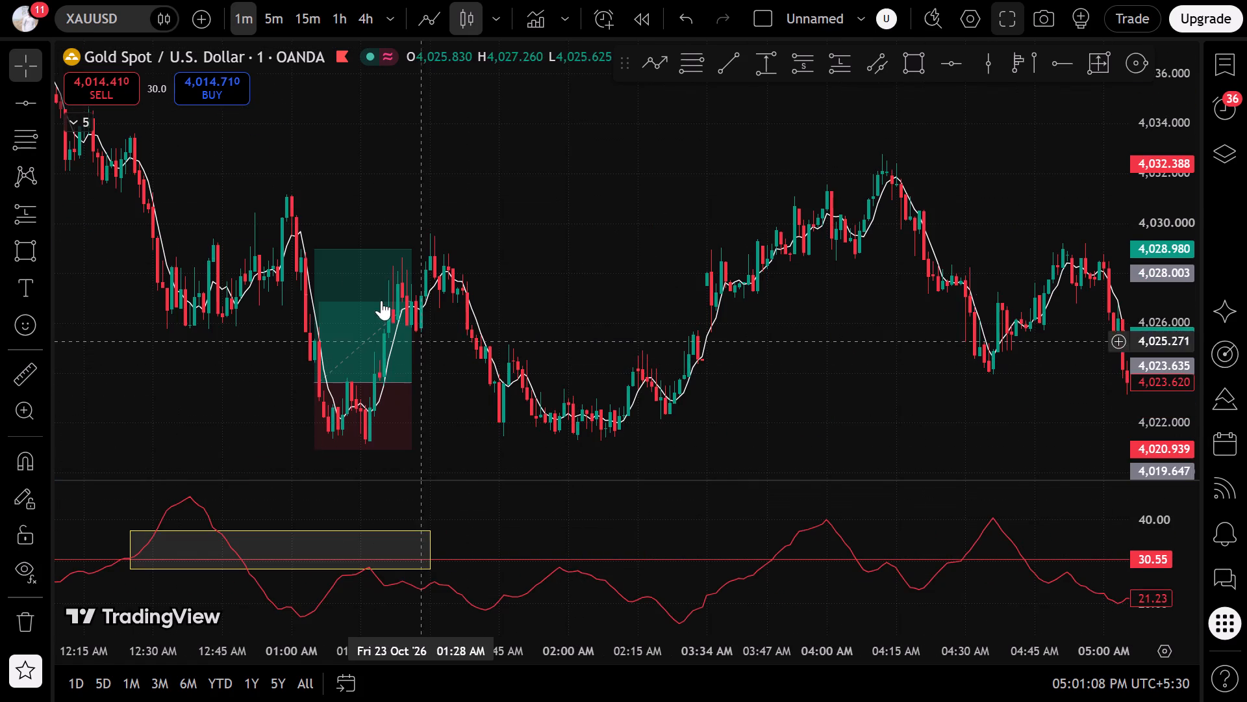
scroll(363, 447, "down", 4)
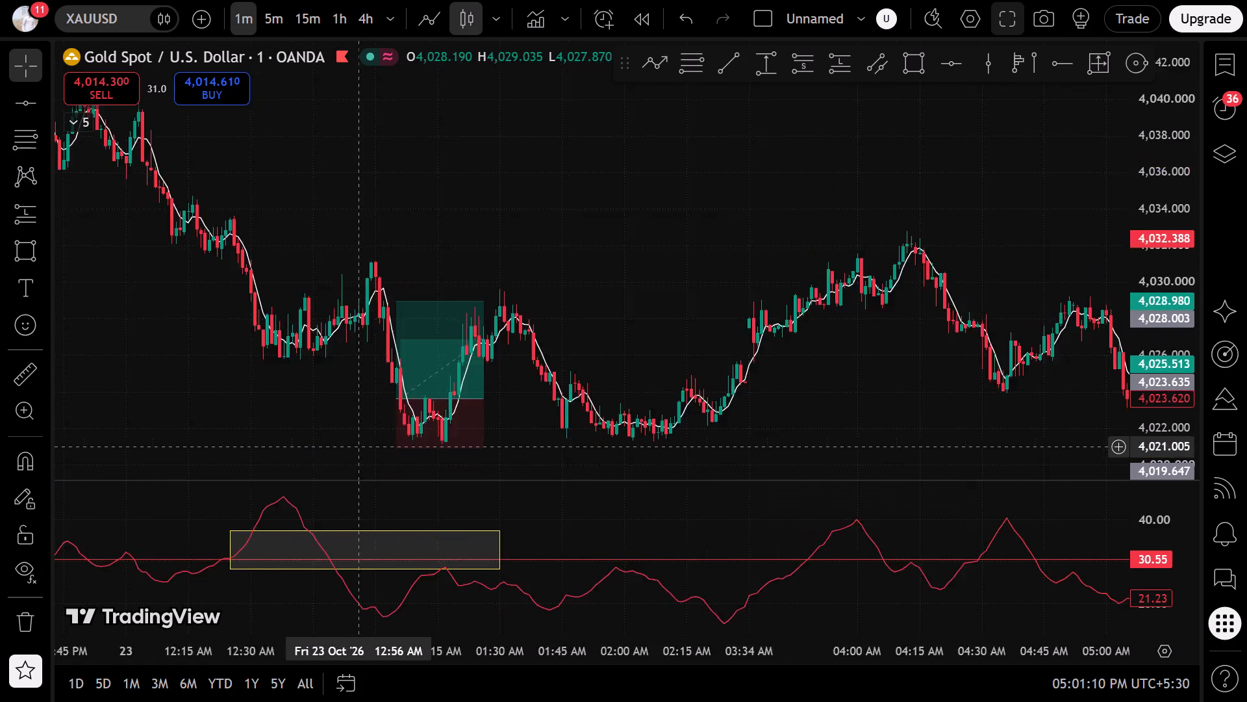
scroll(353, 441, "down", 1)
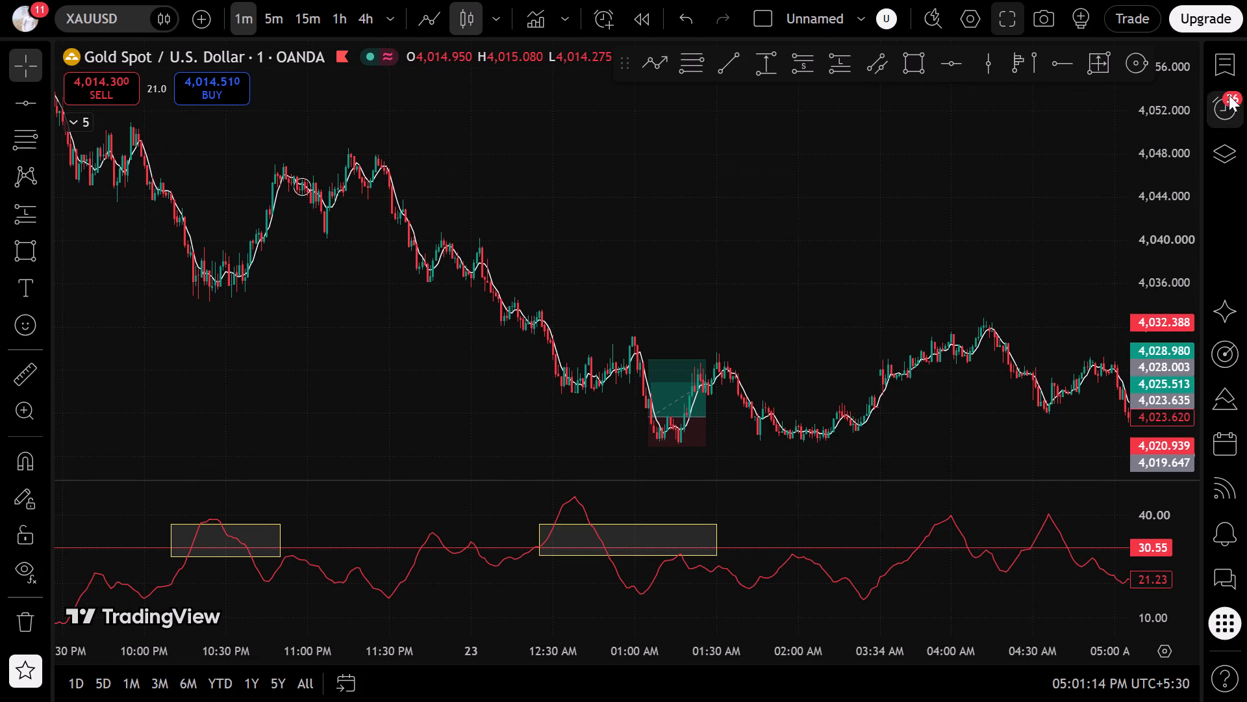
Open the watchlist beside the chart.
left_click(1215, 72)
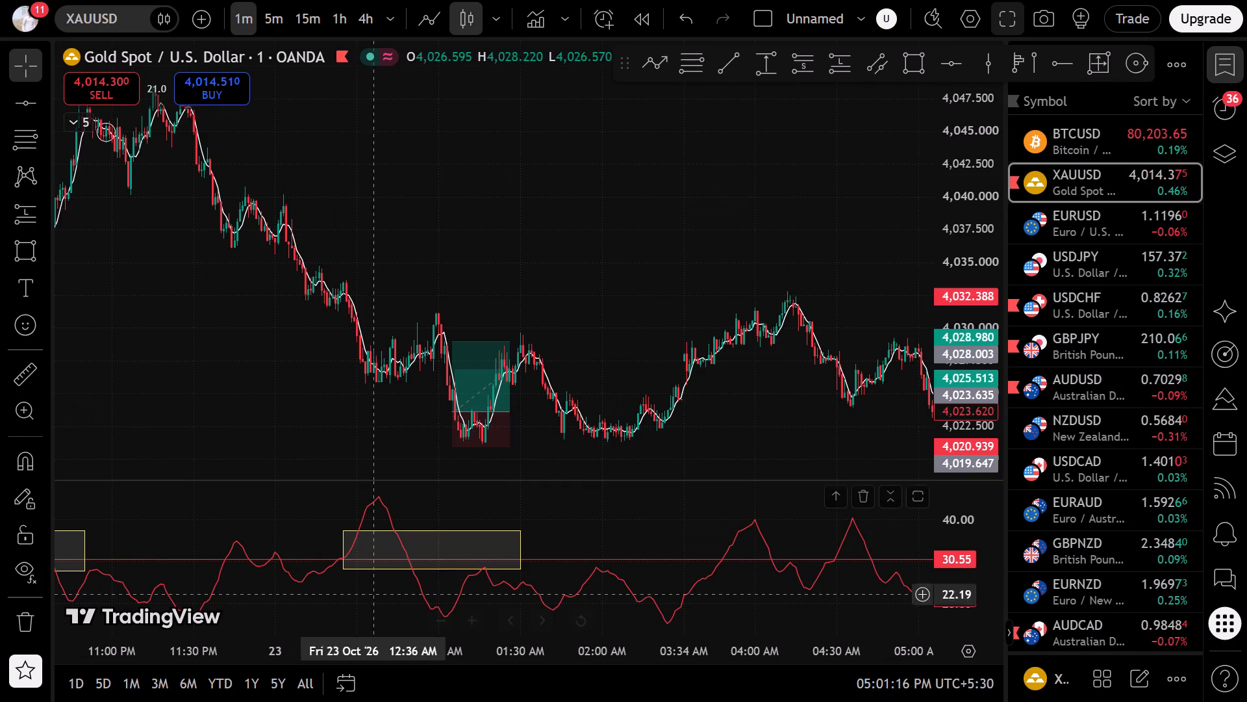
left_click(179, 437)
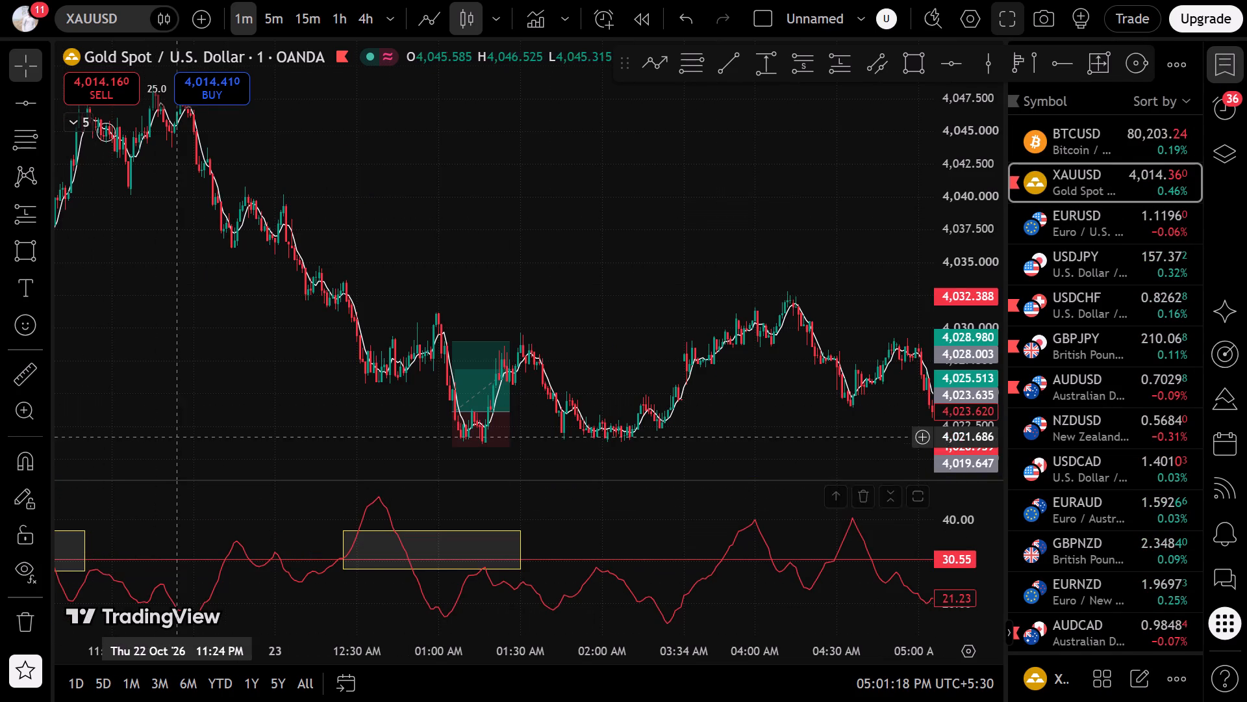
Remove the lower indicator pane from the XAUUSD chart.
left_click(859, 497)
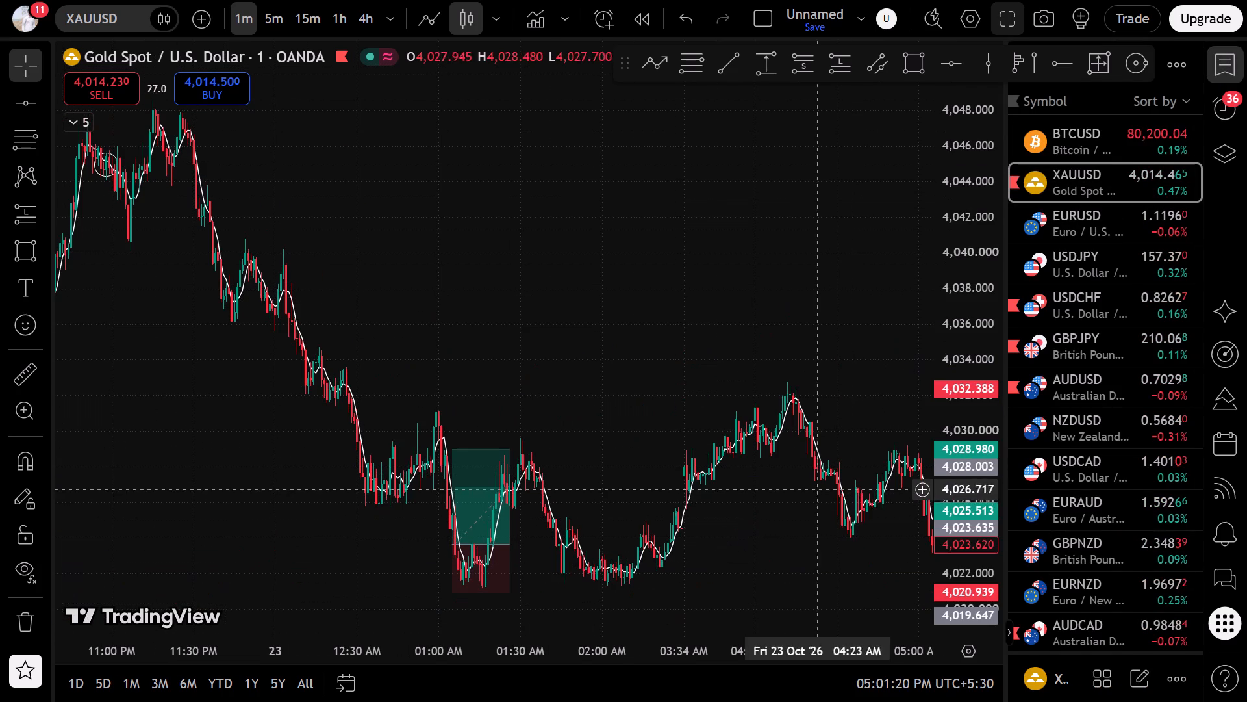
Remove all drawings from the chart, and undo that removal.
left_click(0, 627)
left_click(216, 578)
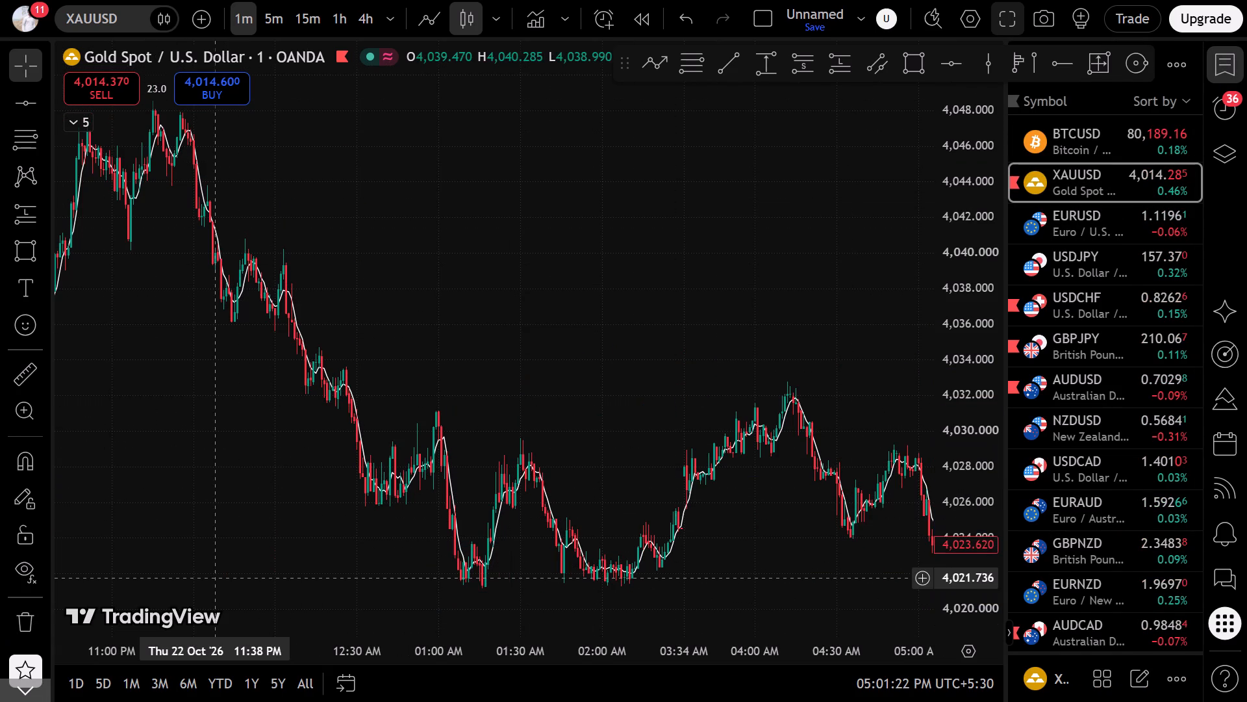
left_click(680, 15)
Examine the 23 October 1-minute price action around the marked positions and the rising parallel channel.
left_click_drag(659, 369, 655, 385)
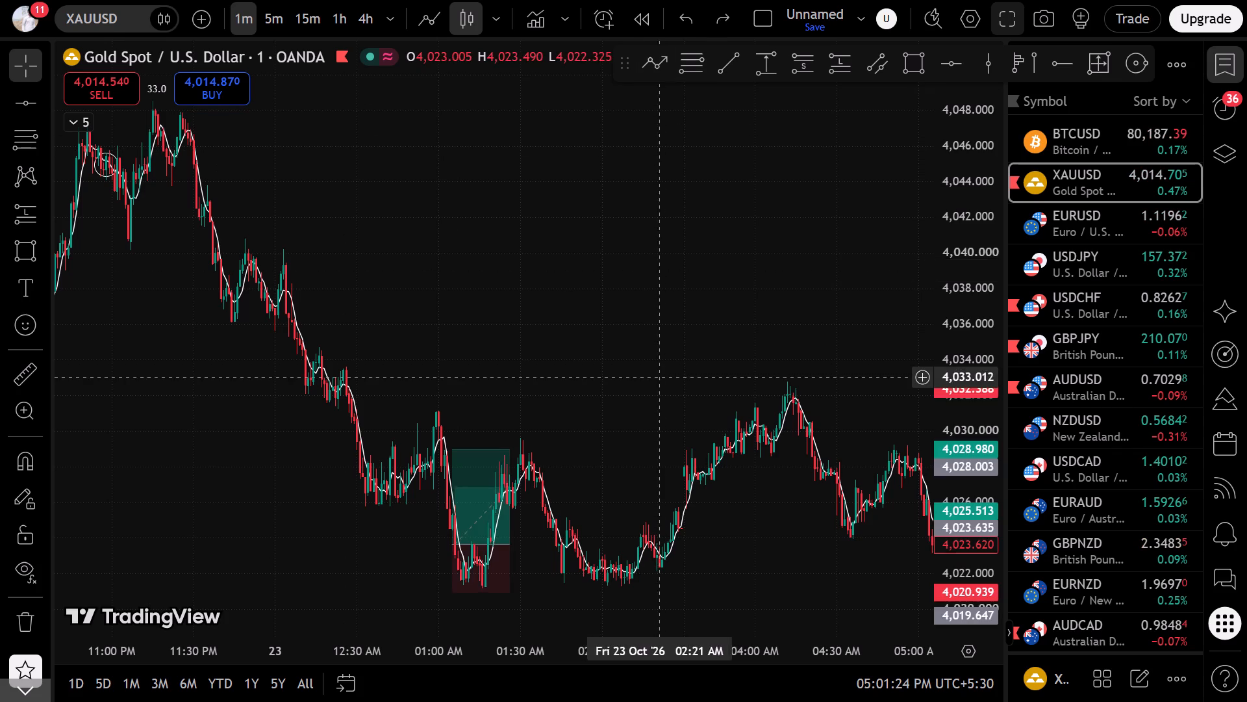
left_click_drag(655, 385, 11, 408)
left_click_drag(785, 386, 99, 448)
scroll(280, 403, "down", 12)
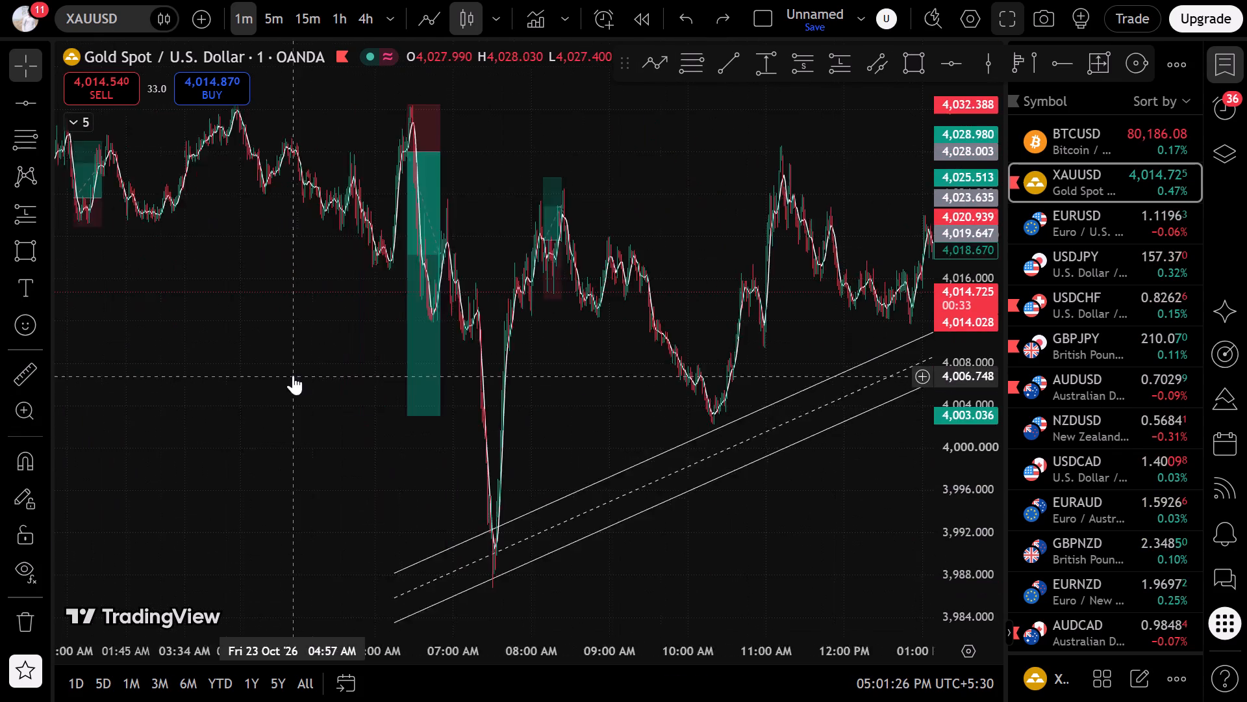
left_click_drag(764, 298, 0, 348)
left_click_drag(370, 459, 710, 463)
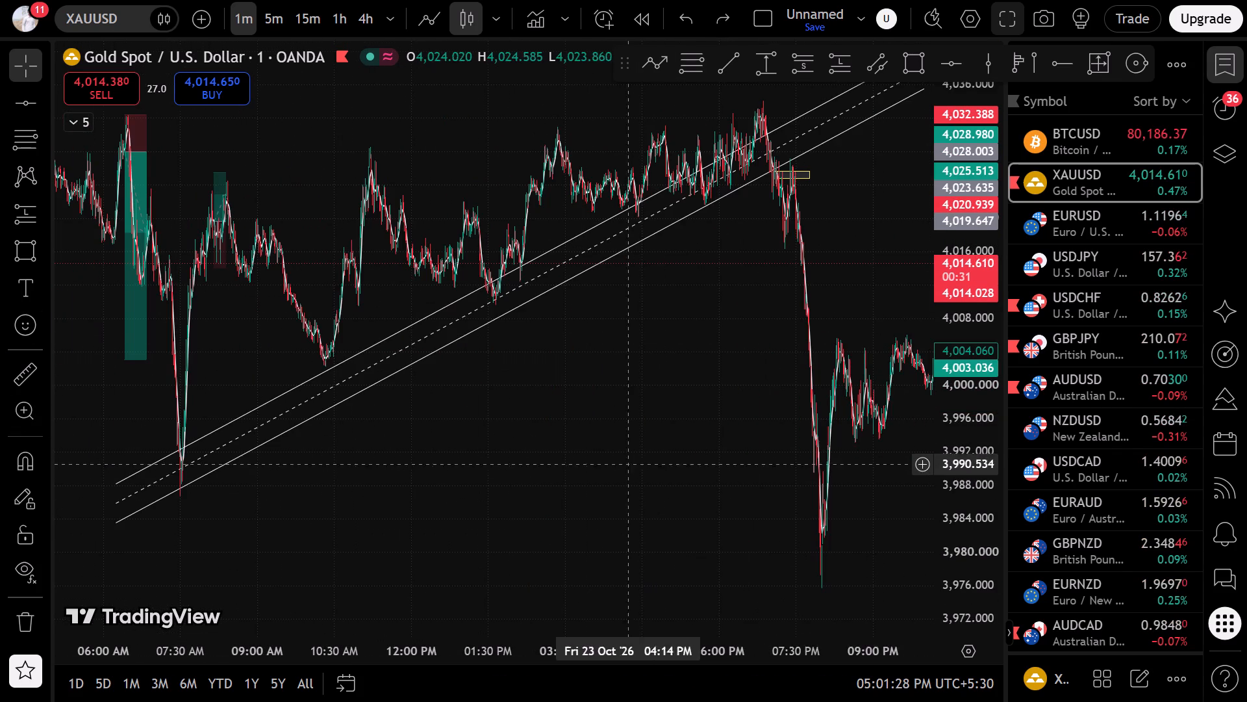
Close the watchlist and examine the 1-minute price action from the 23 October drop through 26 October.
left_click(1218, 57)
scroll(844, 354, "up", 7)
left_click_drag(844, 352, 9, 448)
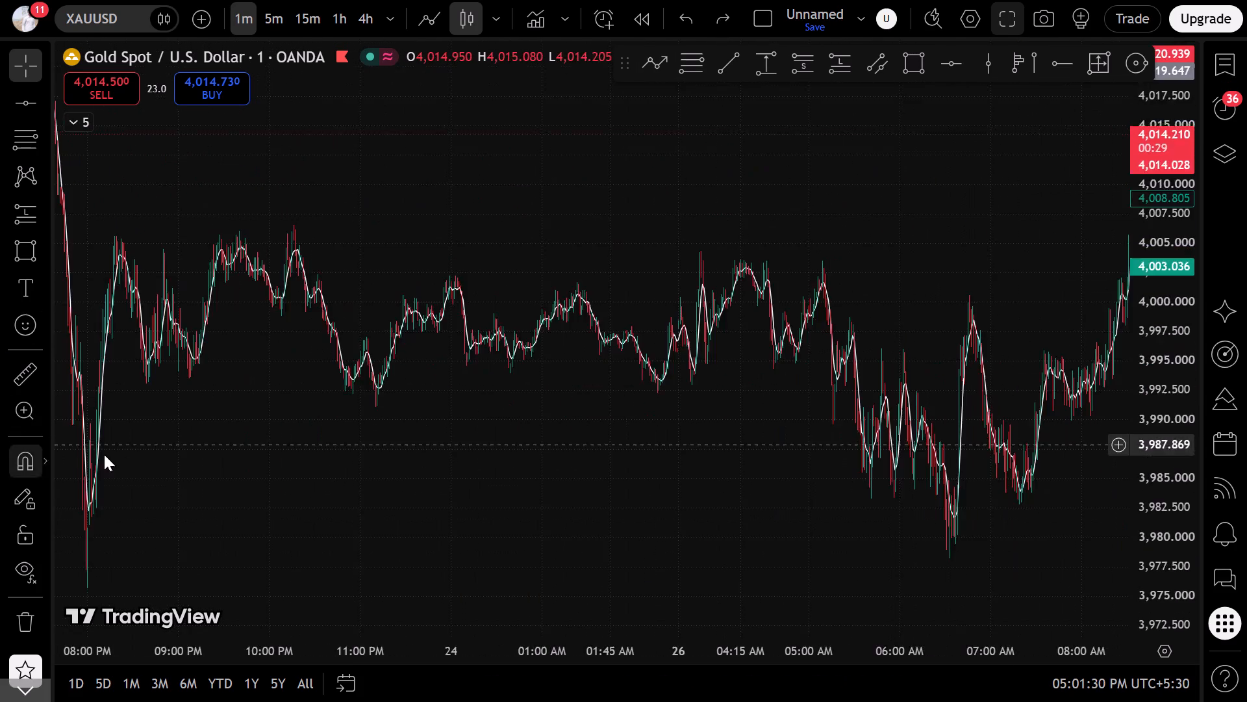
left_click_drag(1077, 326, 599, 388)
left_click_drag(774, 381, 29, 491)
left_click_drag(762, 376, 549, 385)
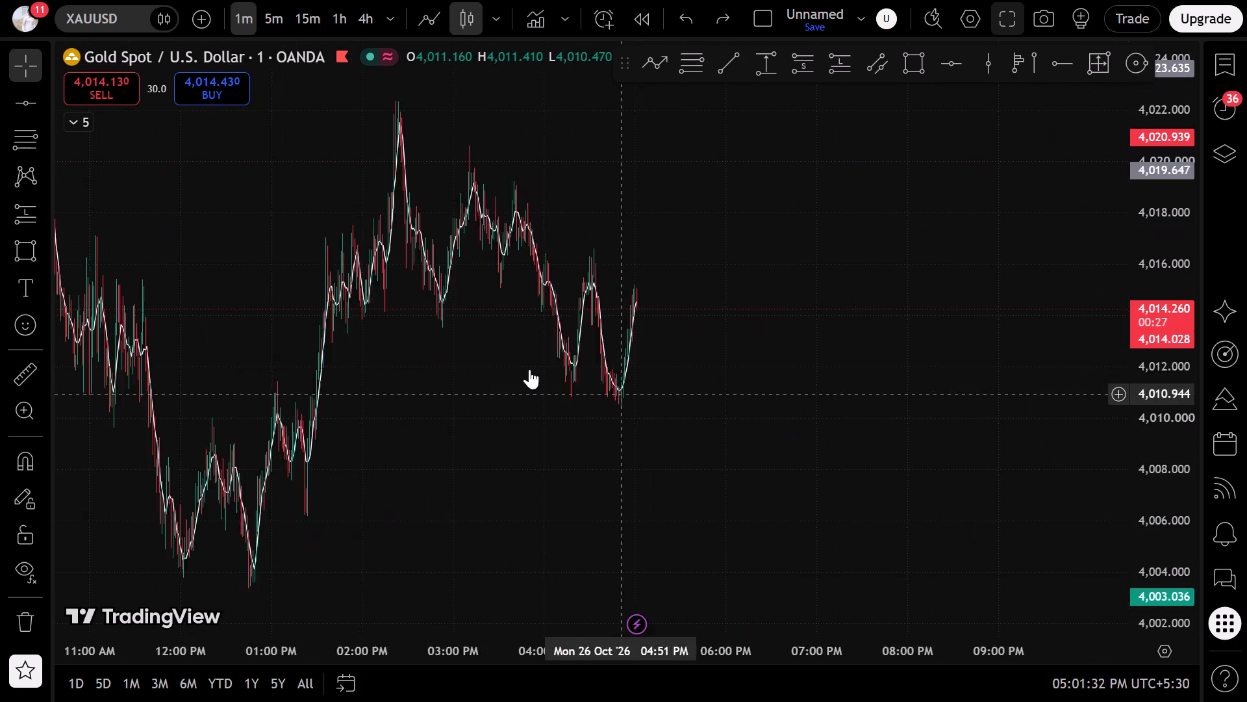
scroll(529, 363, "down", 12)
left_click_drag(351, 434, 746, 442)
scroll(684, 417, "up", 5)
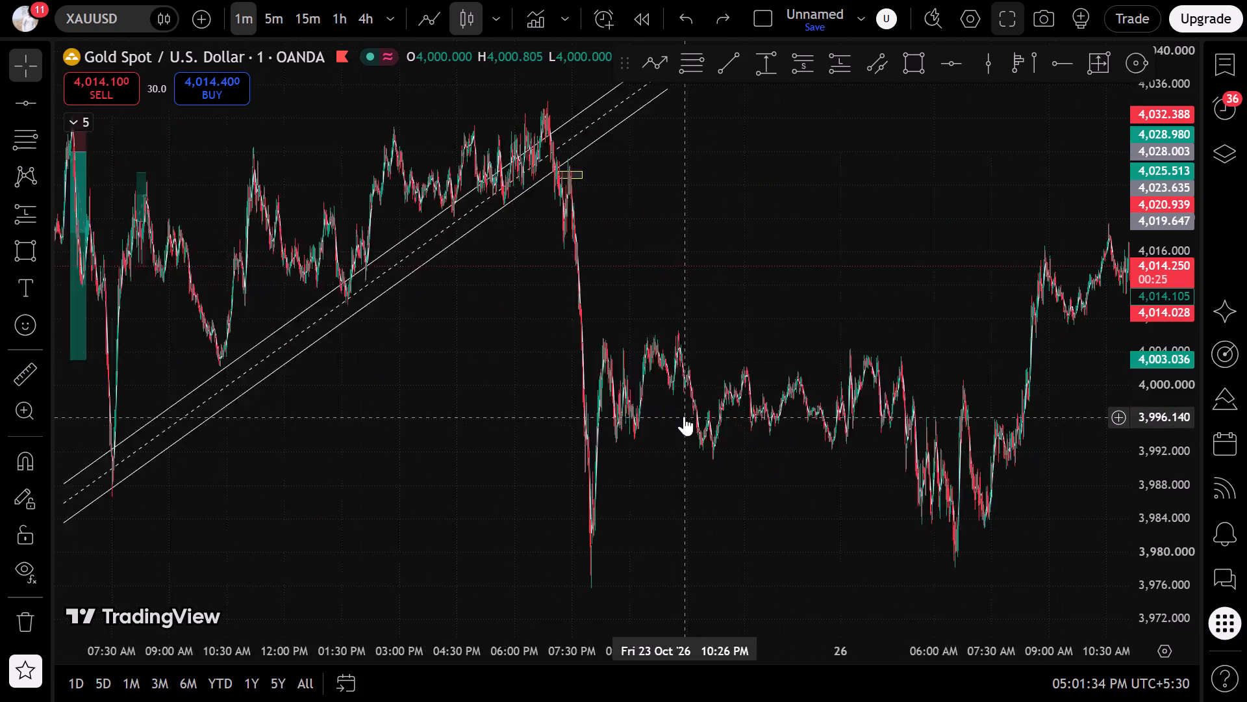
Switch the XAUUSD chart to the 15-minute timeframe, dismiss the advertisement, and show a wider date range.
left_click(316, 20)
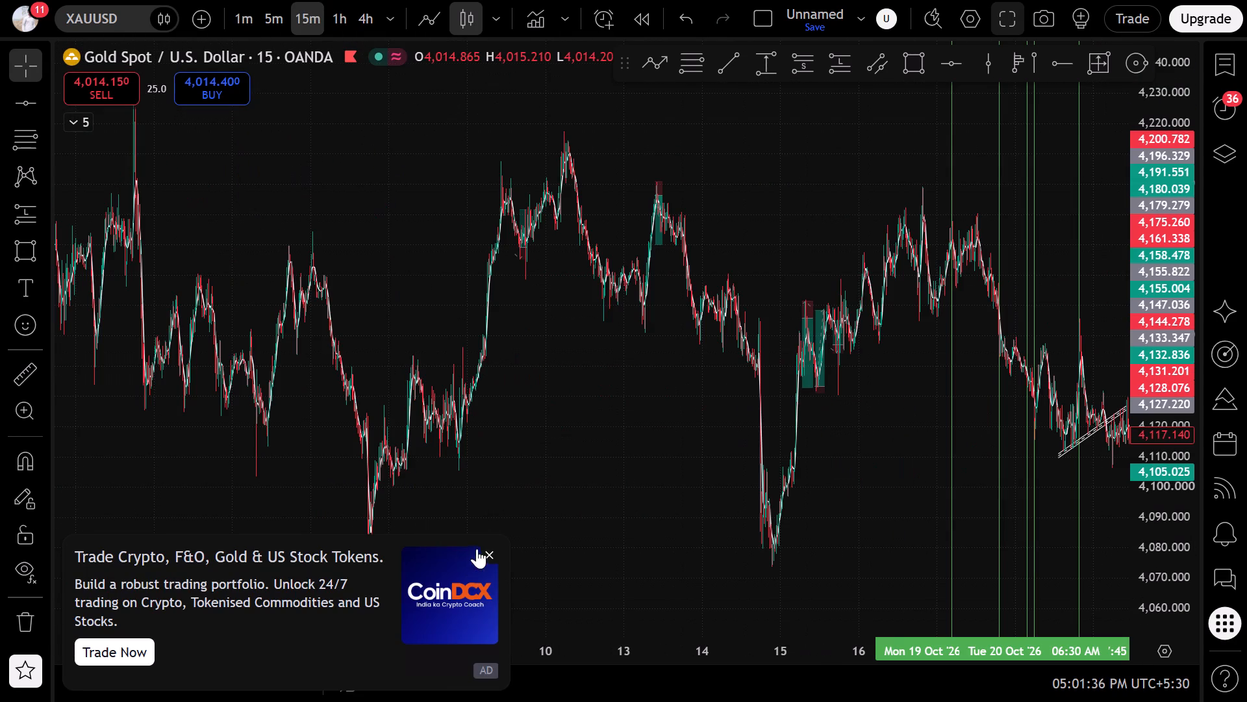
left_click(487, 547)
scroll(485, 539, "down", 7)
scroll(474, 486, "down", 5)
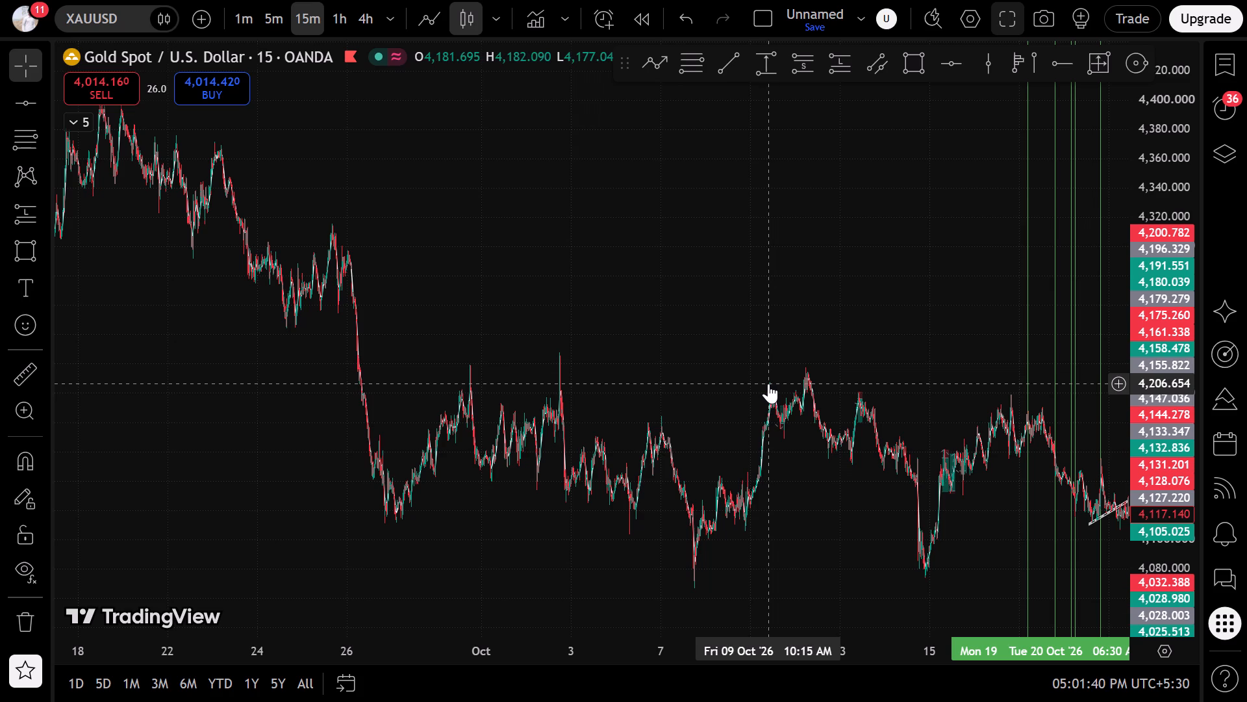
Hide the indicators on the chart.
left_click(4, 578)
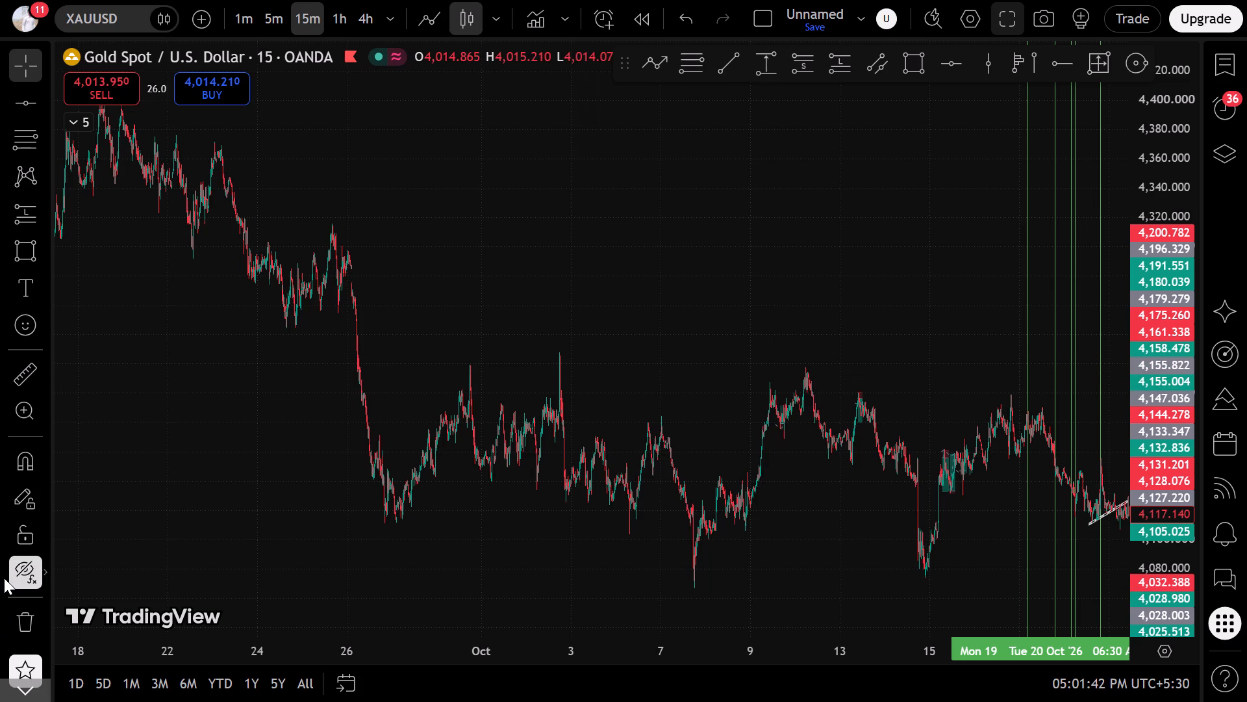
Switch the chart to the next watchlist symbol, EURUSD.
scroll(233, 513, "up", 13)
key("Down")
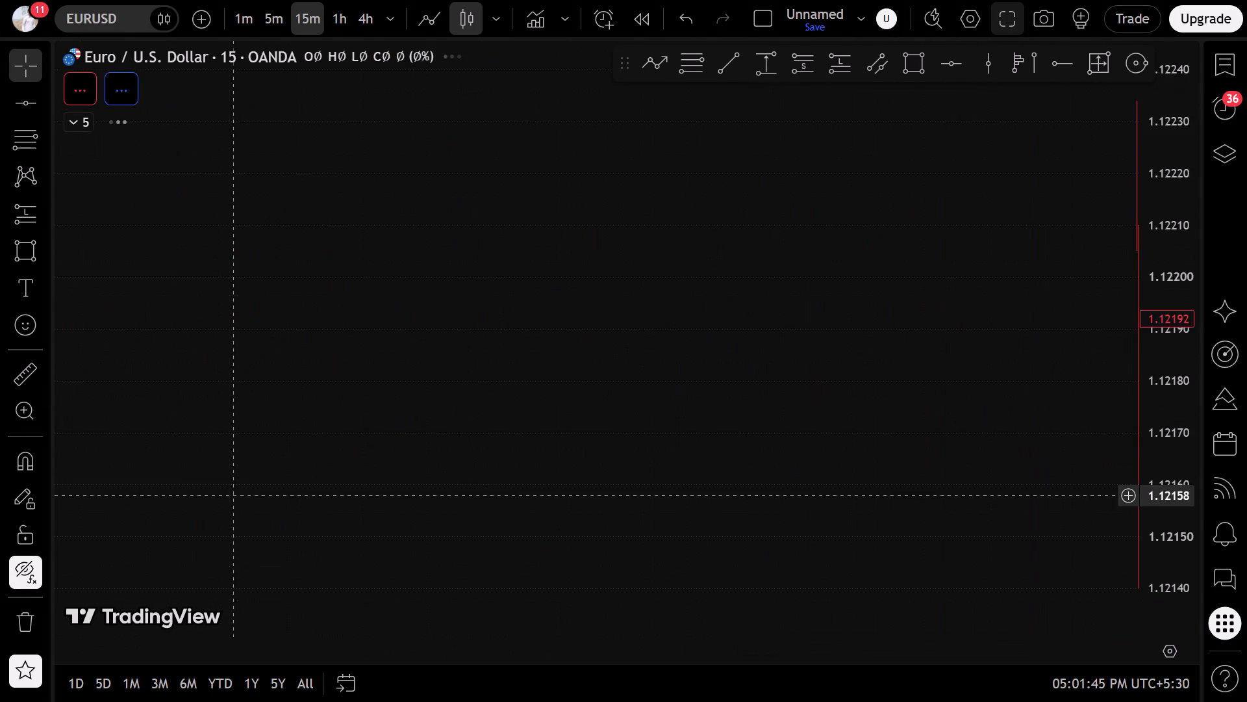
Reset the chart view and examine EURUSD's 15-minute price action from late September to 26 October, focusing on the 17–23 October swings.
left_click(674, 596)
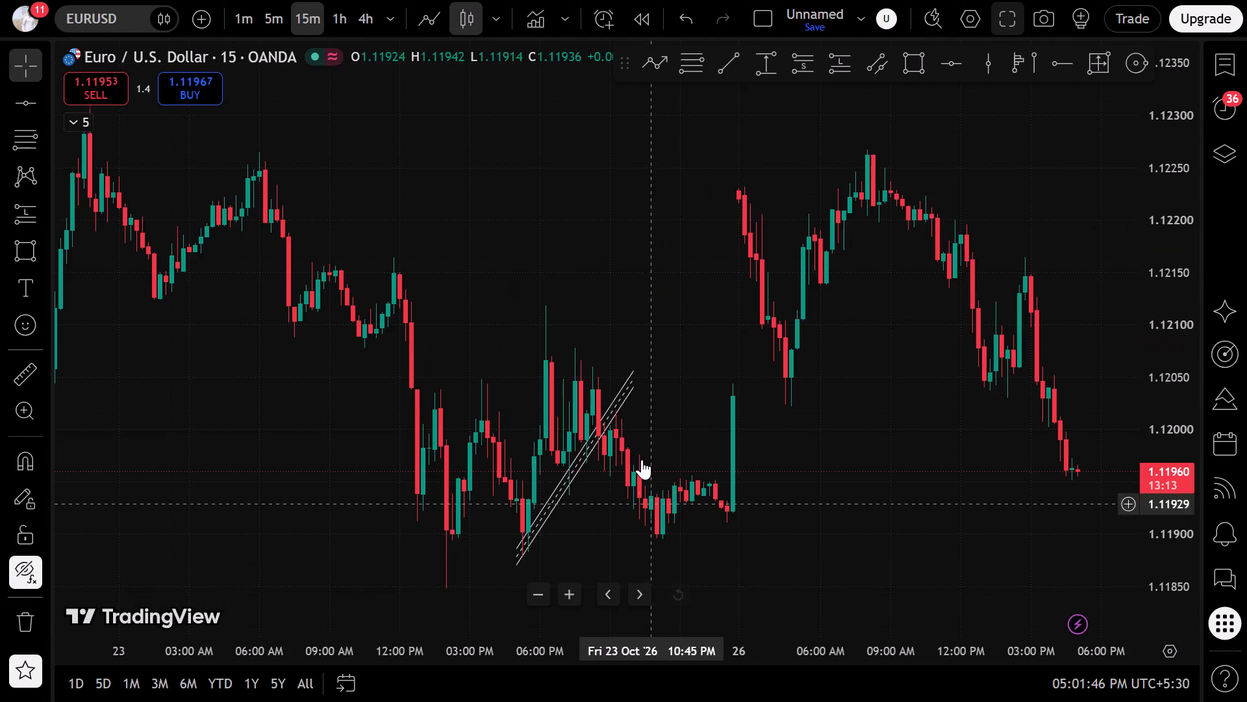
scroll(634, 432, "down", 16)
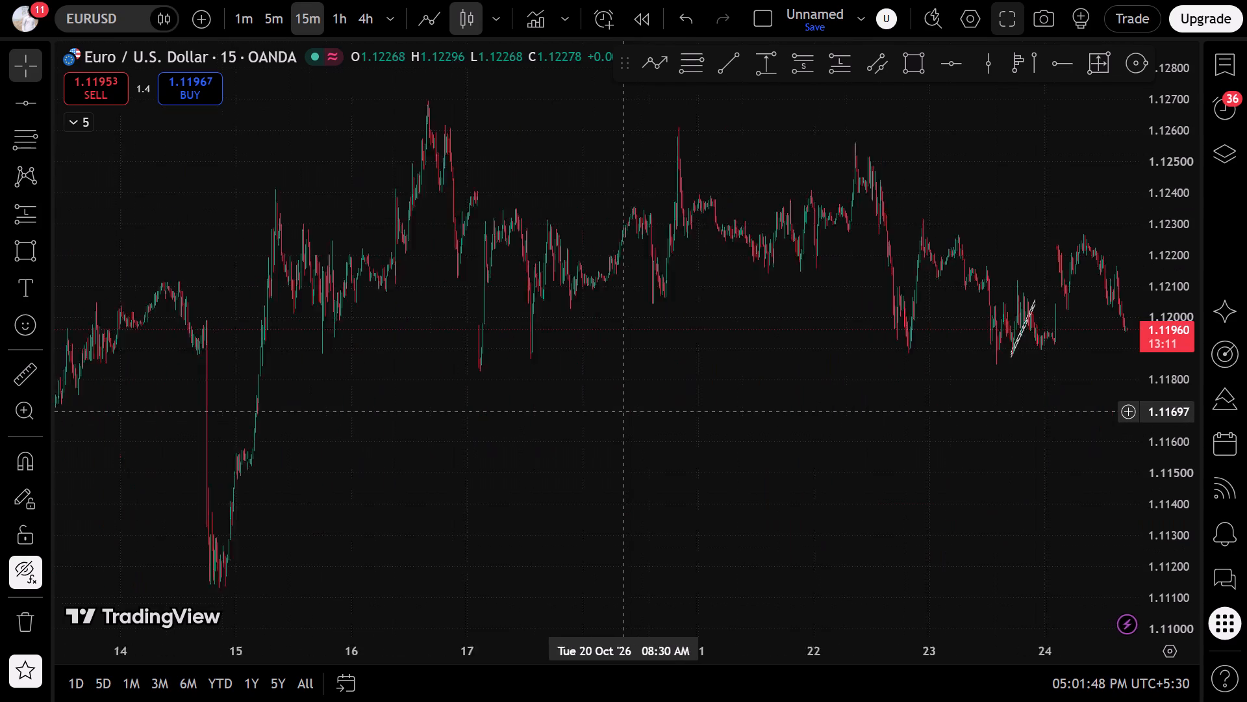
scroll(624, 411, "down", 10)
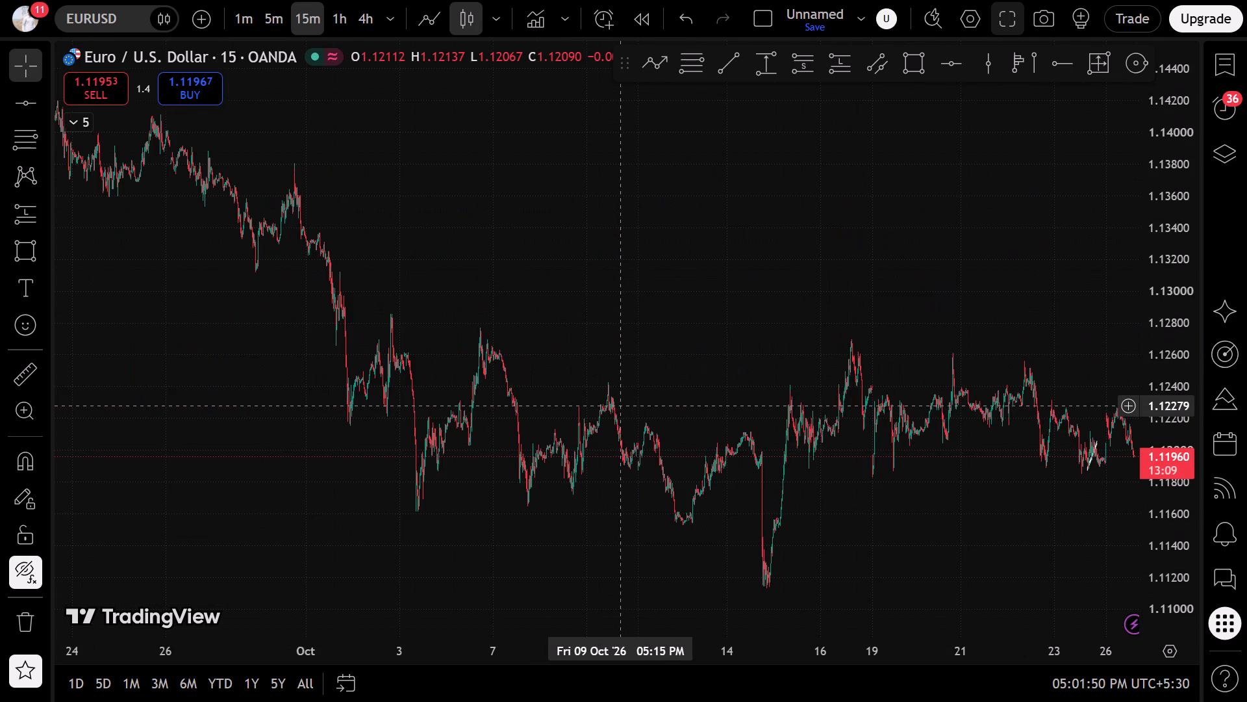
scroll(620, 405, "up", 13)
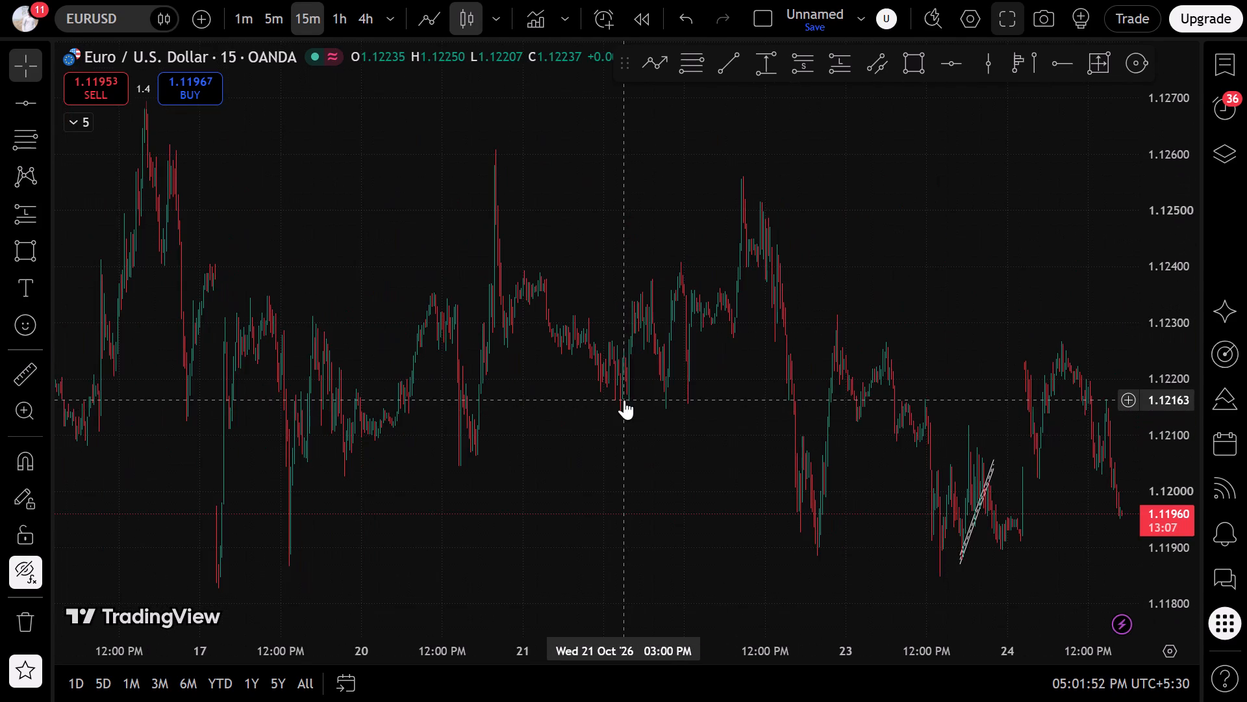
left_click_drag(433, 439, 787, 444)
scroll(620, 436, "up", 4)
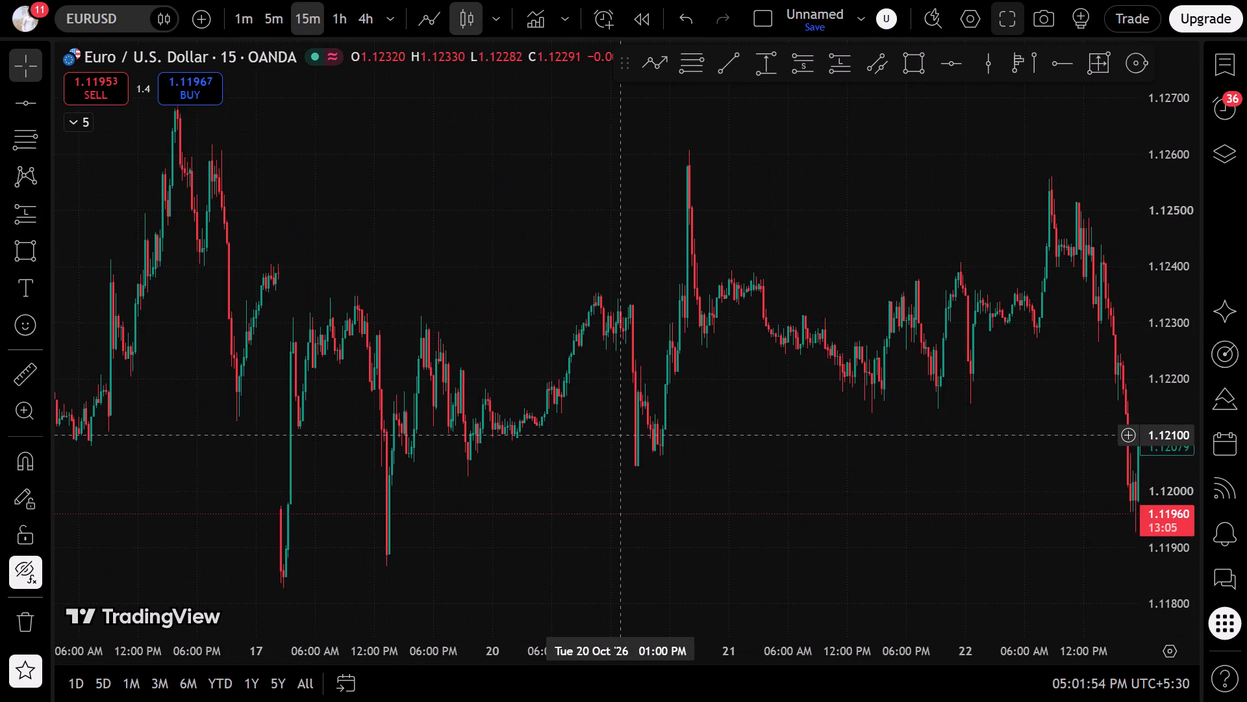
scroll(620, 435, "up", 3)
scroll(620, 435, "down", 3)
left_click_drag(874, 456, 653, 461)
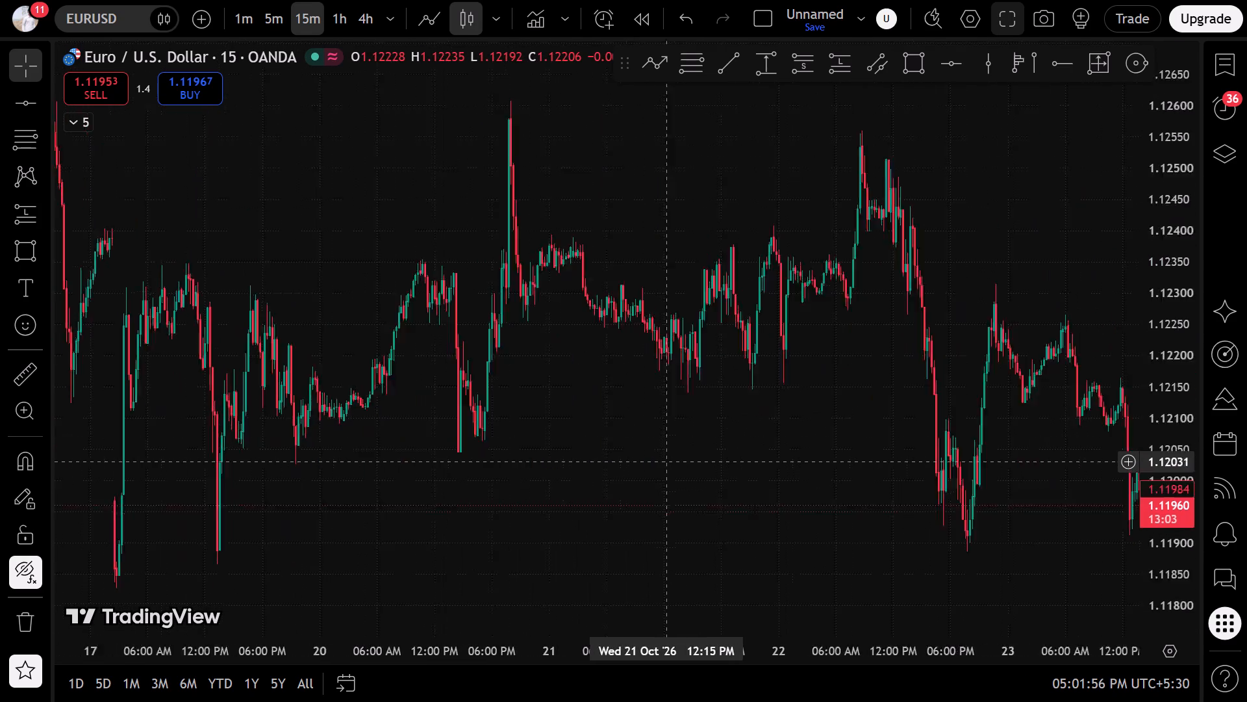
left_click_drag(653, 461, 611, 463)
scroll(689, 385, "down", 1)
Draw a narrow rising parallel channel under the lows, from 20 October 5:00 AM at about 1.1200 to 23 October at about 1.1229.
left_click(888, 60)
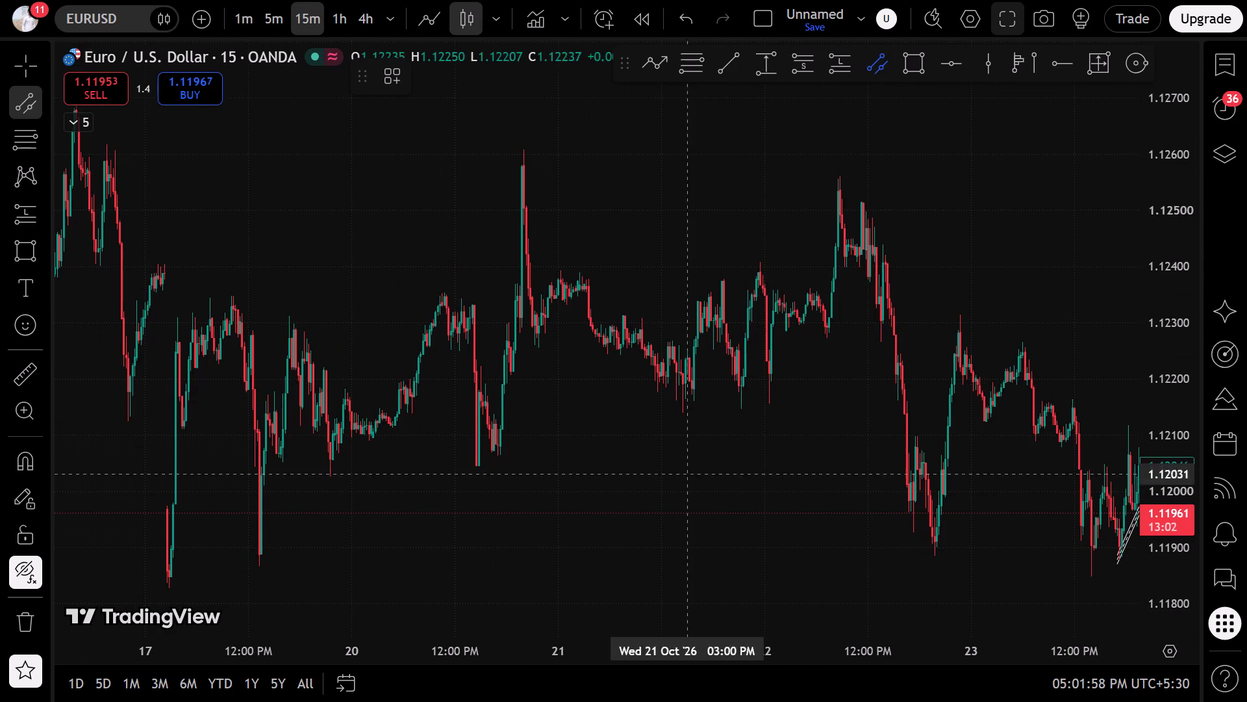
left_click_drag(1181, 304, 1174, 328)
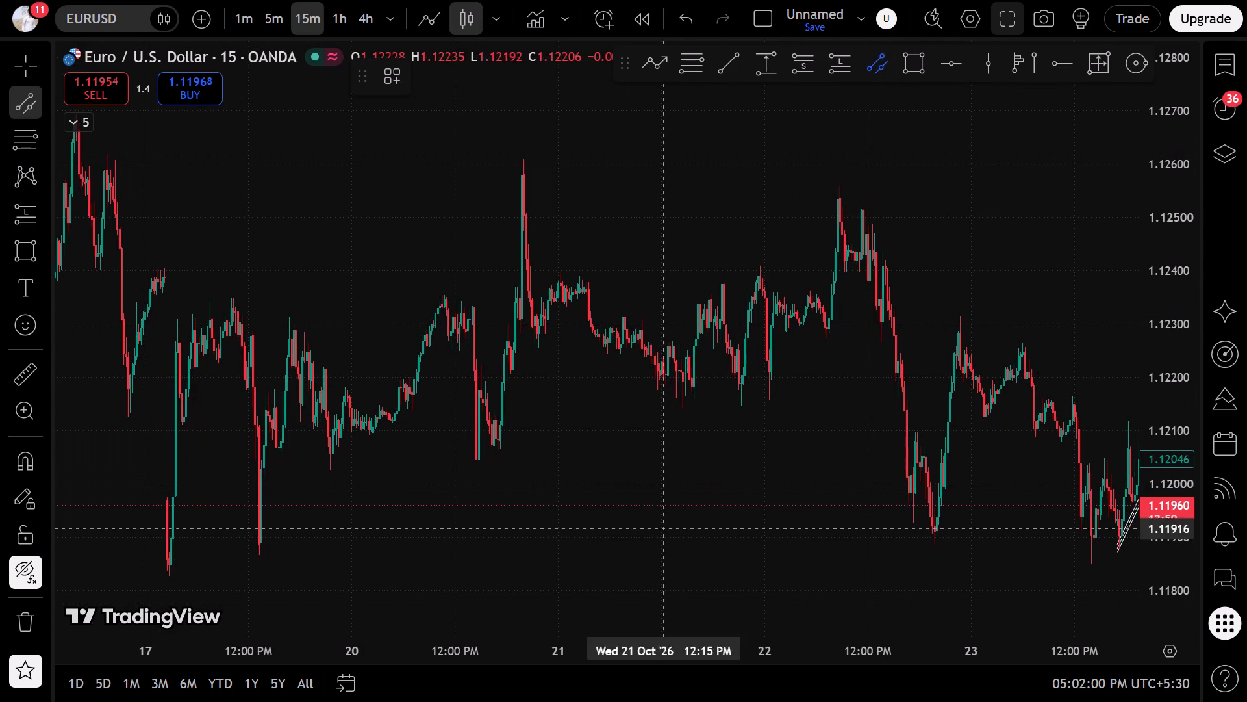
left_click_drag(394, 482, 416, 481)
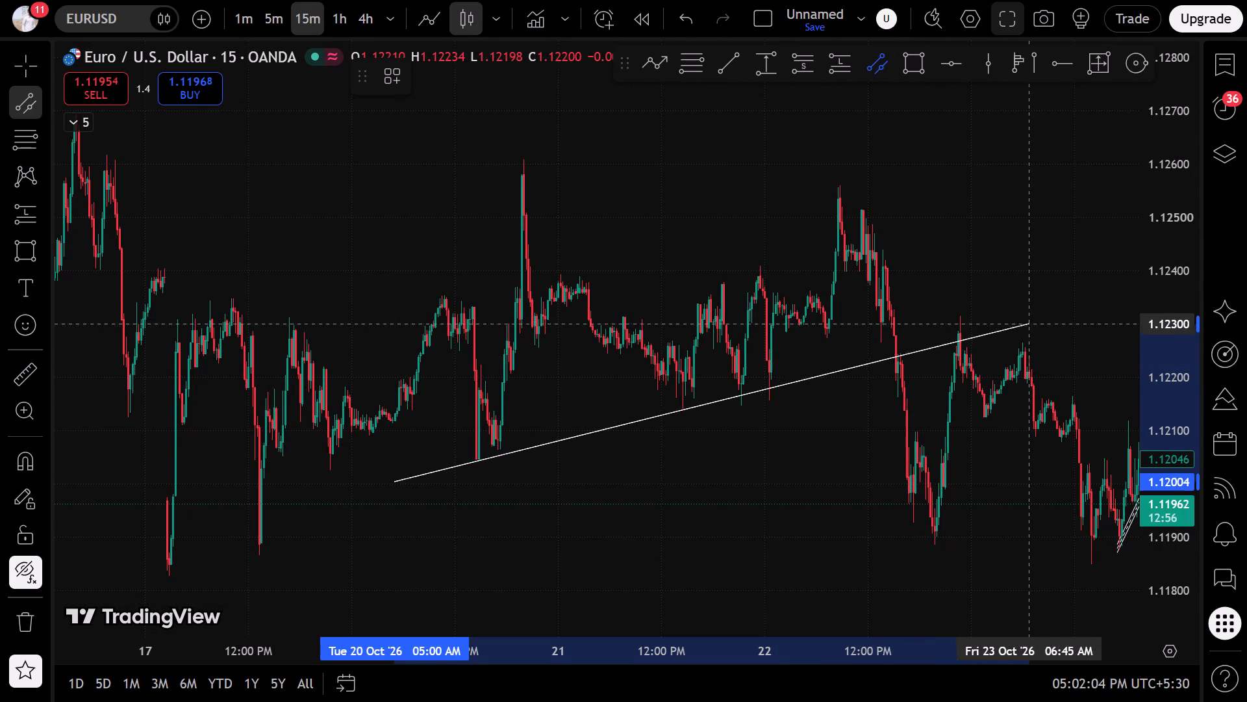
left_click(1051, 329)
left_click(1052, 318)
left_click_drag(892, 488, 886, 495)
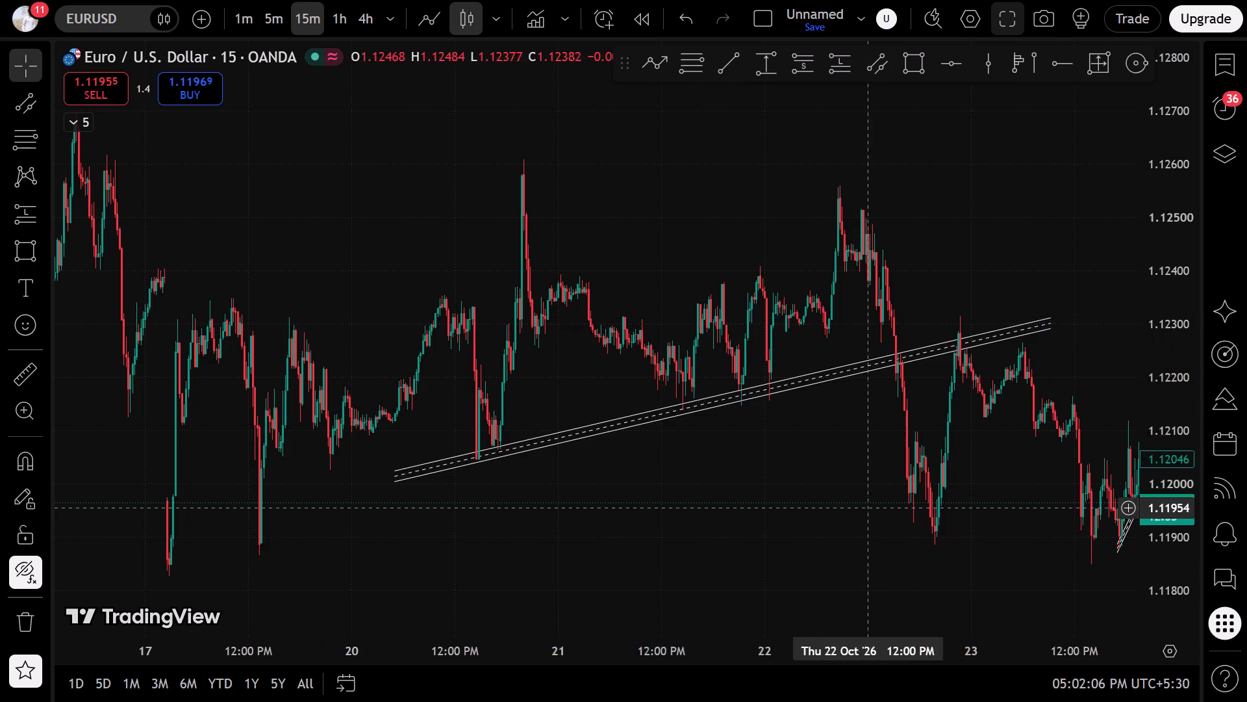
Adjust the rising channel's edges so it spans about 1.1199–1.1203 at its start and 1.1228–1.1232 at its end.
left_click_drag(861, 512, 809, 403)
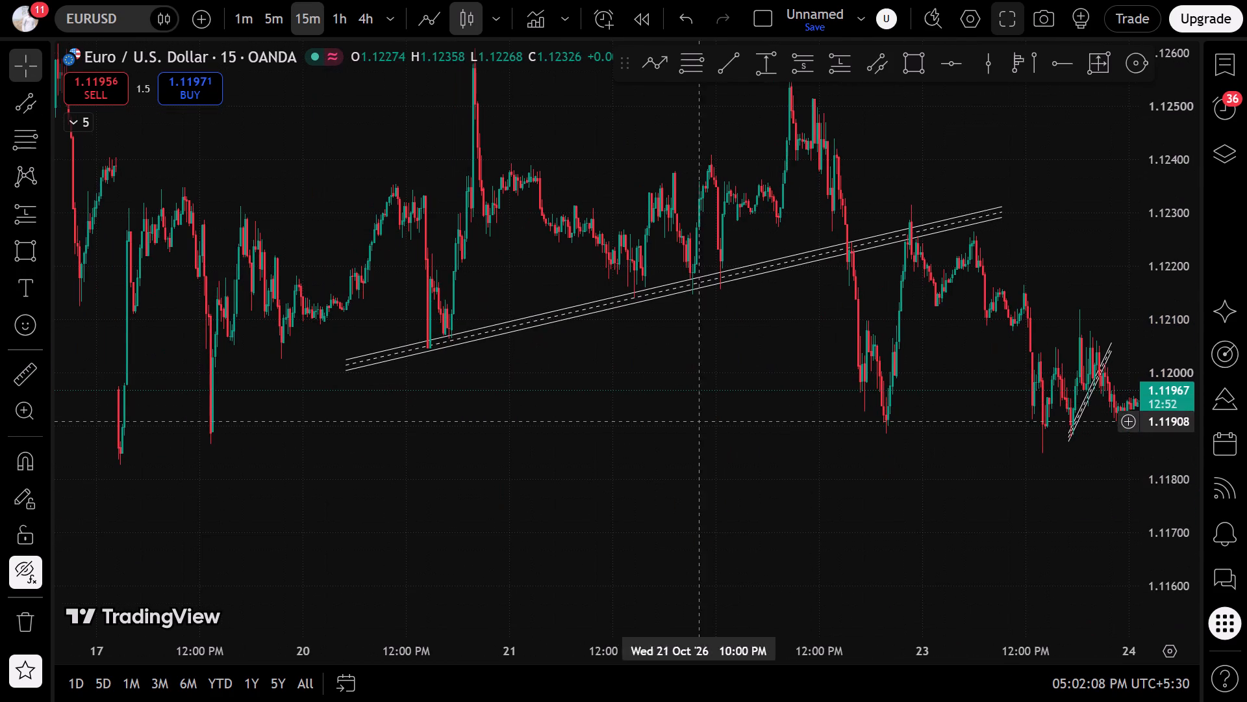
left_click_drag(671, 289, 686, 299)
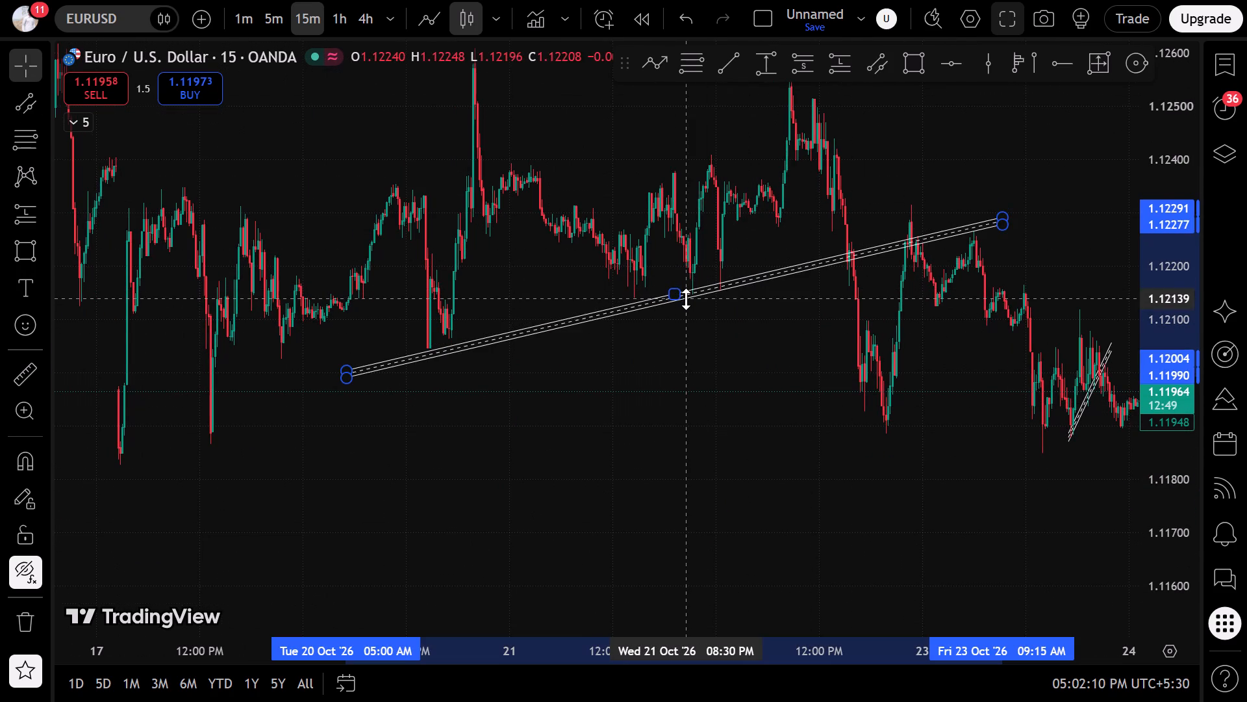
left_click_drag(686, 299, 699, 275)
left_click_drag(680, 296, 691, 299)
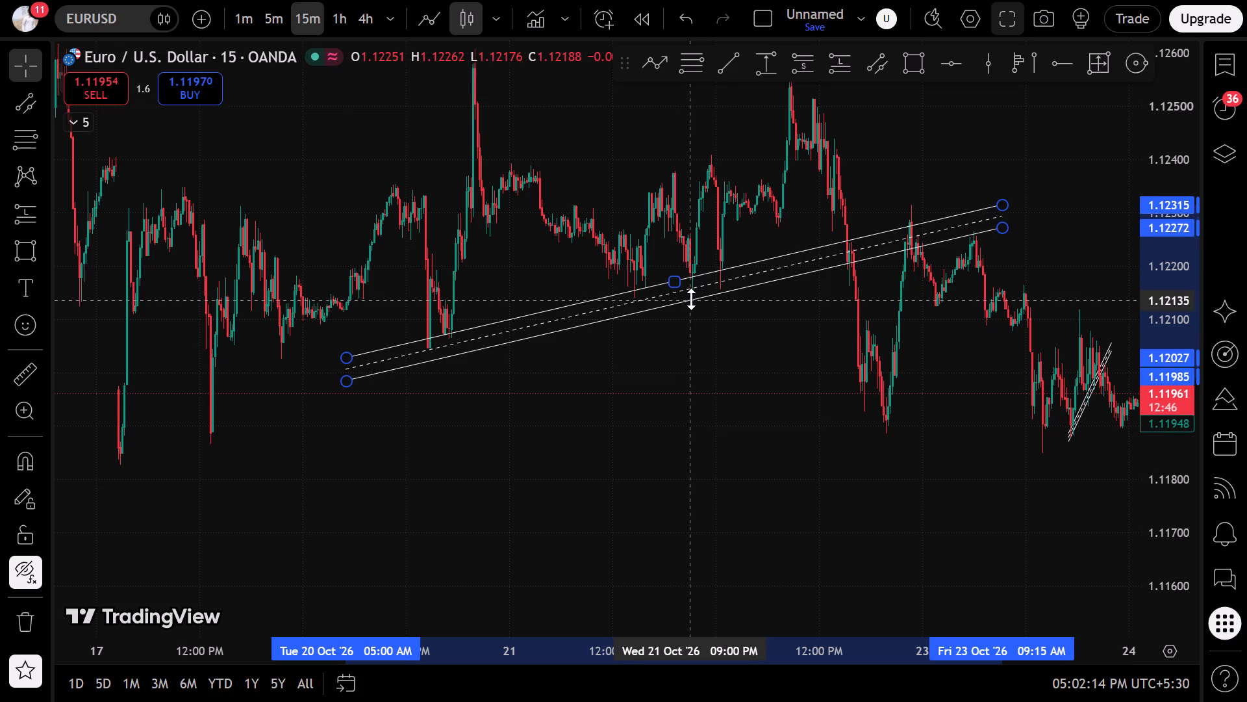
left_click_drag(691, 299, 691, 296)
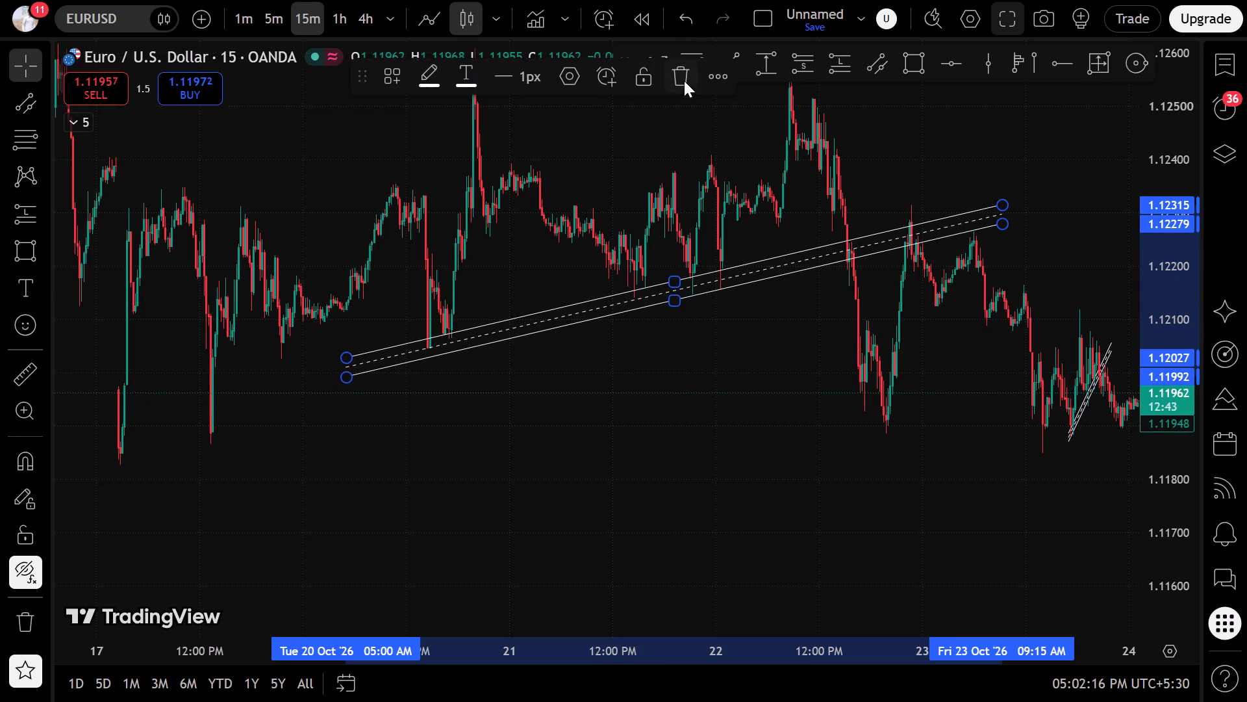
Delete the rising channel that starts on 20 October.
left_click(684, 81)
Draw a rising parallel channel with its lower edge running from 17 October 12:00 AM at about 1.1181 to 23 October at about 1.1230.
left_click(887, 57)
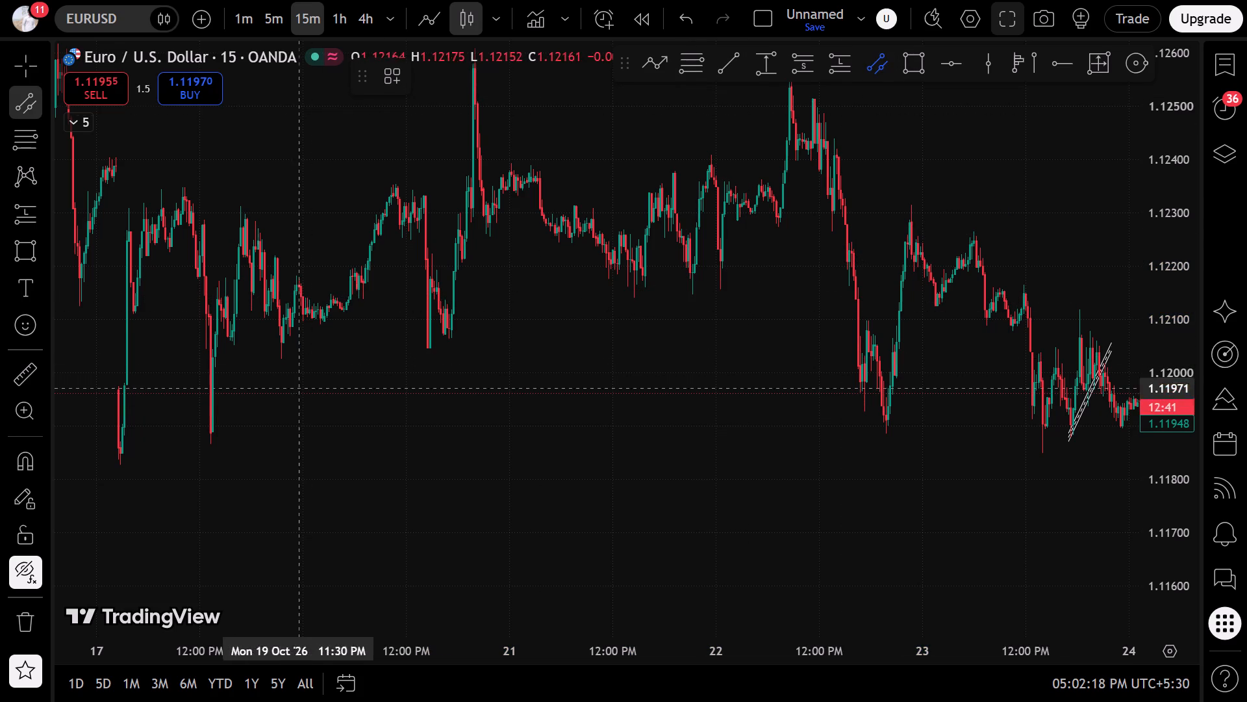
left_click_drag(97, 473, 103, 471)
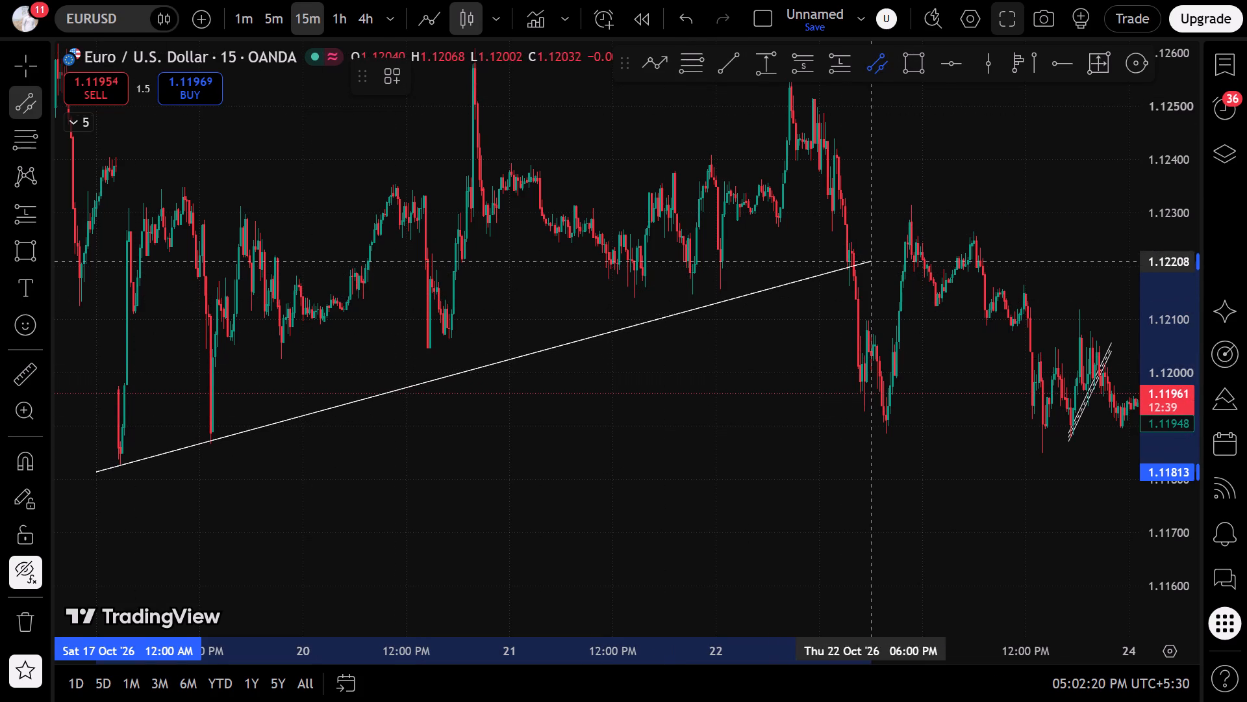
left_click(974, 213)
left_click(1000, 187)
left_click(649, 410)
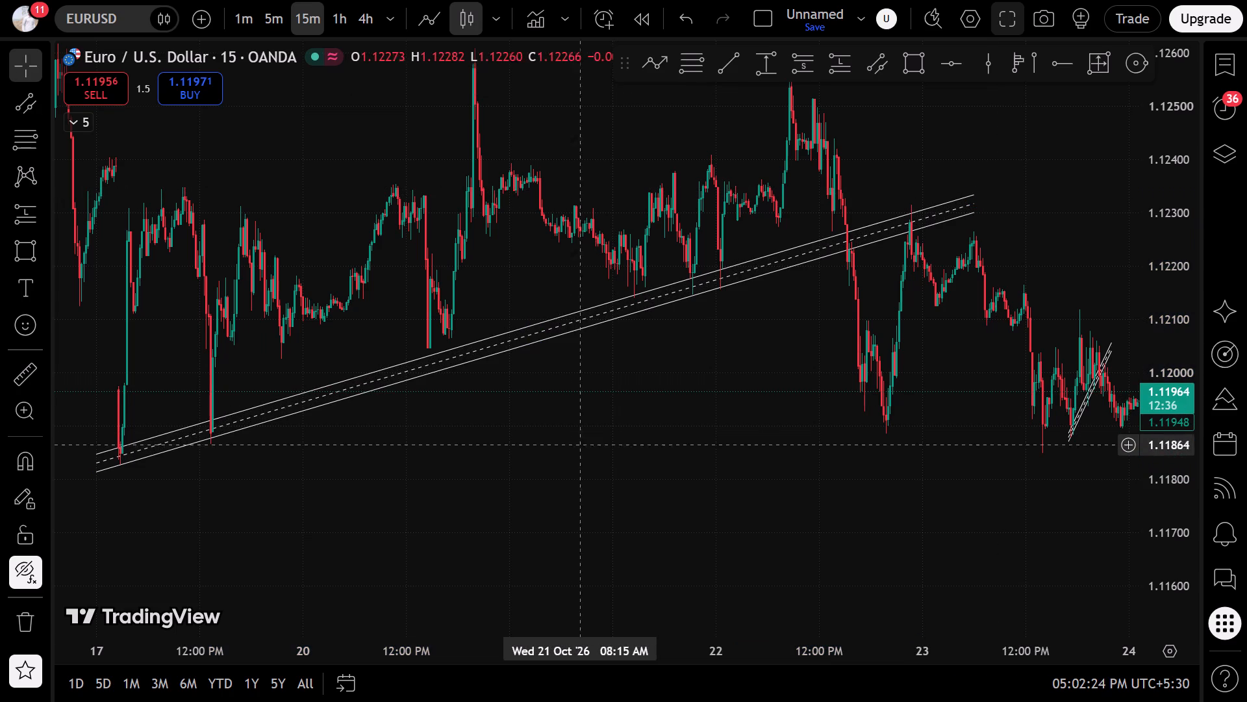
Switch EURUSD to the 1-minute timeframe, reset the chart view, and bring the 22–23 October price action around the channel into view.
left_click_drag(590, 452, 349, 443)
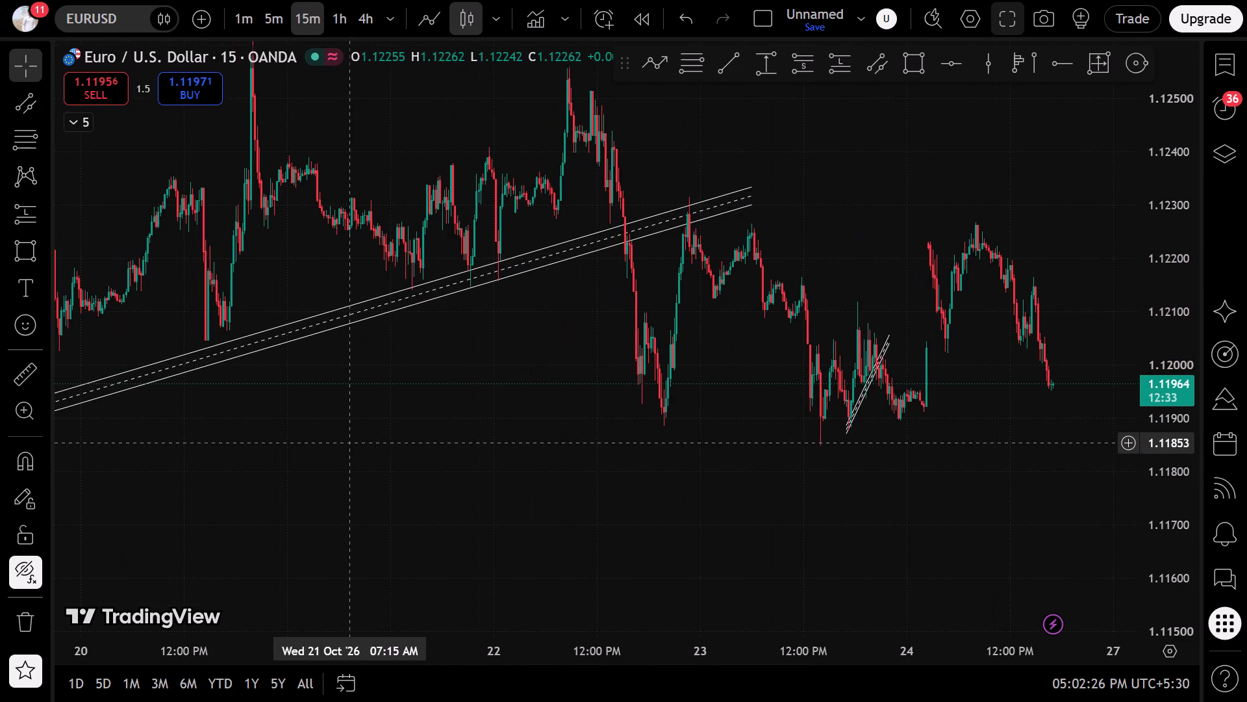
left_click(251, 18)
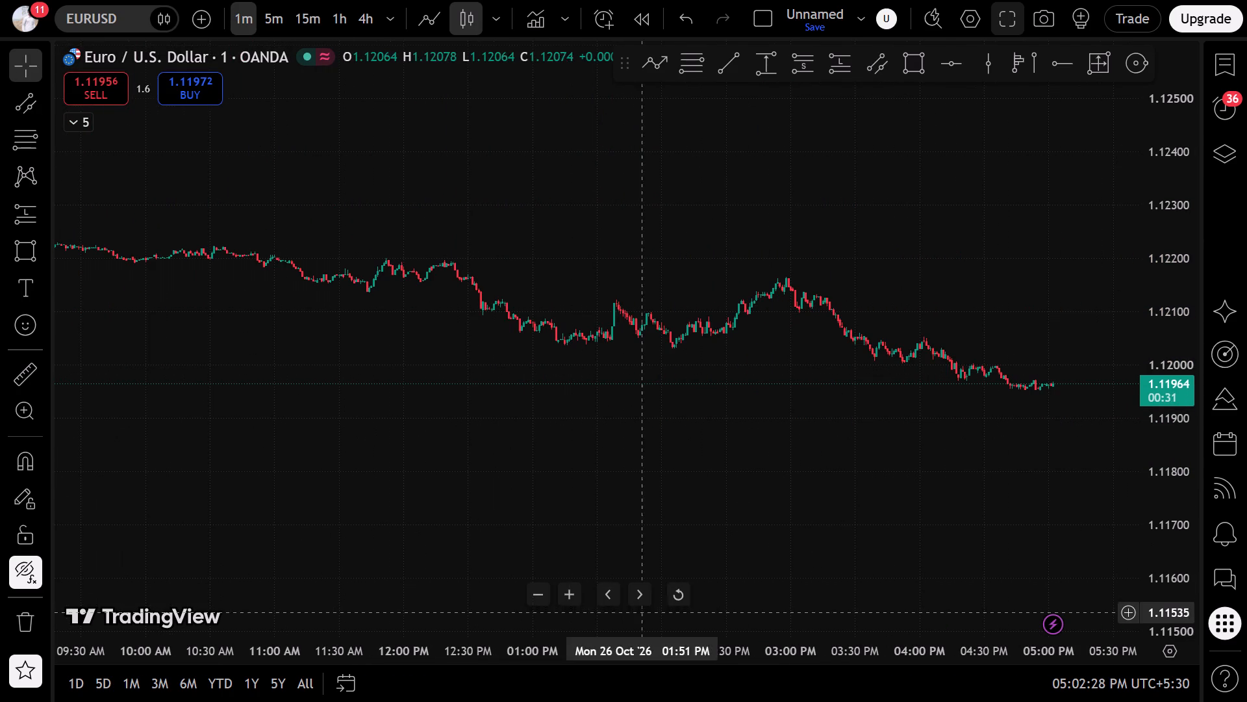
left_click(681, 597)
scroll(614, 478, "down", 13)
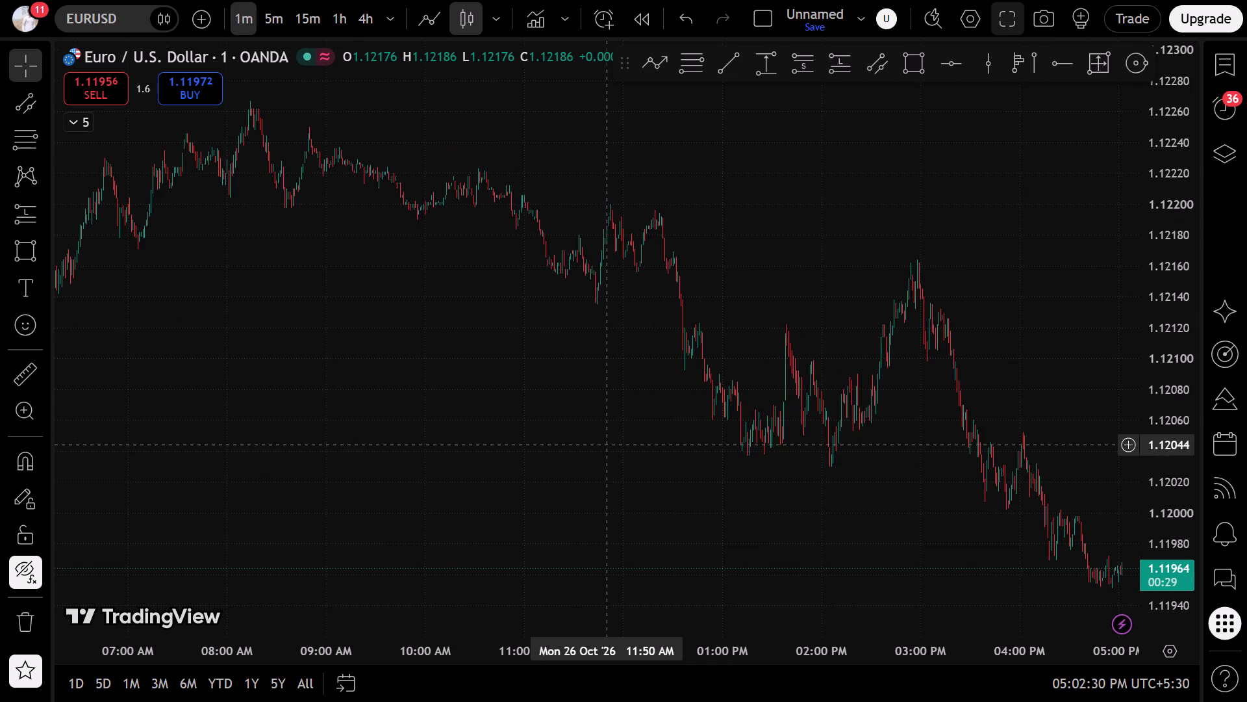
scroll(603, 422, "down", 7)
left_click_drag(459, 391, 562, 441)
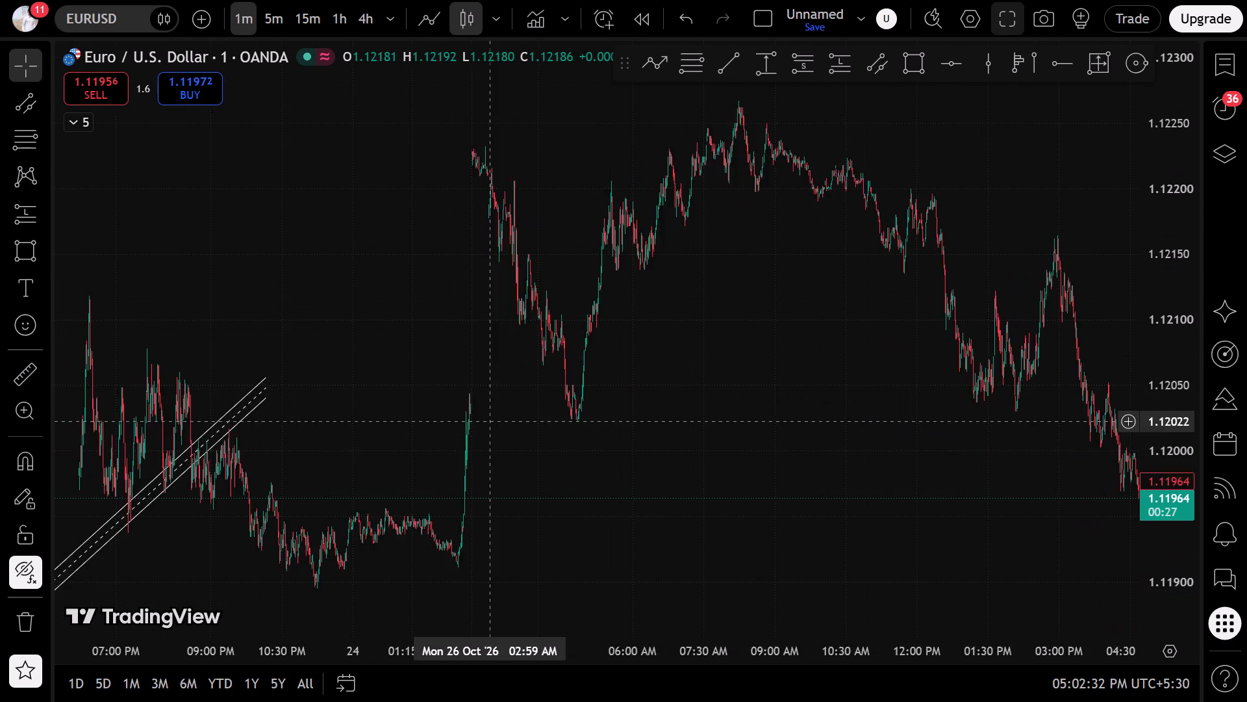
left_click_drag(562, 441, 1194, 374)
left_click_drag(369, 244, 1135, 342)
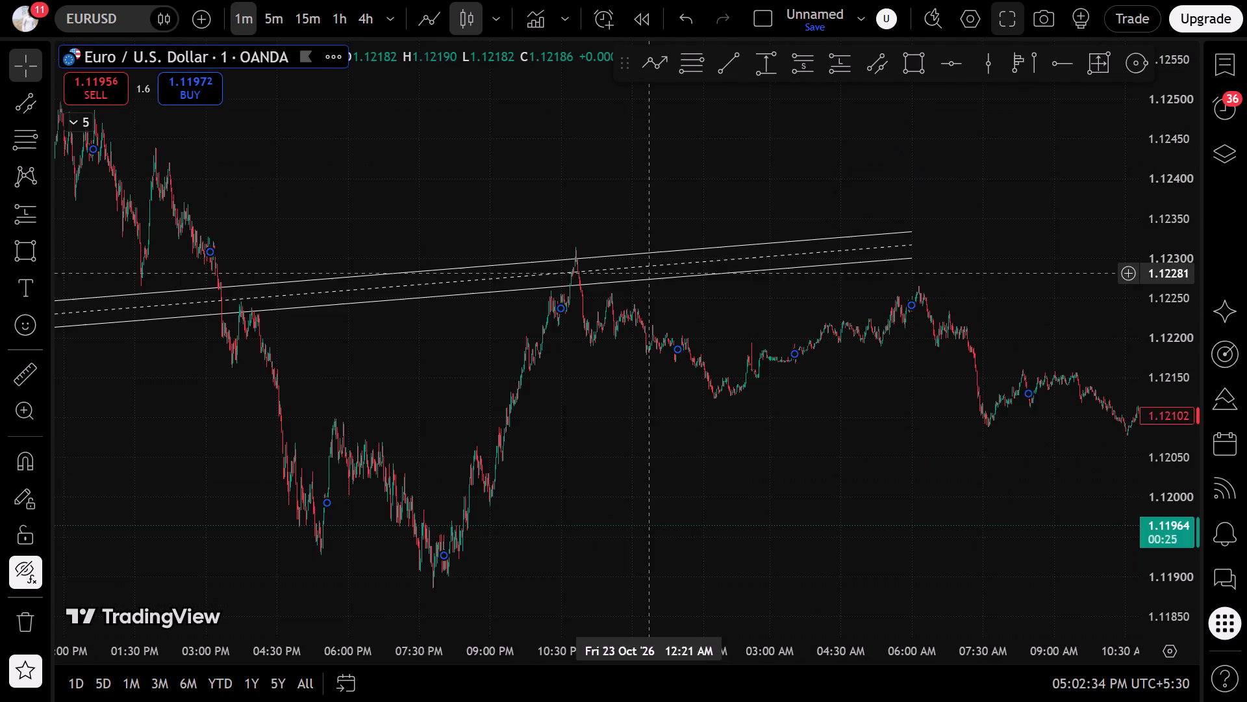
Examine the 1-minute candles on 22 October from the channel break at about 3:15 PM through 7:45 PM.
left_click_drag(381, 443, 1076, 435)
scroll(887, 426, "up", 20)
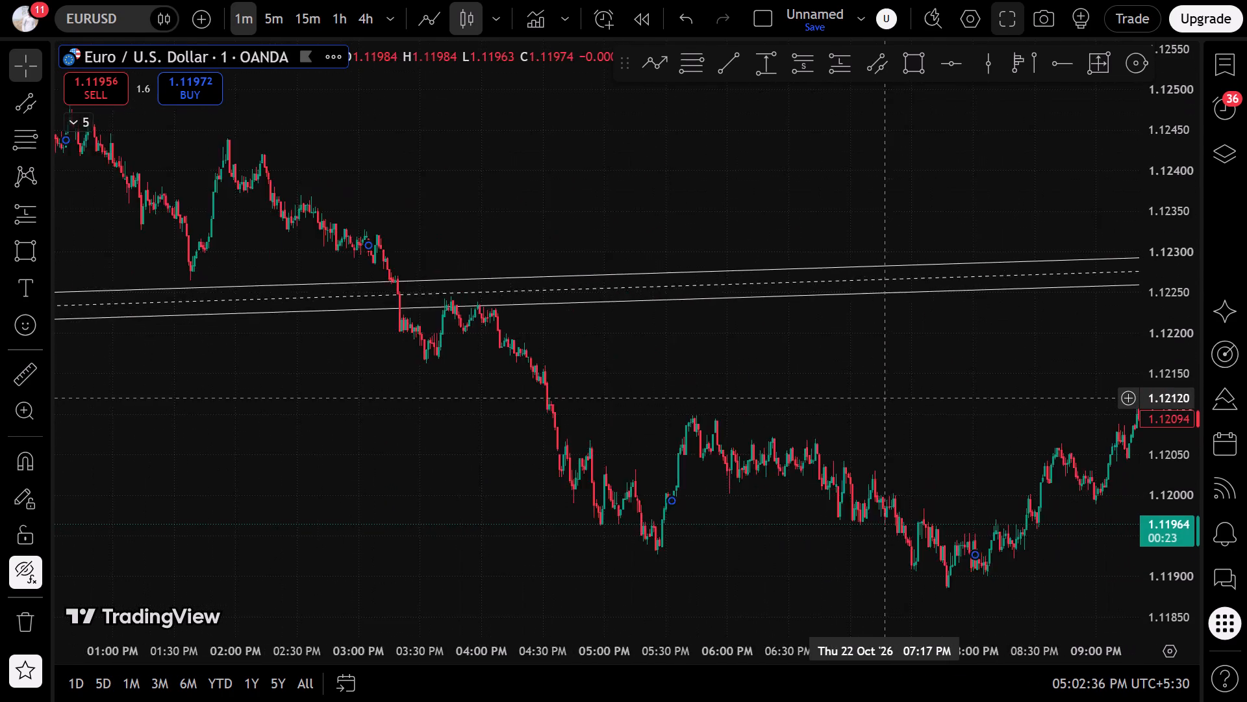
scroll(880, 394, "up", 2)
left_click_drag(455, 375, 1209, 599)
left_click_drag(1153, 490, 1103, 168)
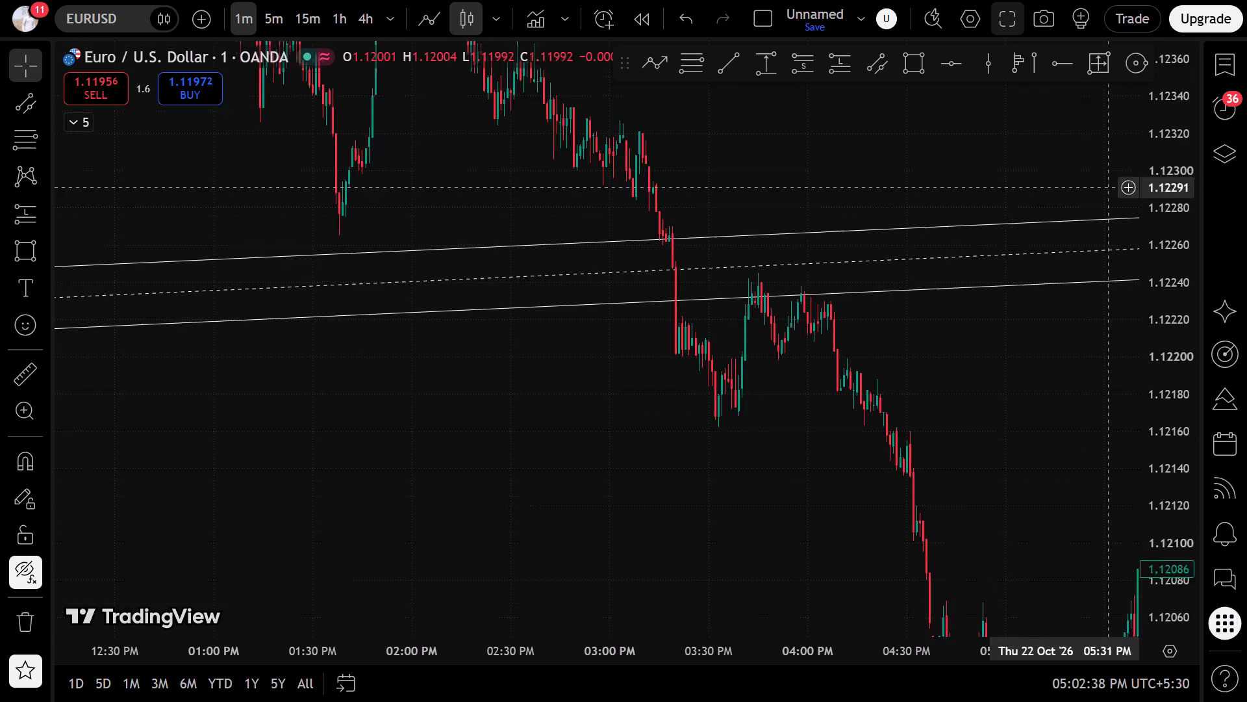
left_click_drag(1103, 168, 1090, 131)
left_click_drag(592, 483, 794, 524)
scroll(680, 489, "up", 8)
left_click_drag(946, 487, 523, 352)
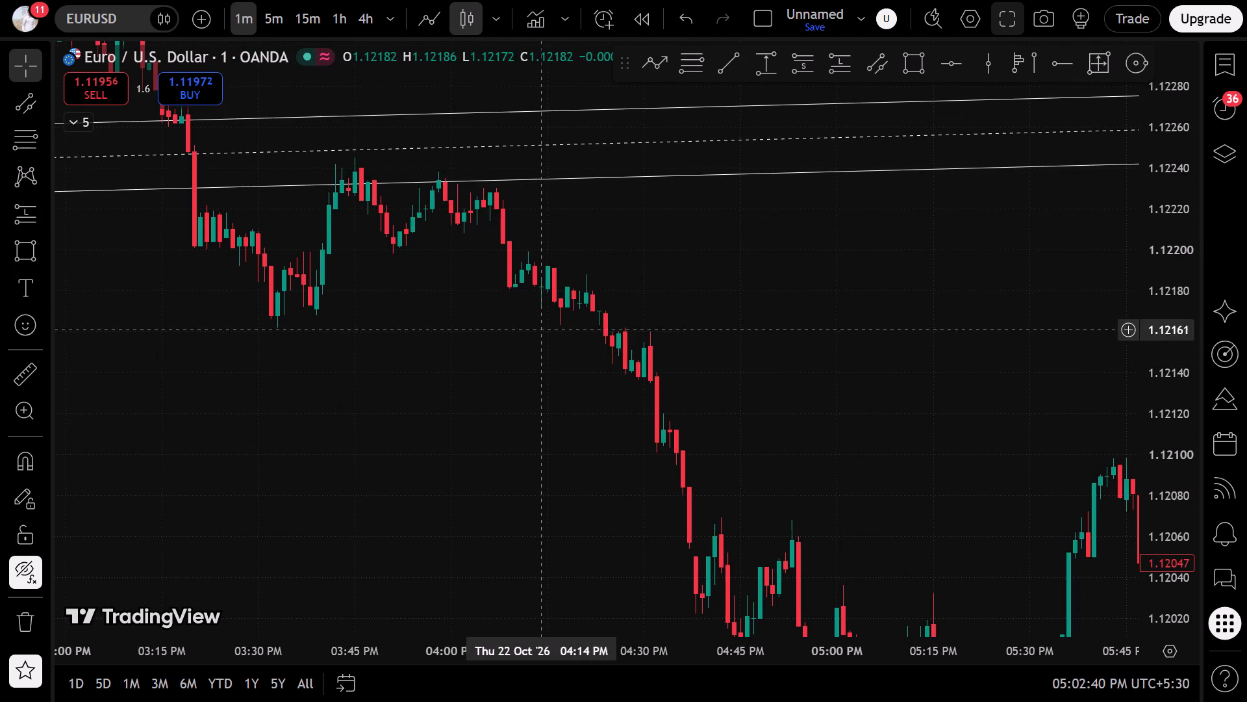
left_click_drag(796, 490, 433, 239)
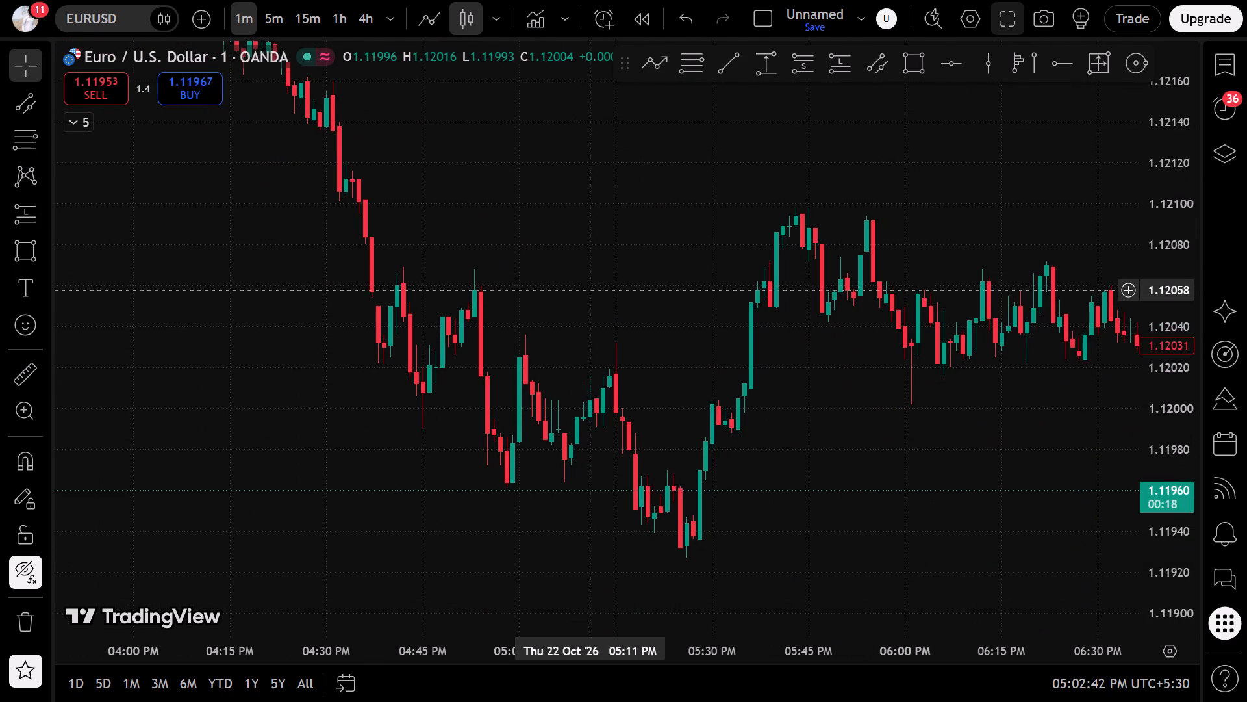
left_click_drag(486, 474, 267, 309)
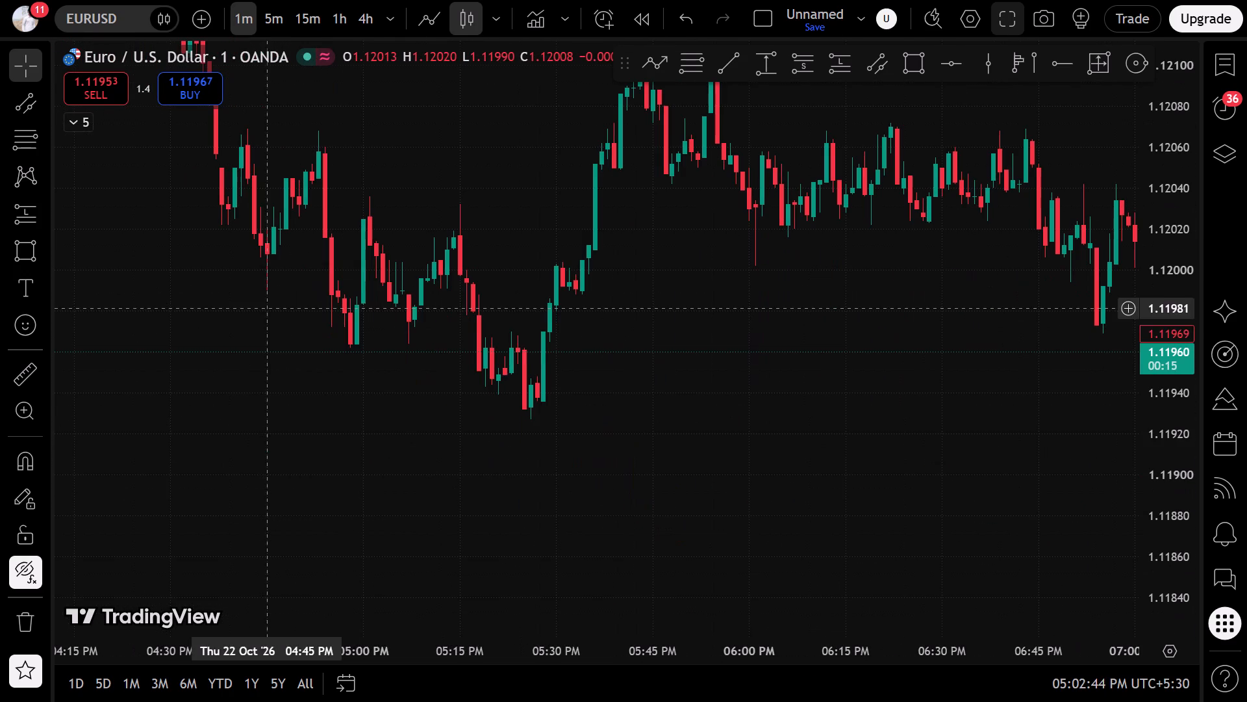
left_click_drag(776, 331, 382, 549)
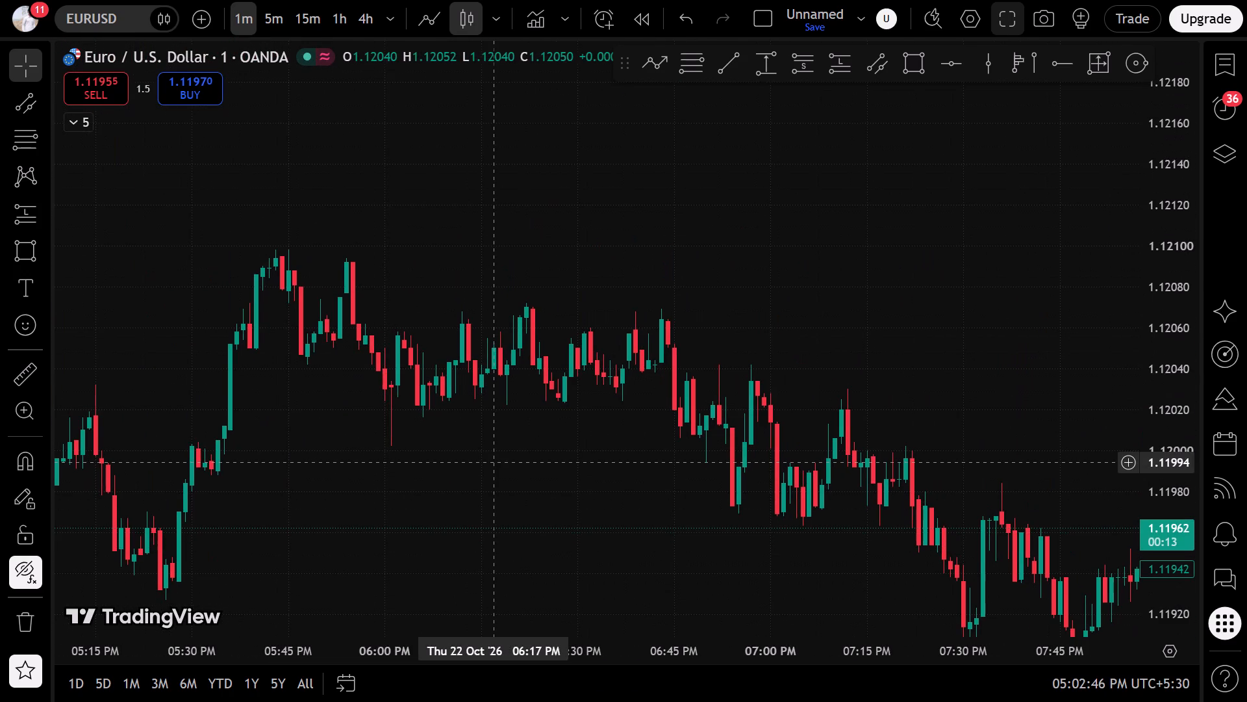
double_click(555, 259)
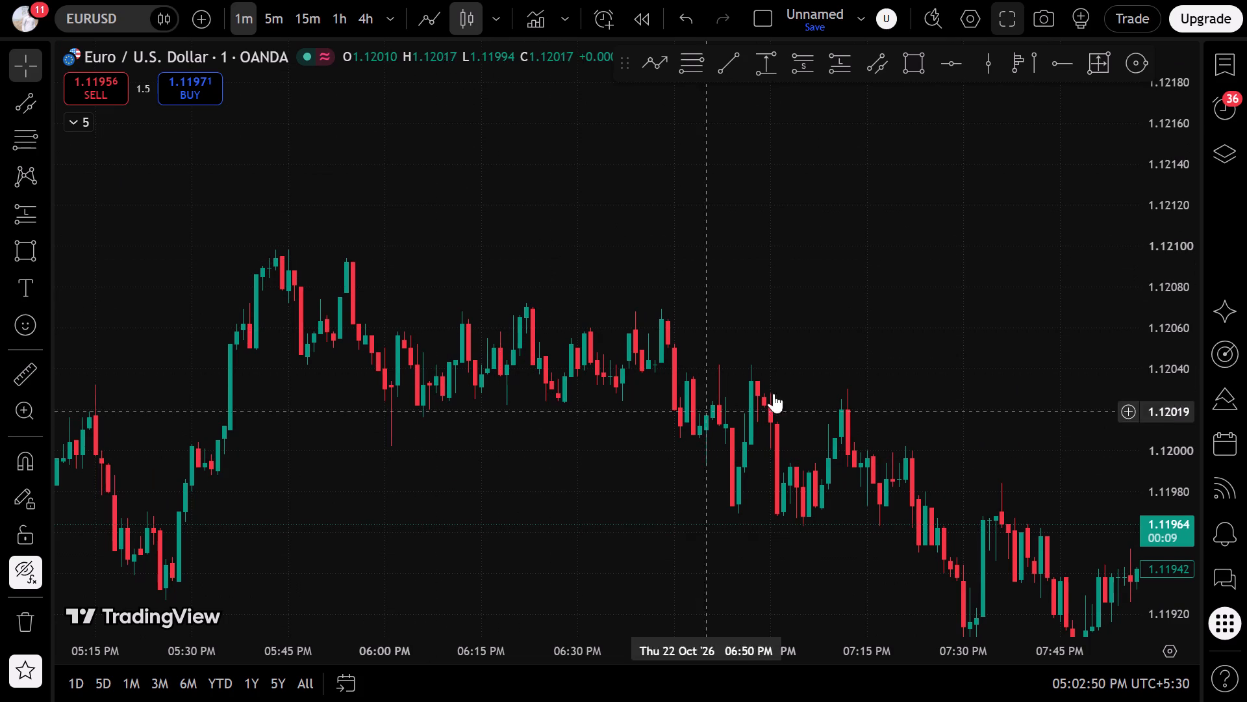
Mark the 22 October swing highs with a rectangle from 5:38 PM to about 6:06 PM, between about 1.12094 and 1.12098.
left_click_drag(1180, 478, 1033, 235)
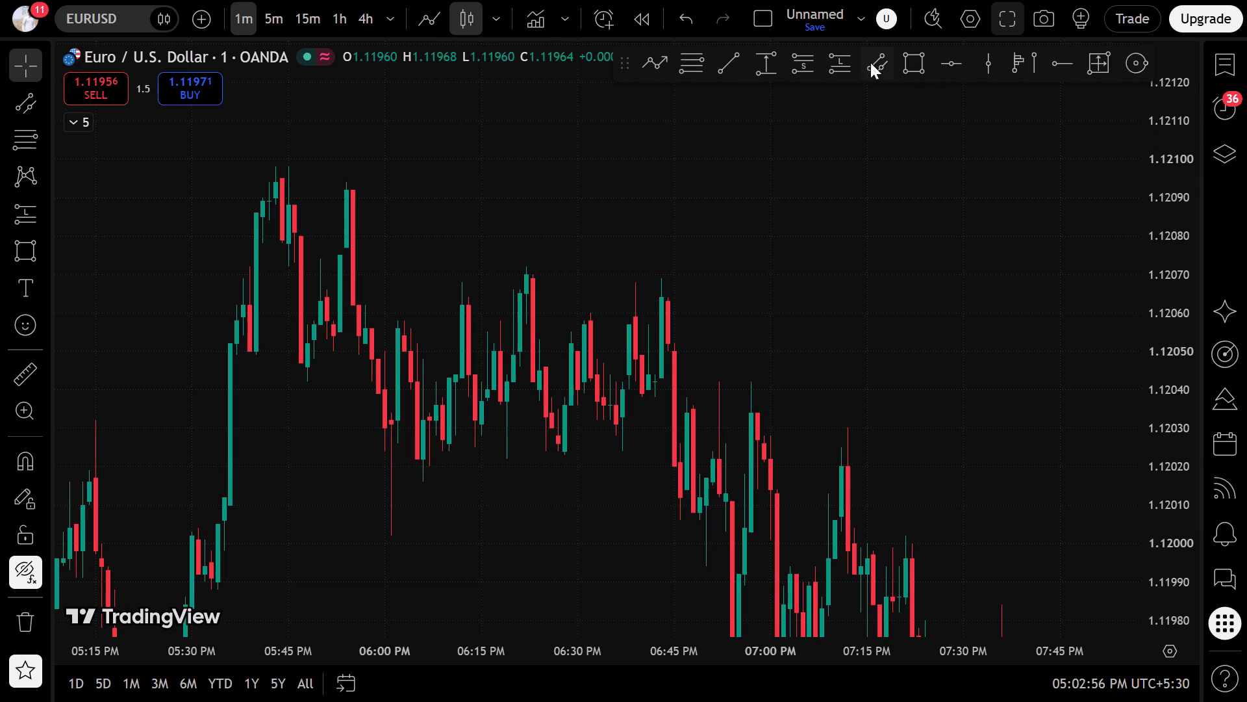
left_click(916, 60)
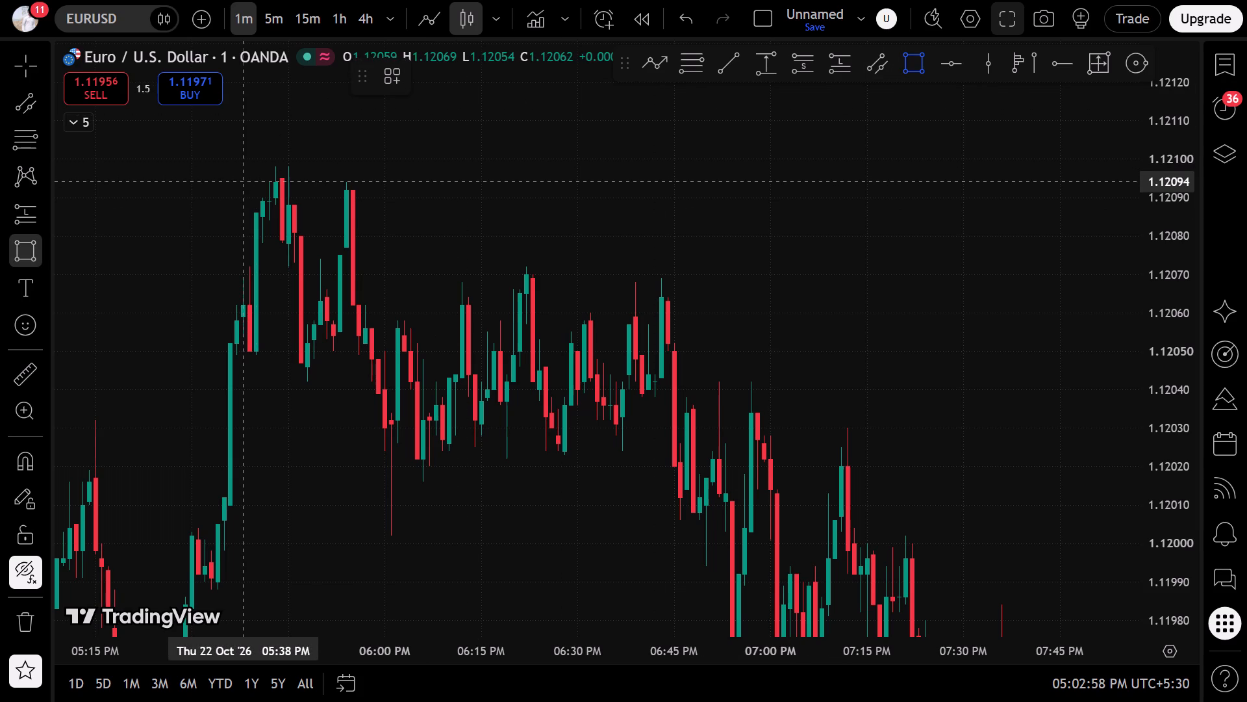
left_click(242, 182)
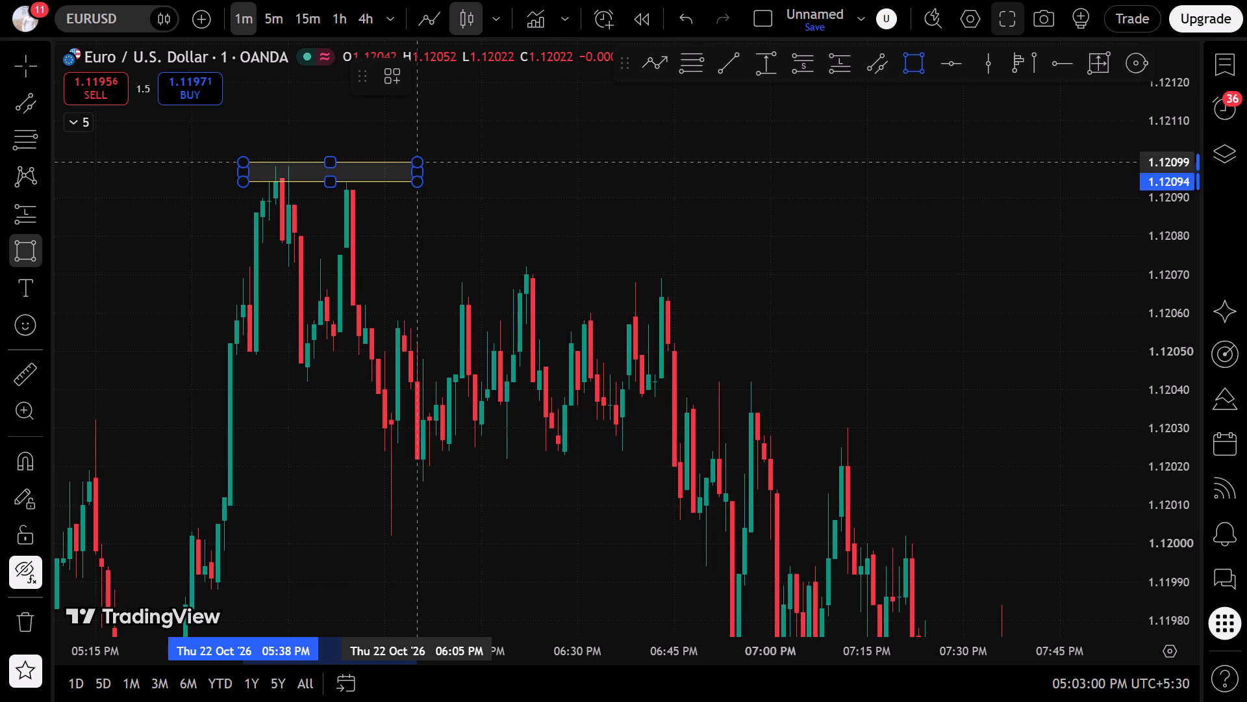
left_click(422, 165)
left_click(426, 226)
Examine the 1-minute candles after the marked 22 October highs, through the evening low and the rally back to the channel.
scroll(583, 306, "down", 4)
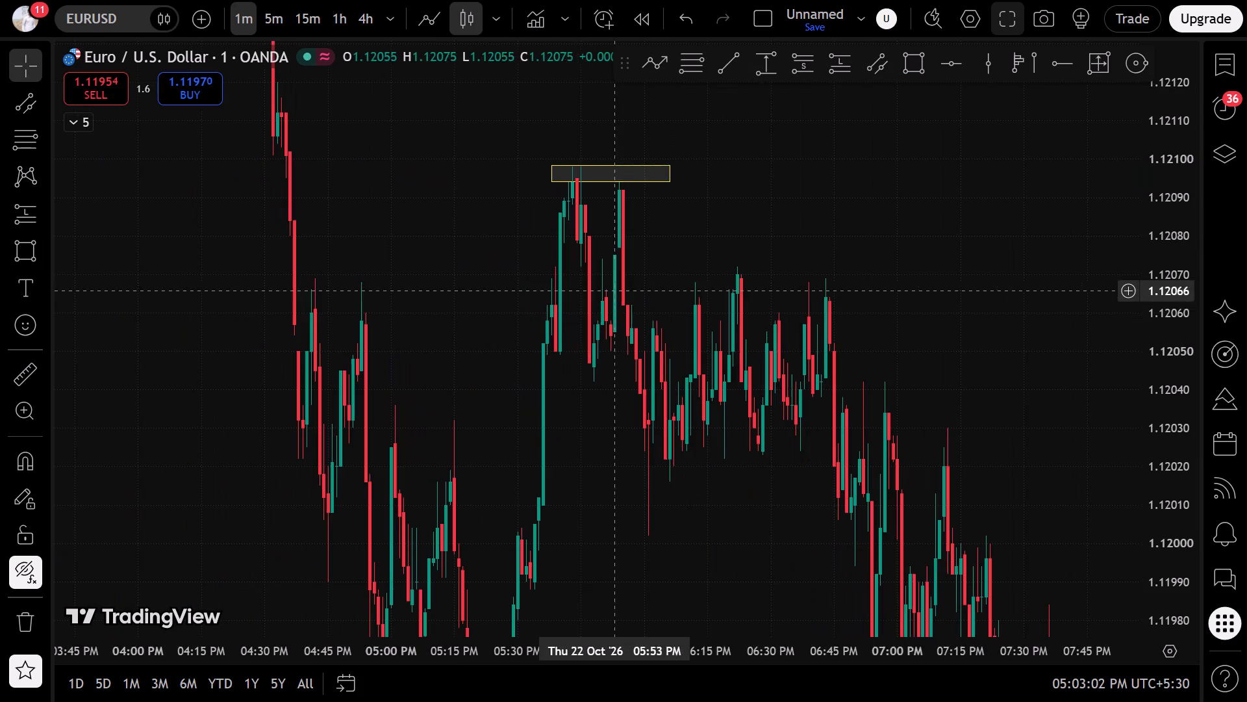
left_click_drag(1168, 174, 1083, 433)
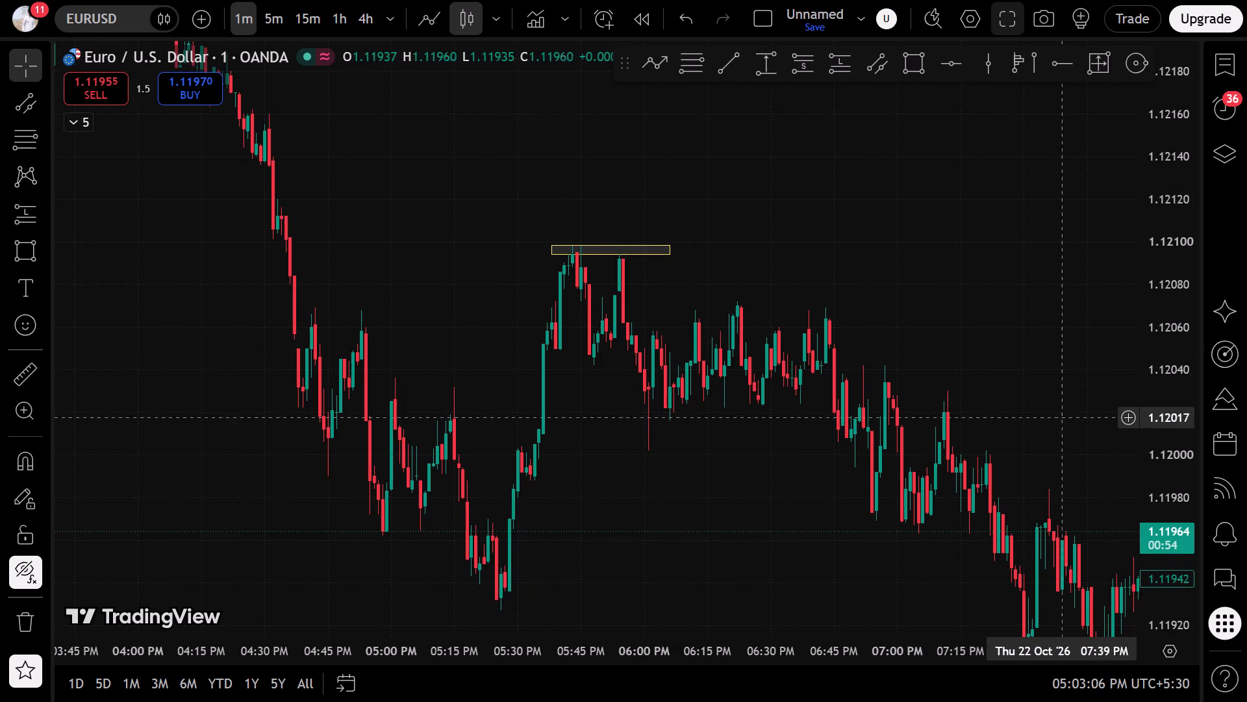
scroll(934, 421, "up", 6)
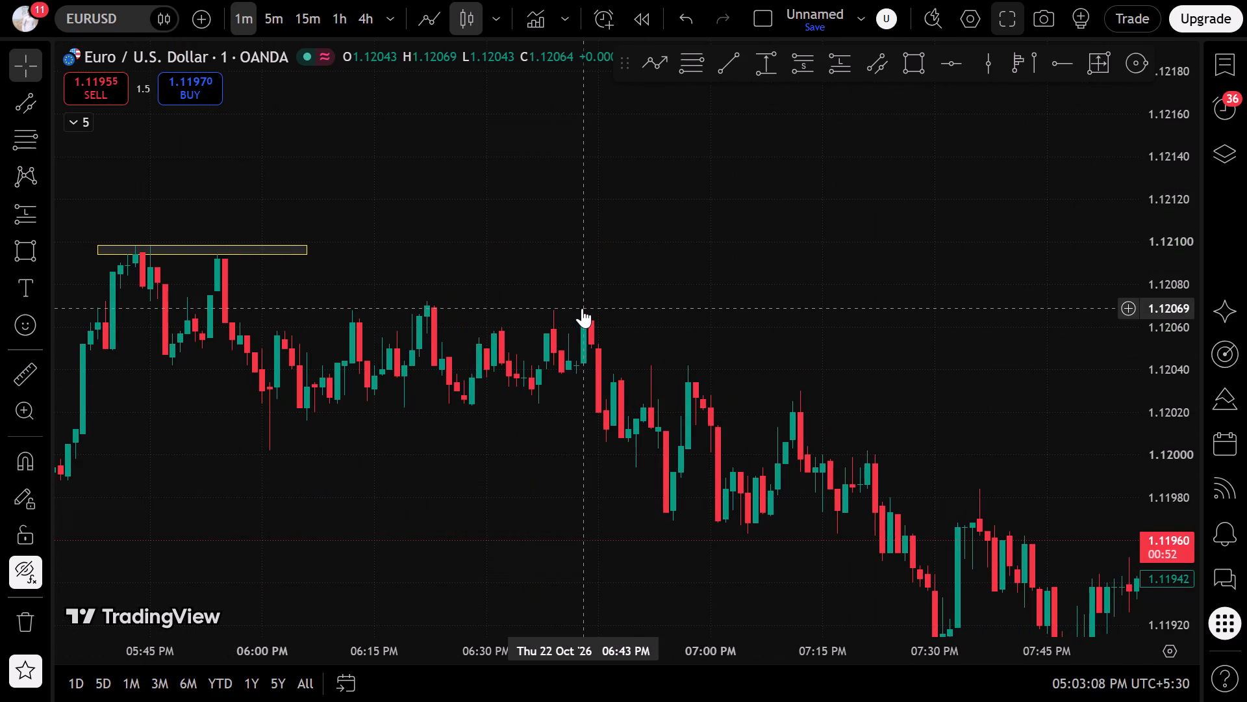
left_click(582, 308)
scroll(582, 308, "down", 3)
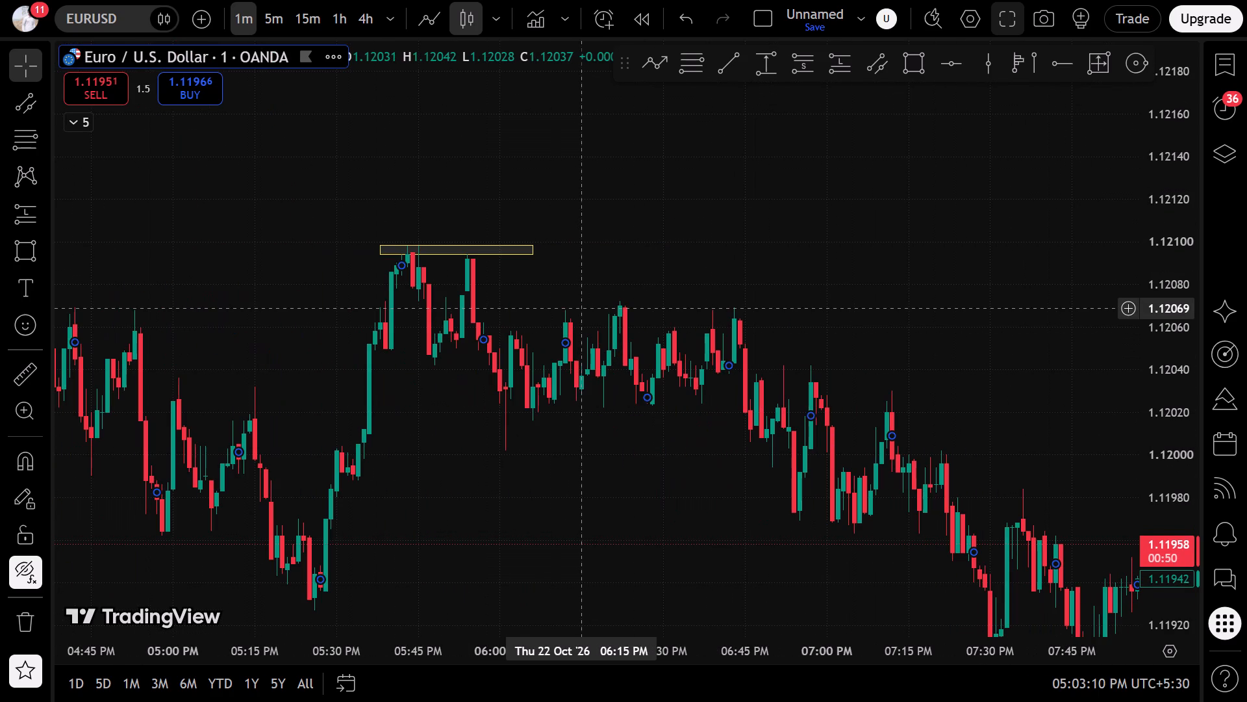
left_click_drag(561, 462, 453, 342)
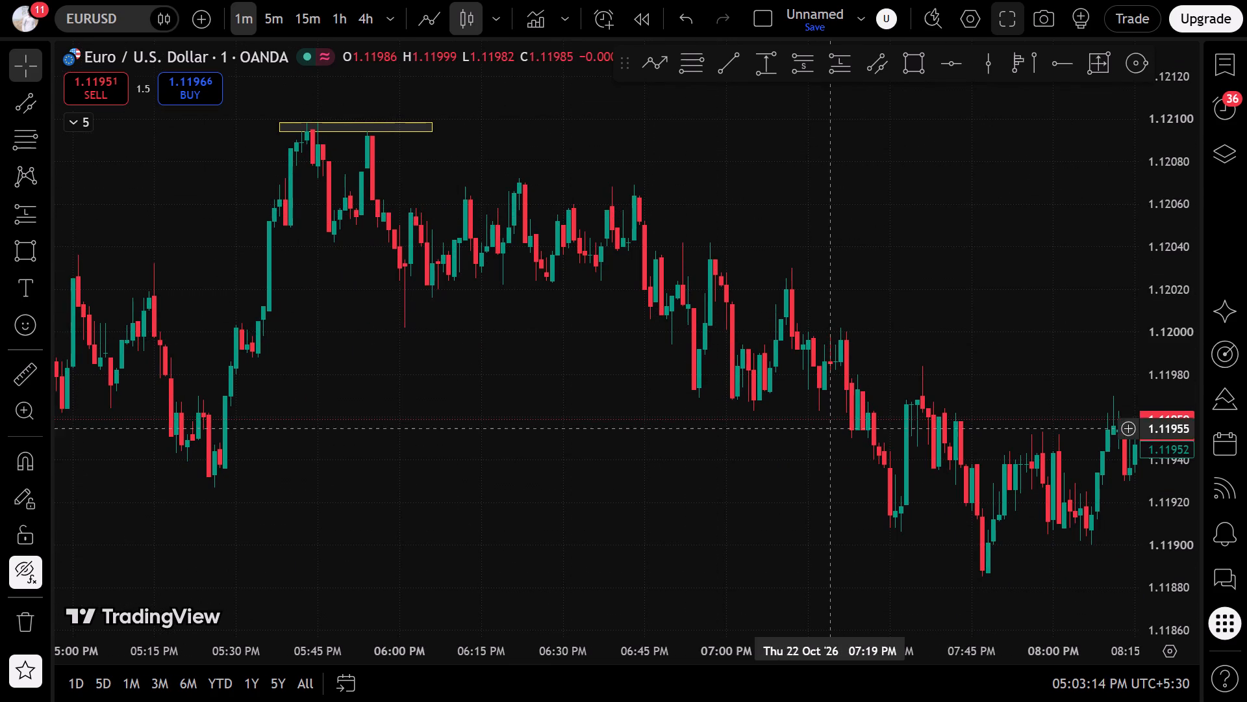
left_click_drag(976, 453, 455, 279)
scroll(483, 263, "down", 8)
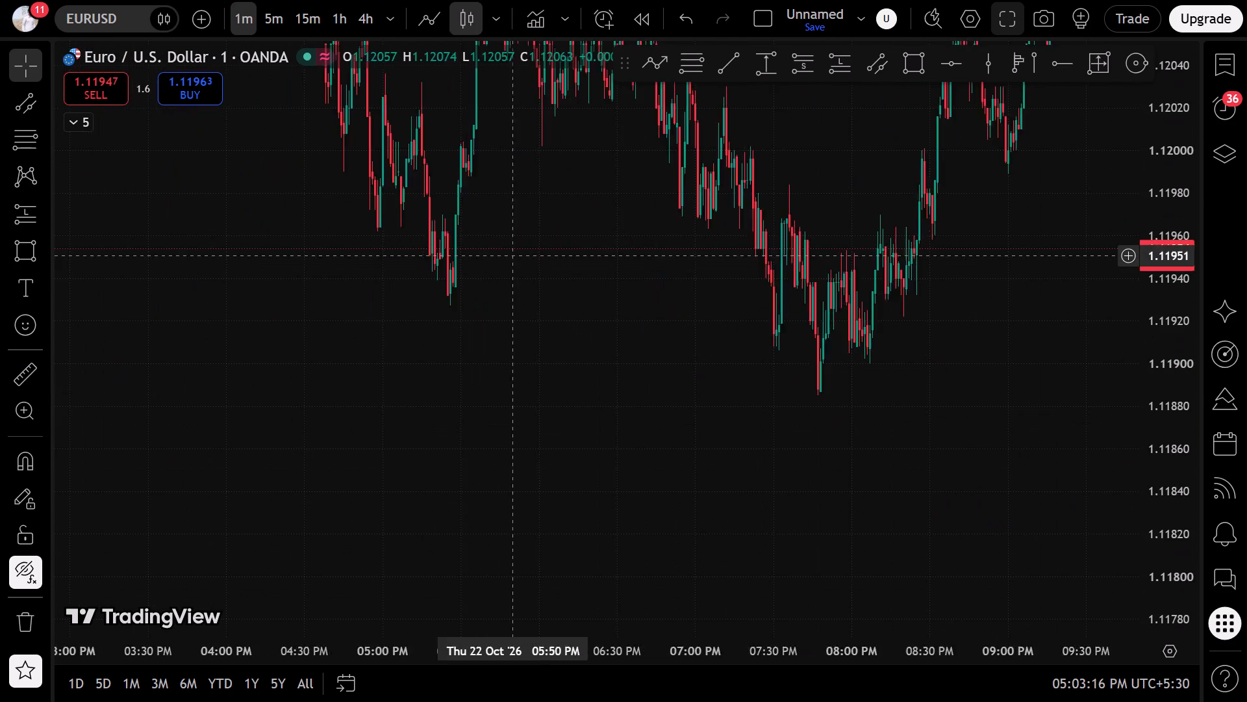
scroll(518, 254, "down", 3)
left_click_drag(844, 261, 871, 520)
scroll(837, 500, "up", 7)
left_click_drag(1181, 174, 1110, 363)
left_click_drag(944, 378, 375, 569)
scroll(546, 411, "down", 2)
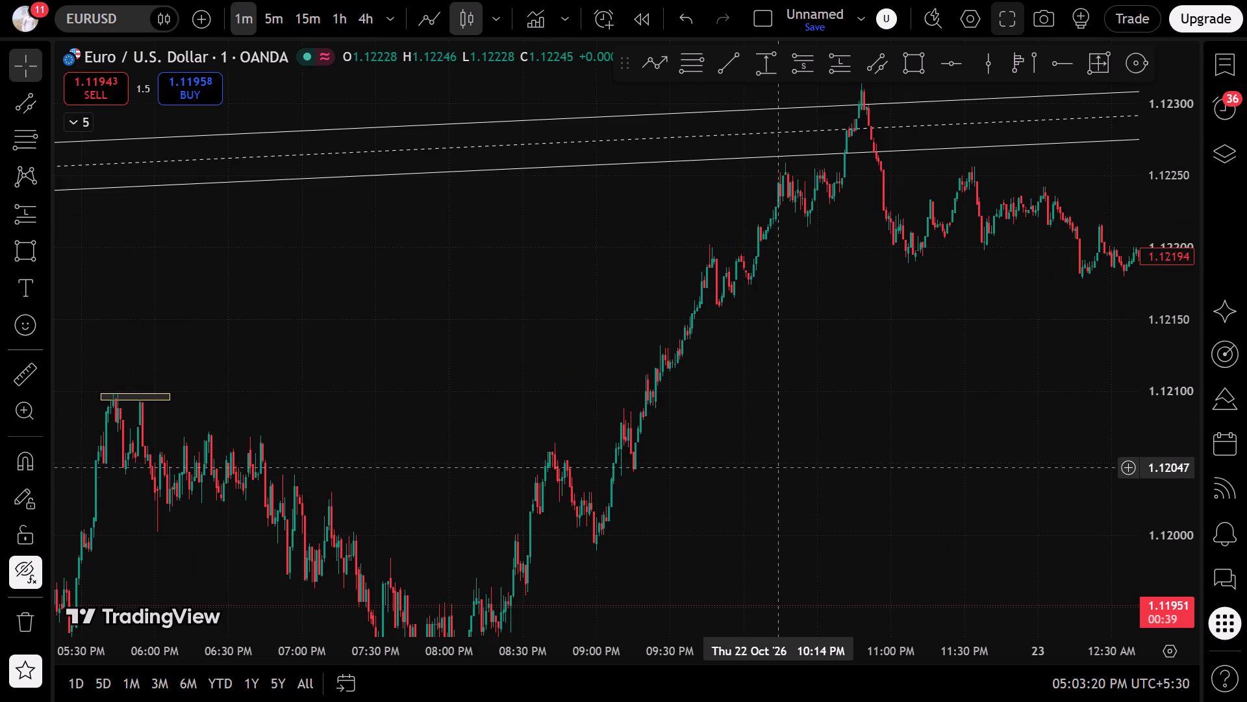
Mark the 22 October swing highs with a rectangle from about 9:39 PM to 10:06 PM, between about 1.12191 and 1.12201.
scroll(779, 450, "up", 4)
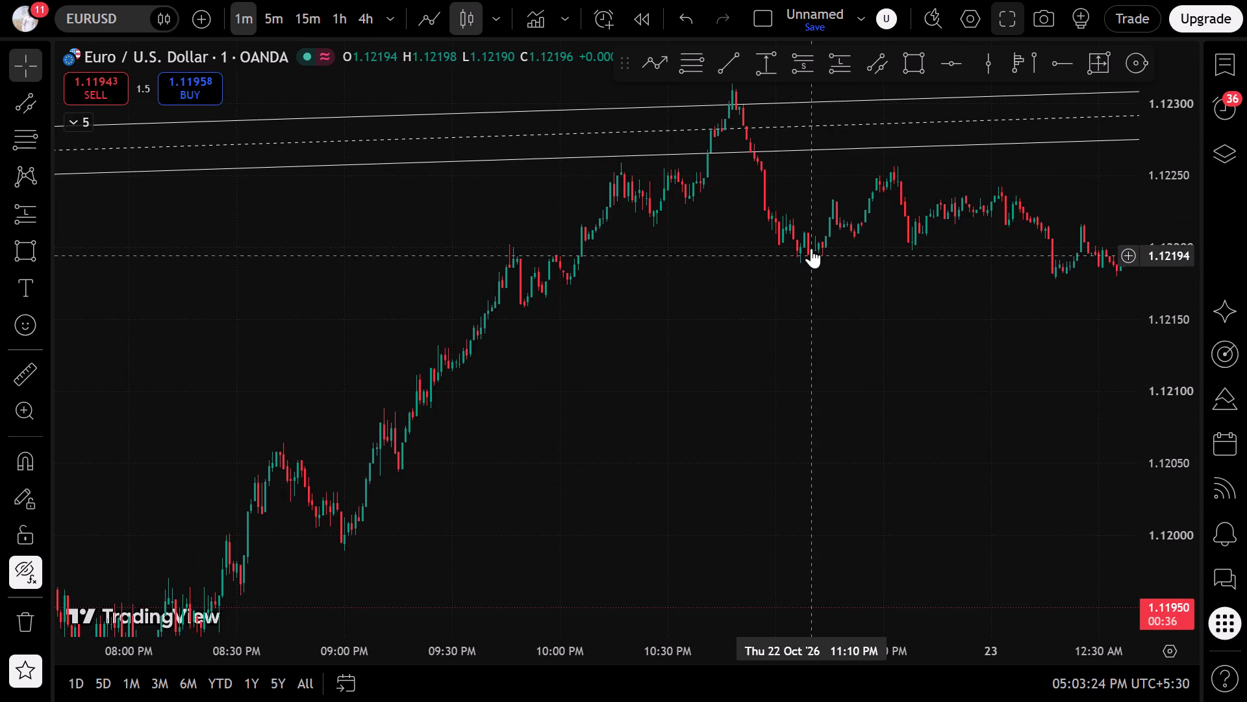
scroll(796, 283, "down", 5)
scroll(794, 283, "up", 6)
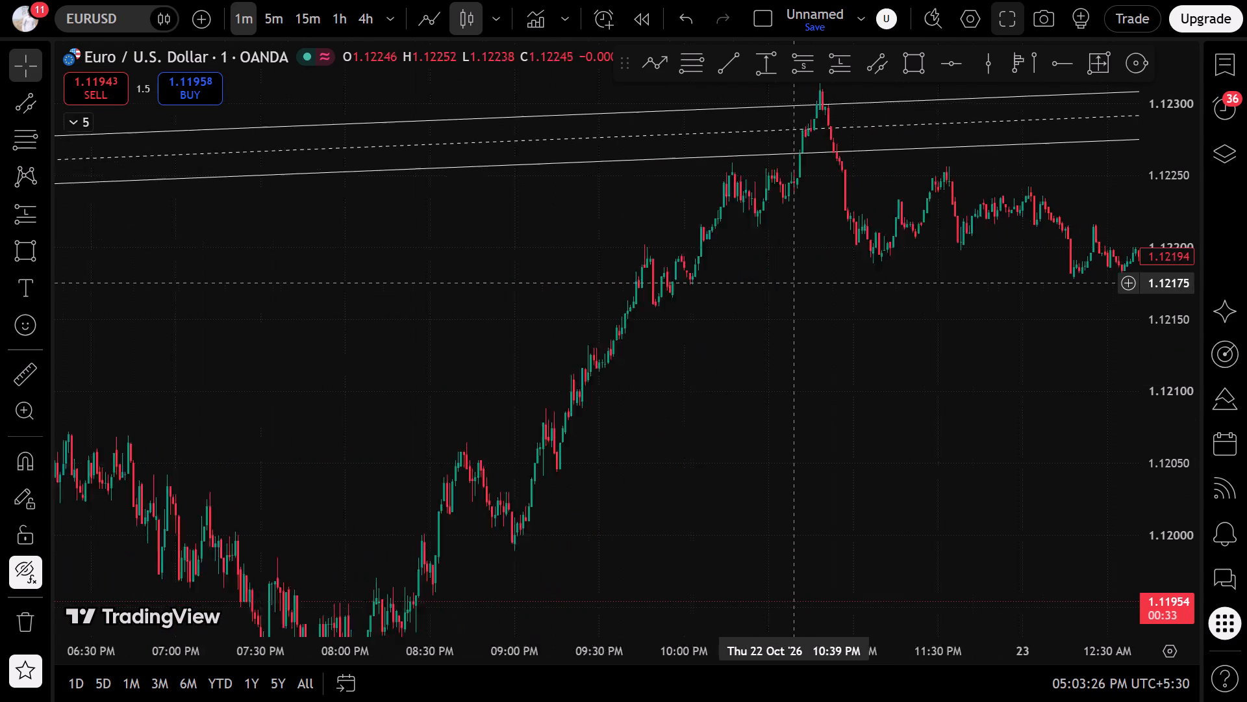
left_click(913, 62)
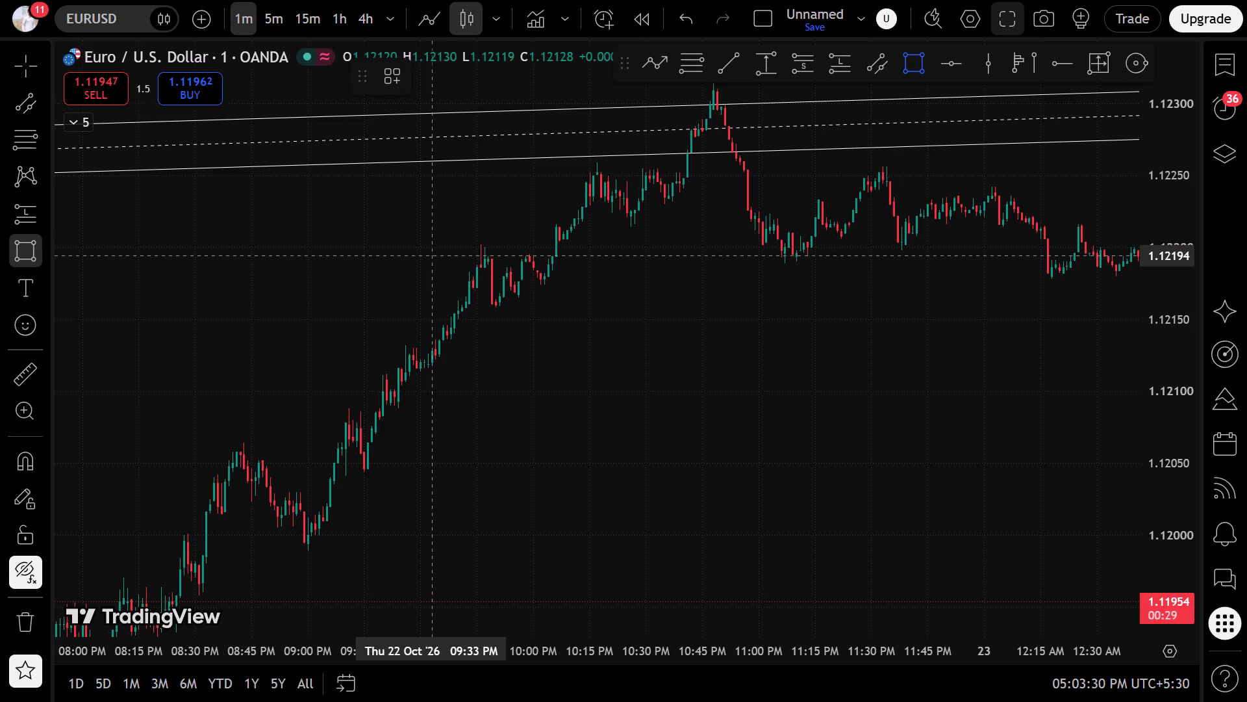
left_click(453, 259)
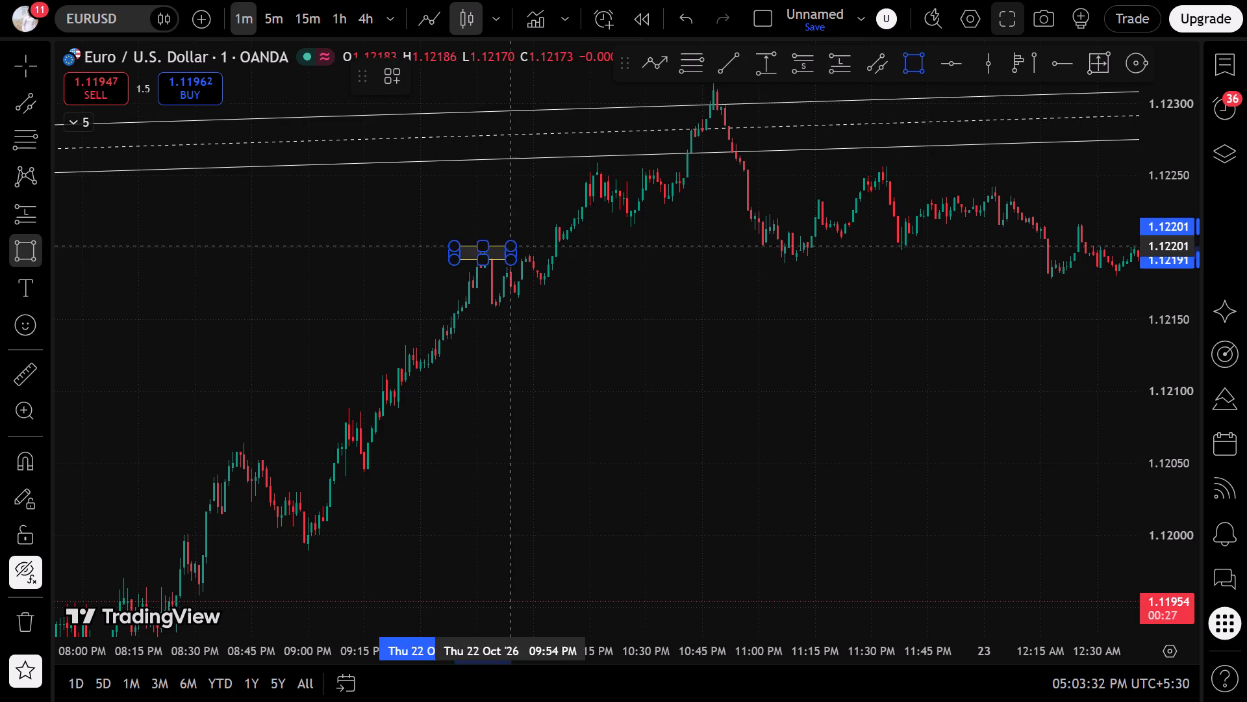
left_click(557, 246)
left_click(636, 239)
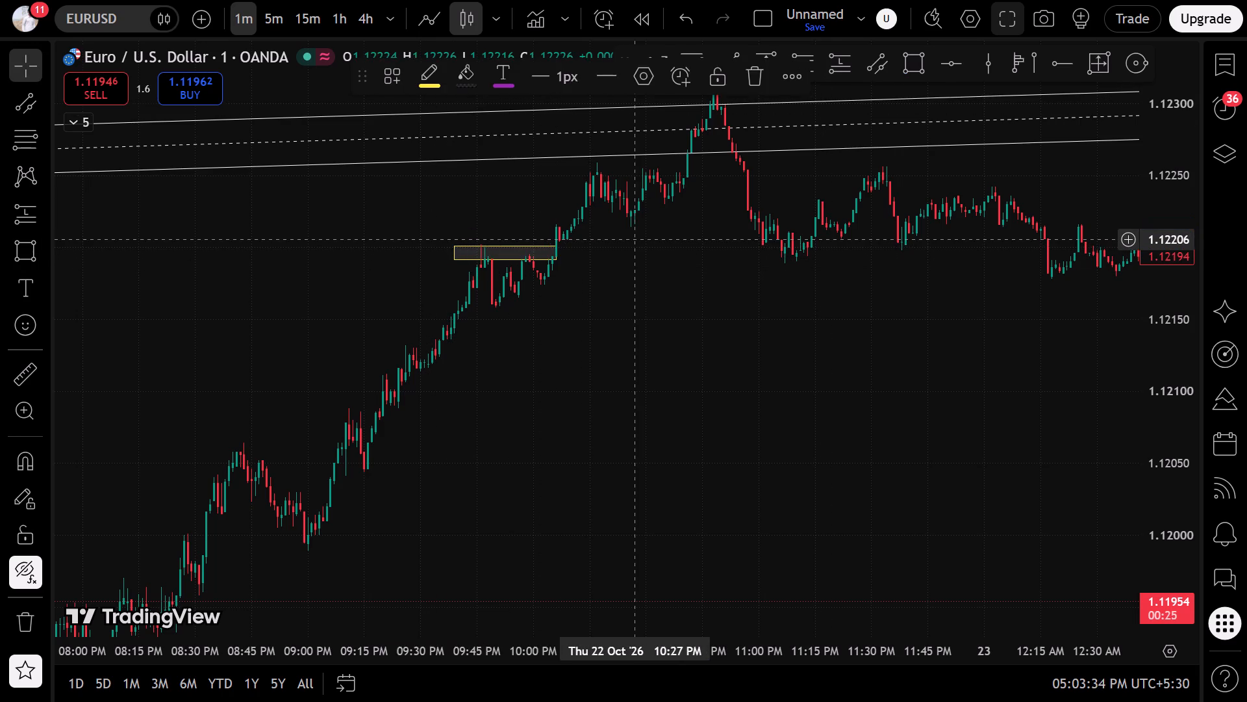
Mark the highs just below the channel with a rectangle from about 10:12 PM to 10:46 PM, between about 1.12251 and 1.12260.
scroll(636, 239, "up", 4)
left_click(0, 238)
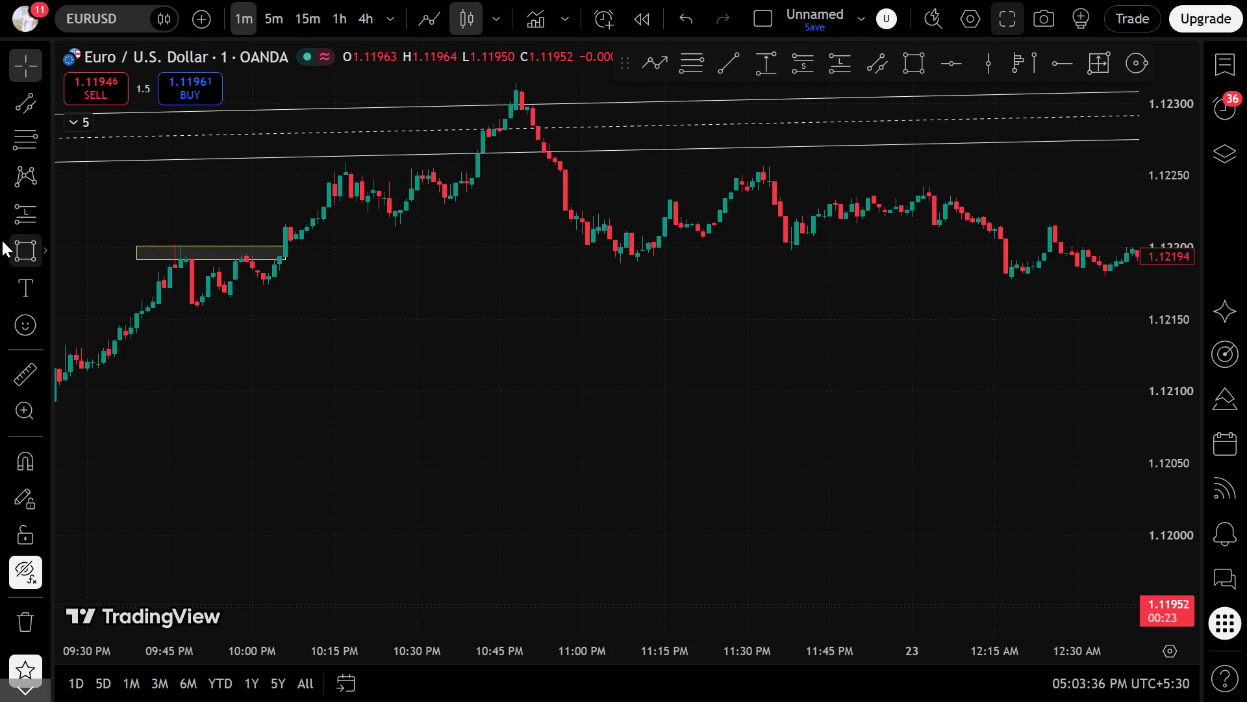
left_click(317, 174)
left_click(507, 161)
left_click(407, 315)
Examine the 1-minute candles from the late 22 October channel rejection through the 23 October morning swings to about 7:30 AM.
scroll(407, 320, "down", 4)
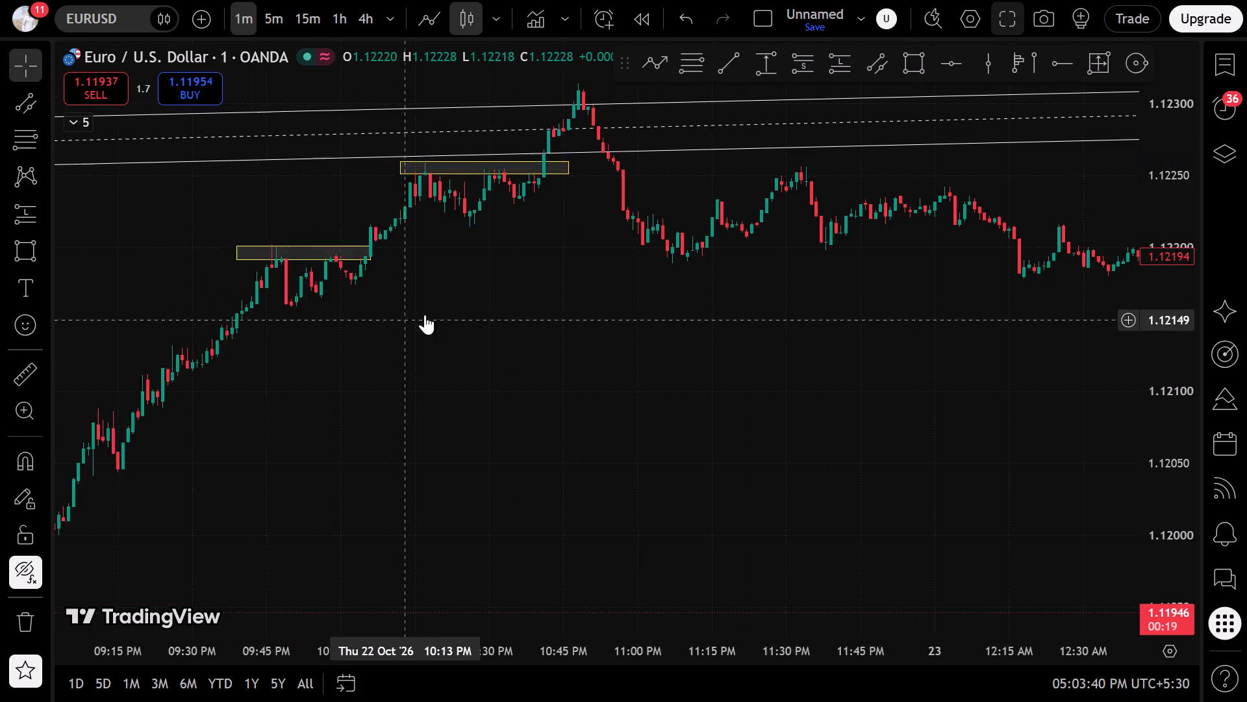
scroll(425, 315, "down", 2)
left_click_drag(840, 319, 461, 386)
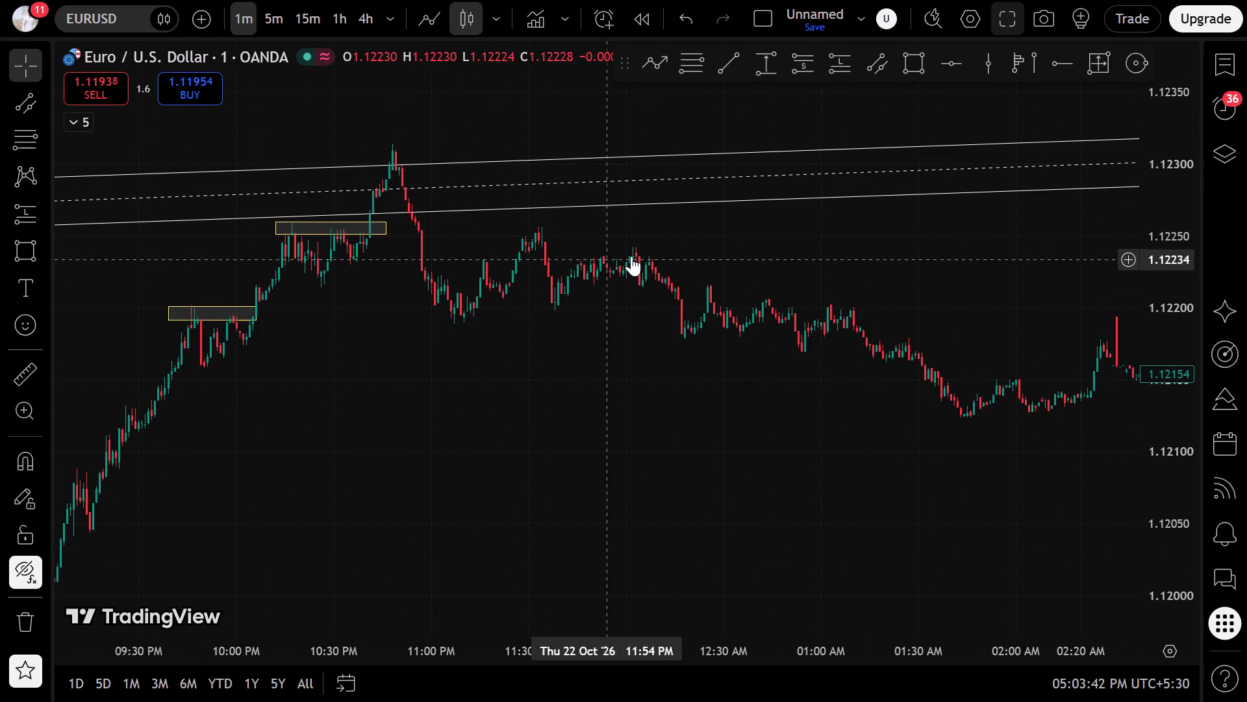
left_click_drag(1197, 527, 1139, 274)
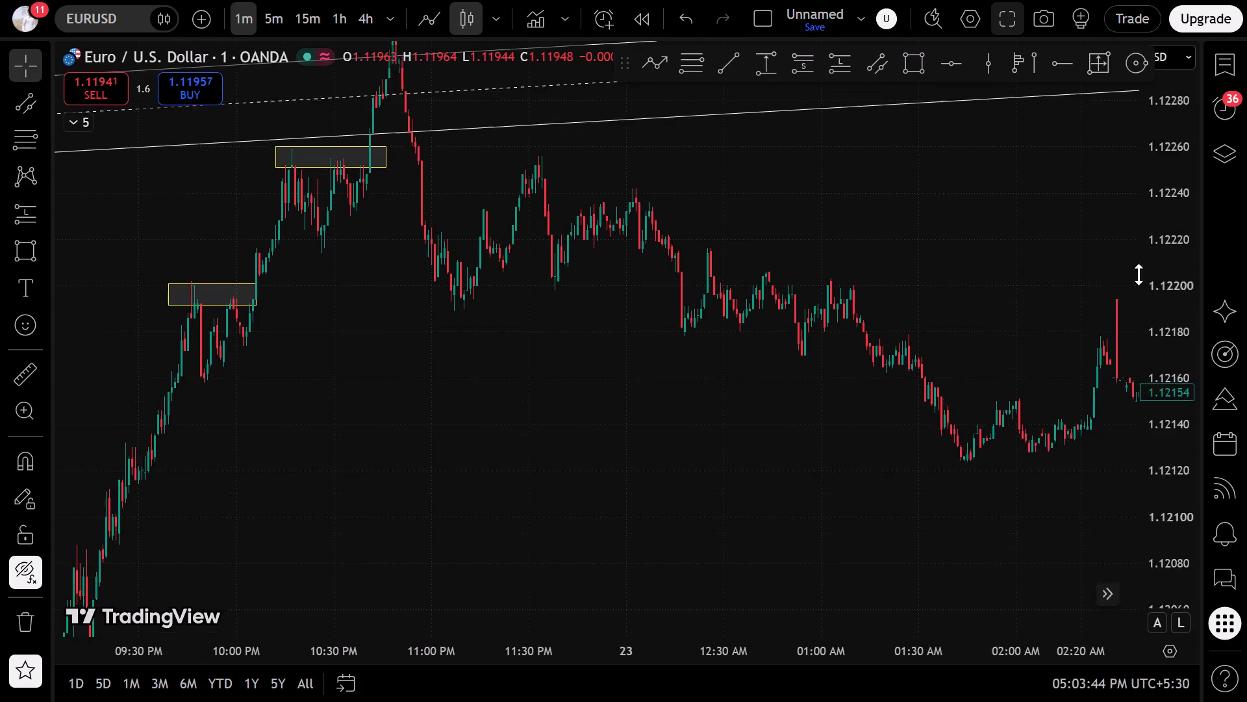
left_click_drag(1139, 274, 1064, 264)
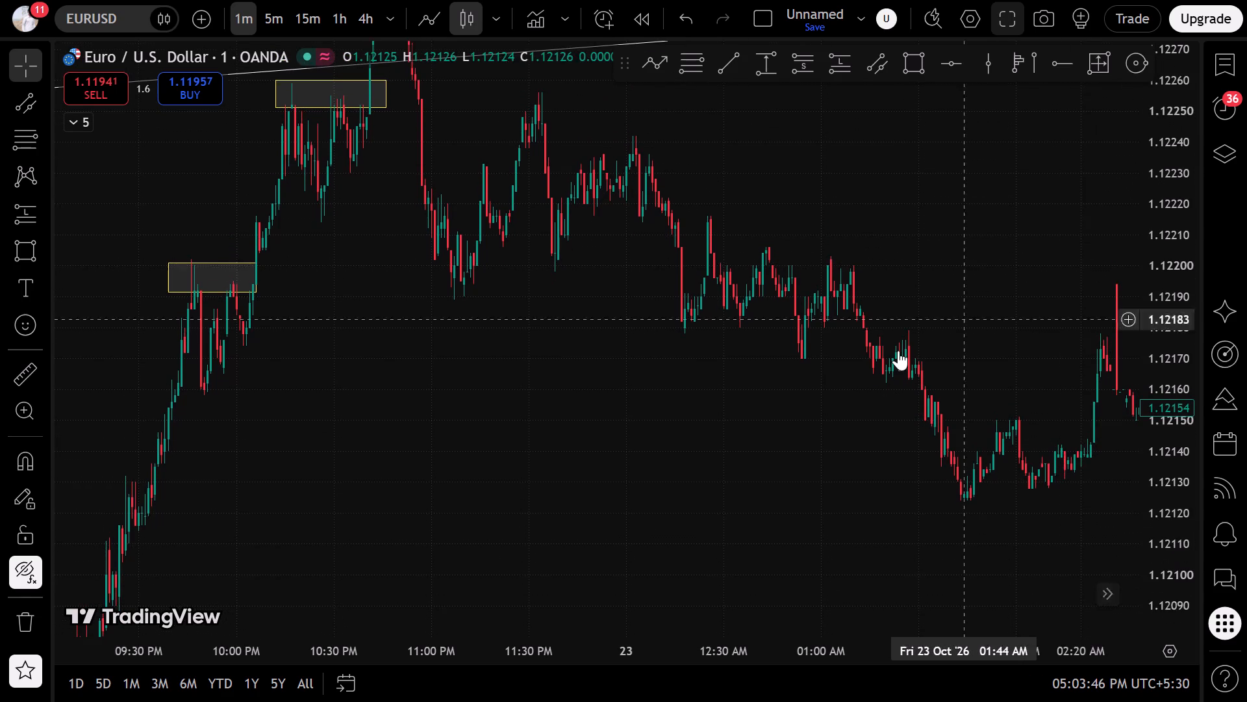
left_click_drag(898, 350, 648, 305)
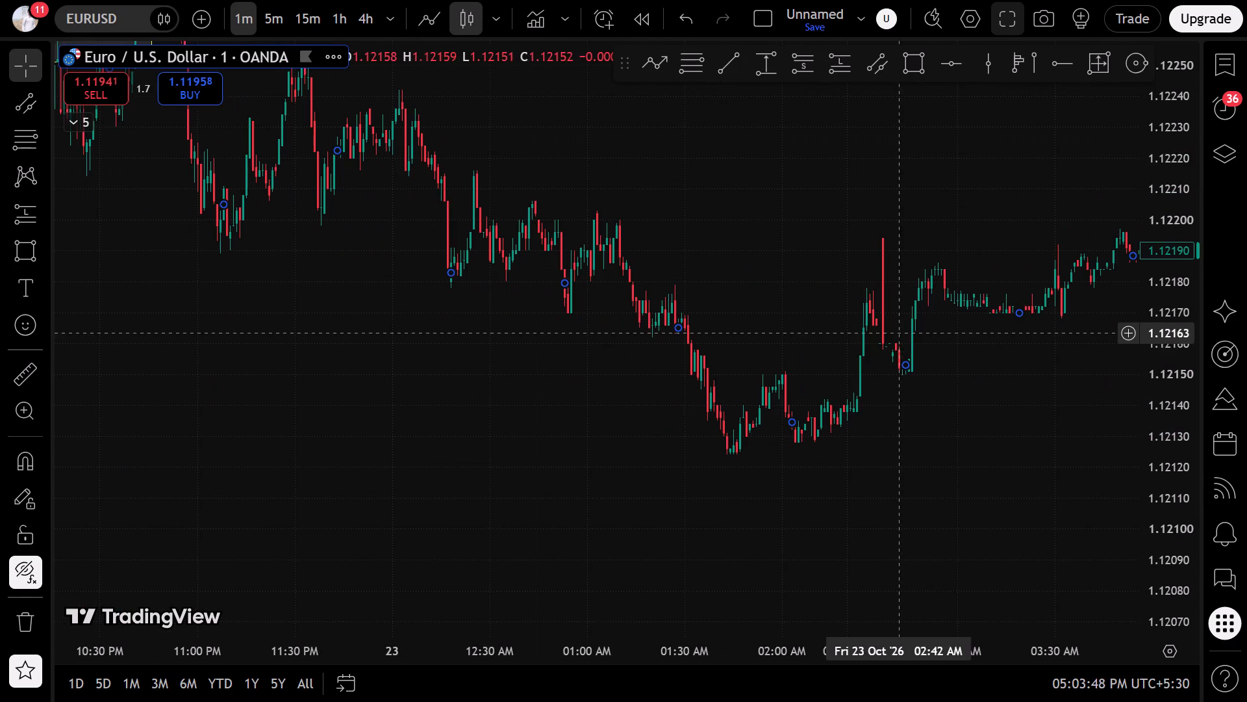
left_click_drag(893, 336, 374, 365)
scroll(455, 379, "down", 1)
scroll(651, 396, "up", 4)
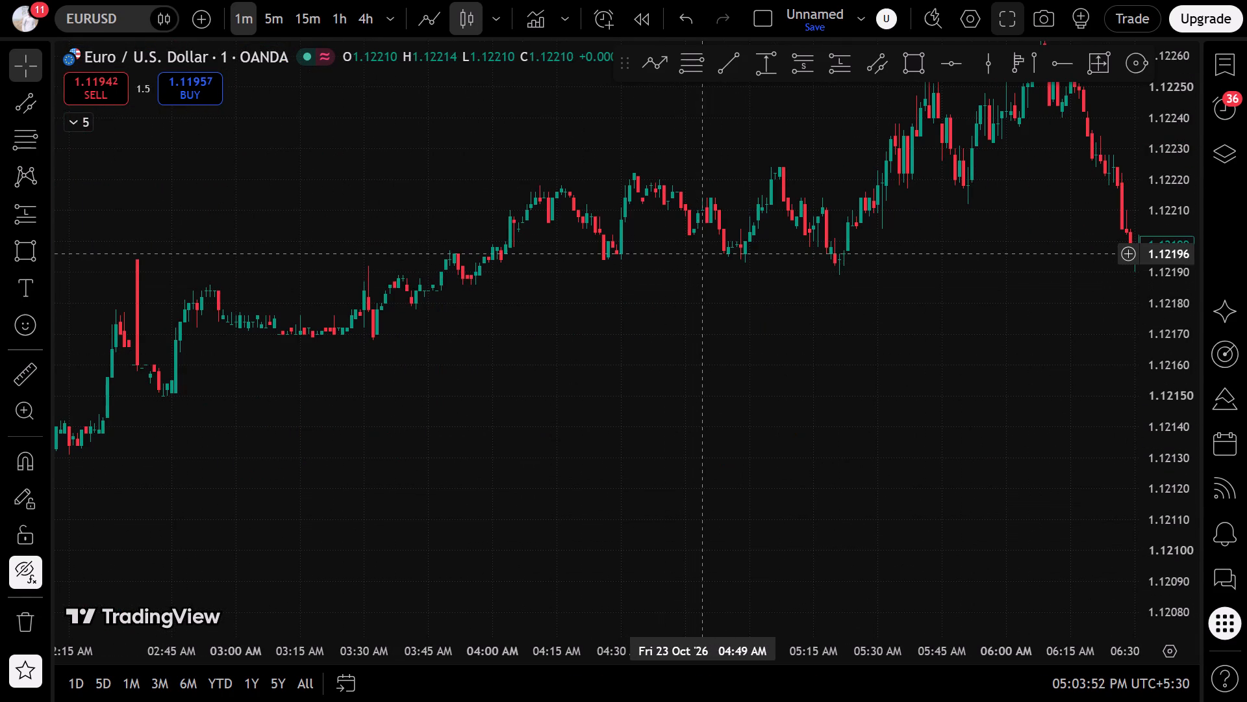
scroll(672, 298, "down", 2)
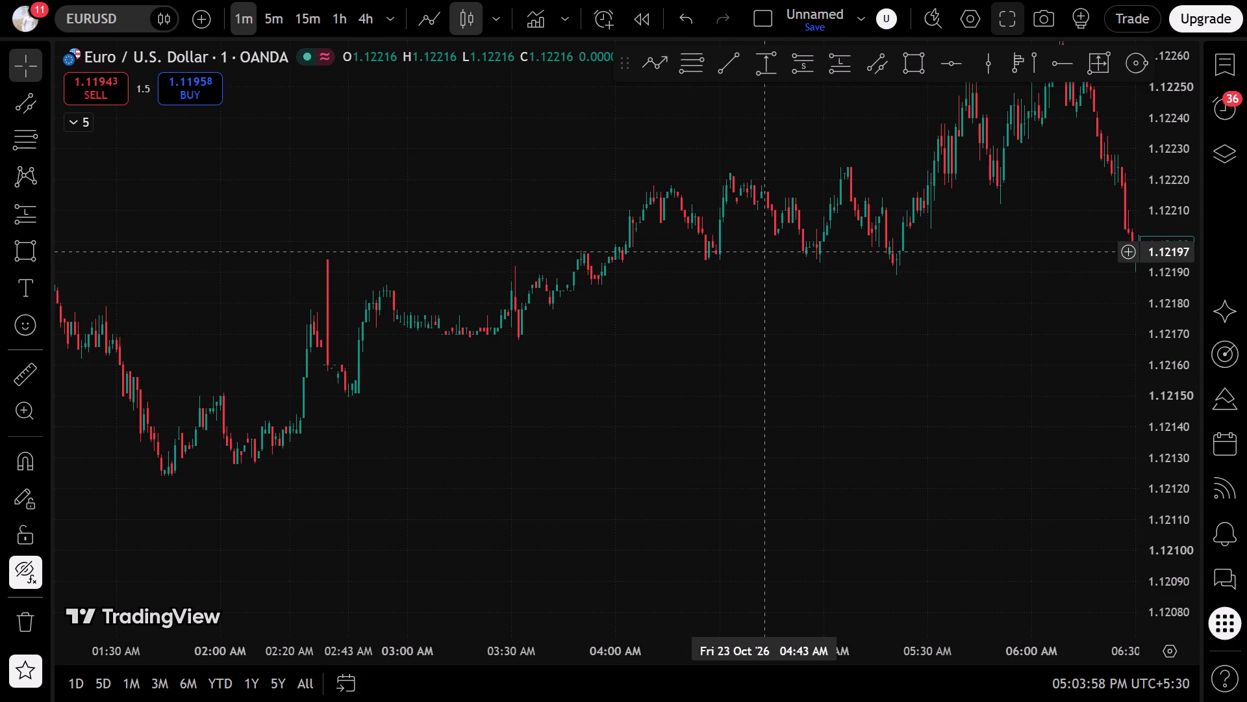
left_click(802, 185)
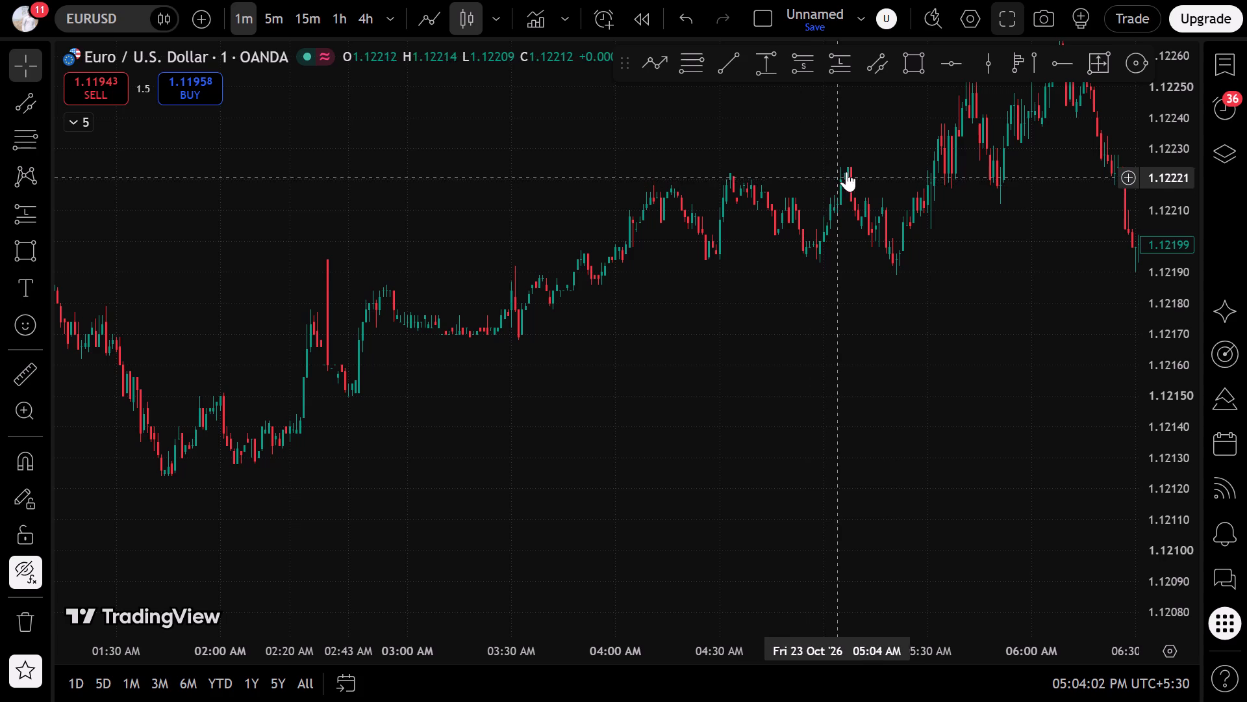
left_click(968, 174)
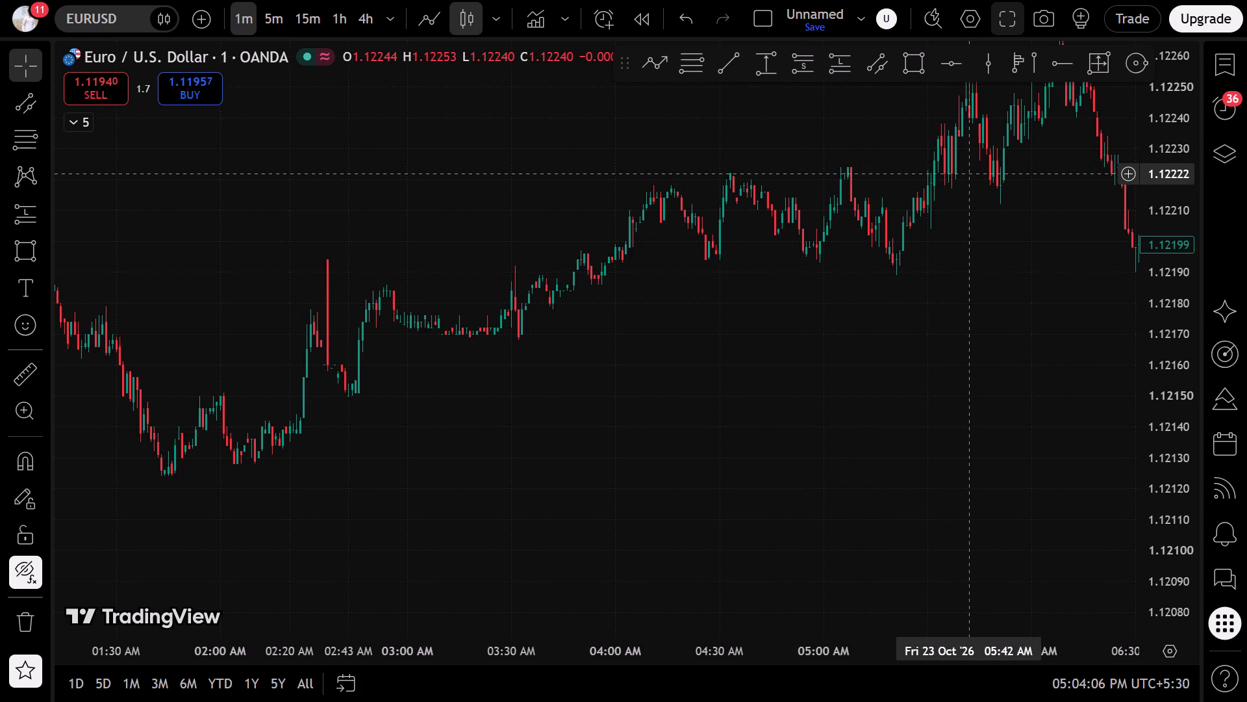
left_click_drag(968, 174, 715, 325)
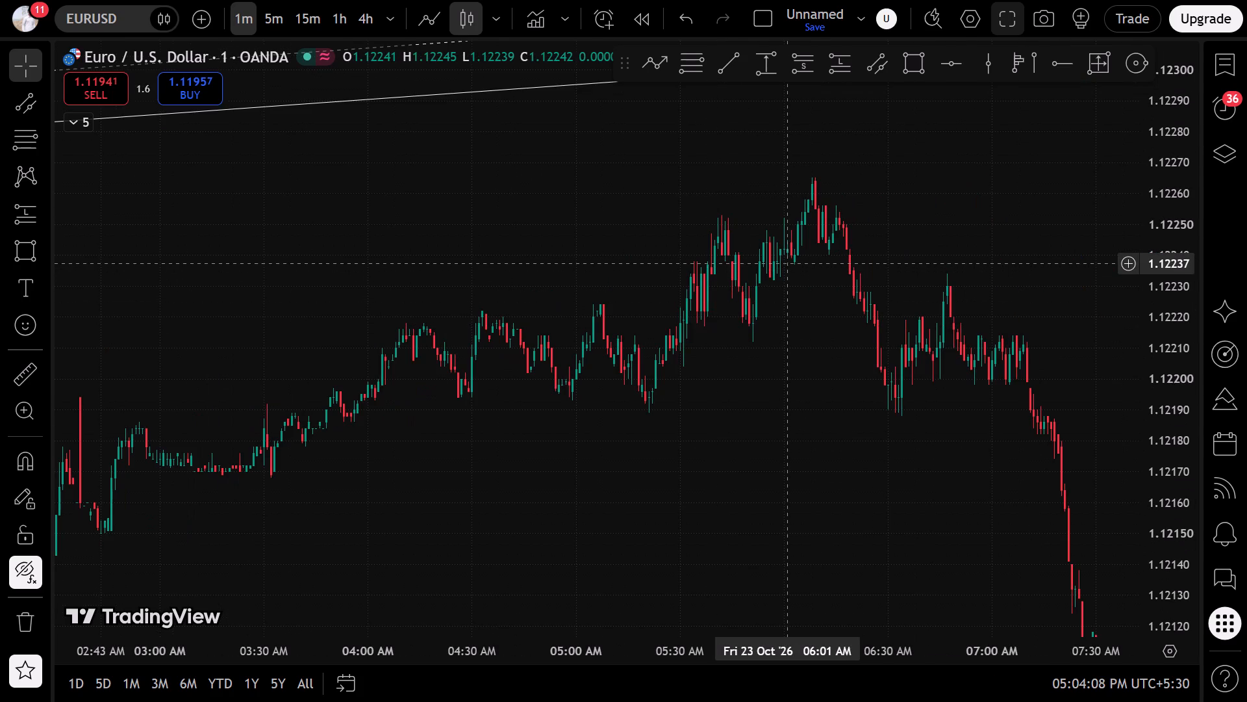
scroll(788, 263, "up", 6)
scroll(788, 263, "down", 4)
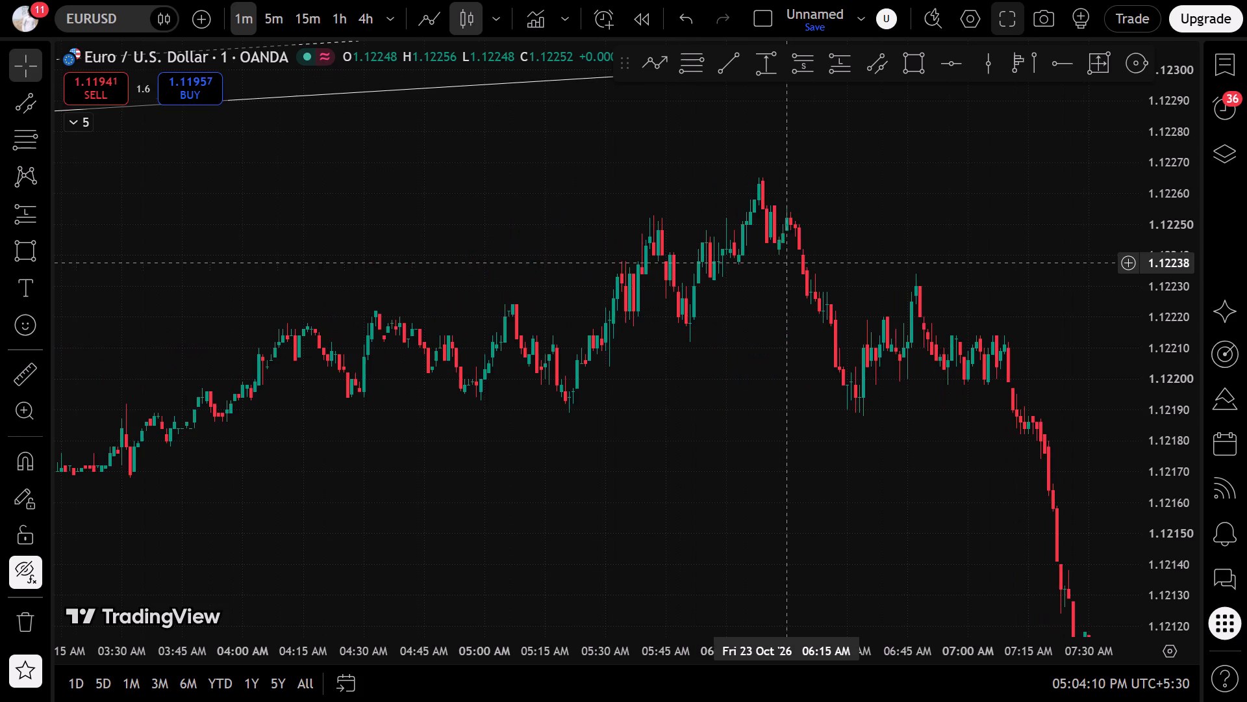
left_click(845, 231)
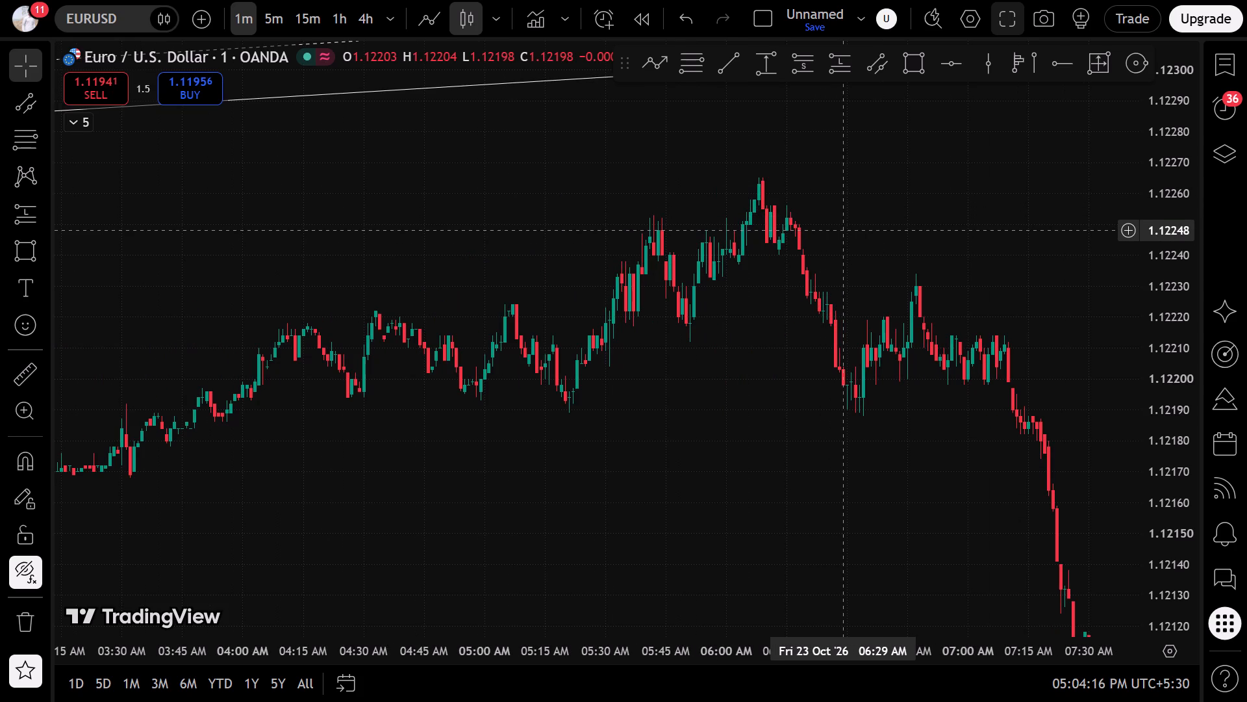
Mark the 23 October swing highs with a rectangle from 5:32 AM to about 6:15 AM, between about 1.12248 and 1.12254.
left_click_drag(755, 436, 595, 382)
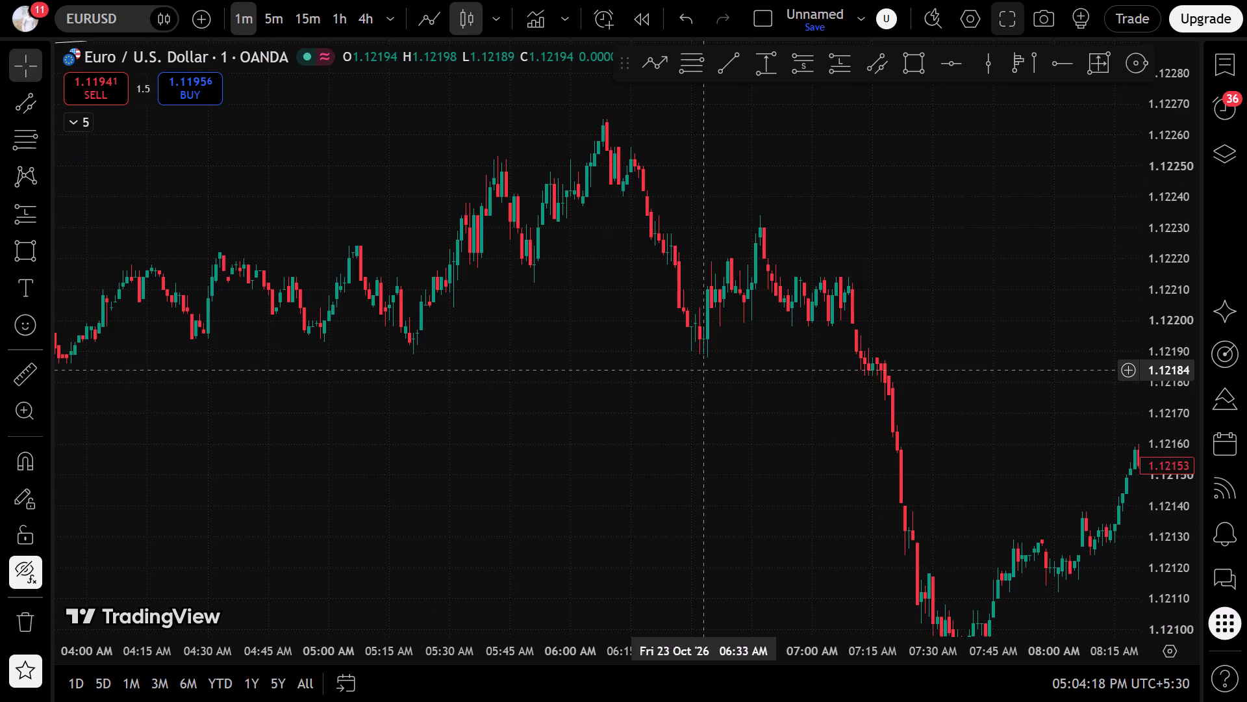
left_click(918, 68)
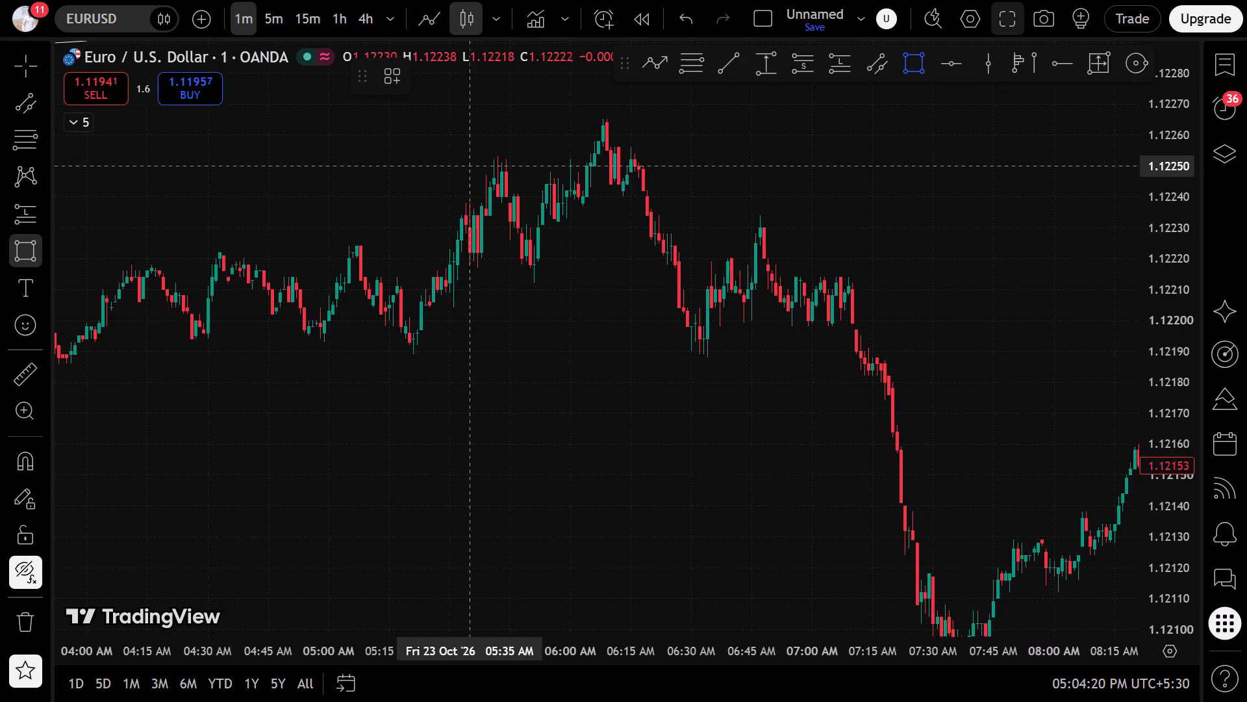
left_click(457, 172)
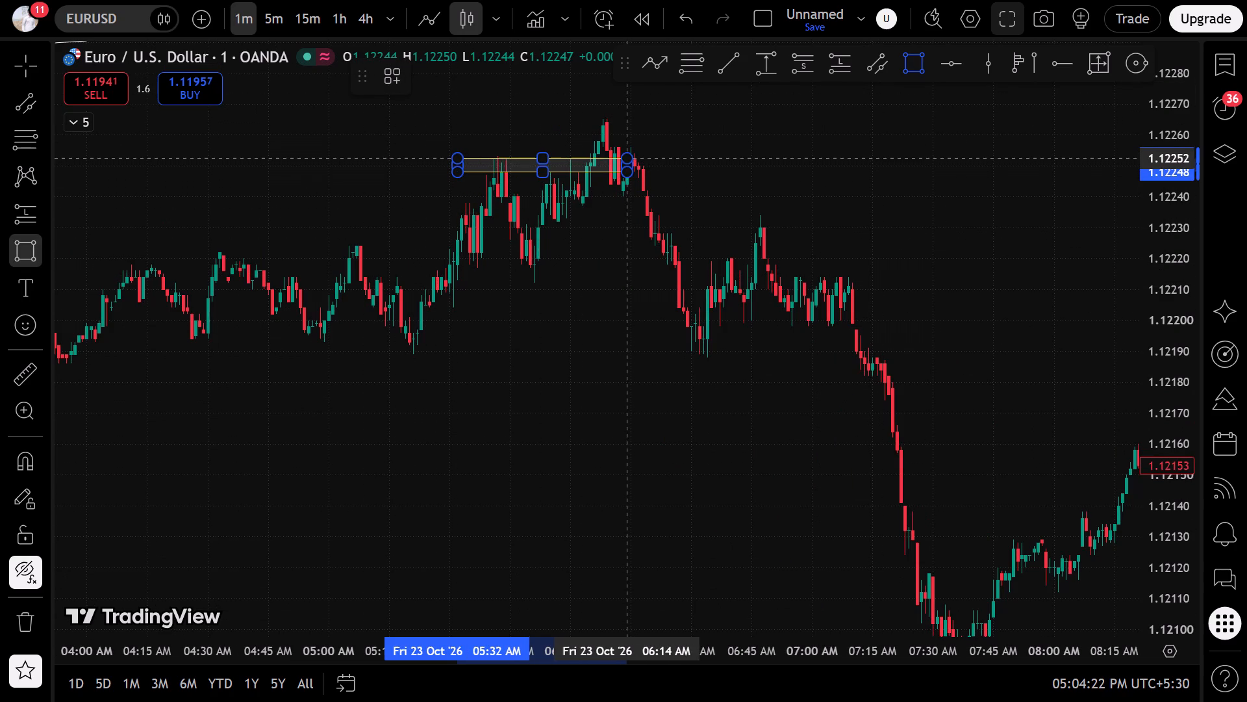
left_click(633, 154)
left_click(273, 385)
Examine the marked swing-high zones against the channel and surrounding 1-minute price action on 22 and 23 October.
scroll(271, 385, "down", 14)
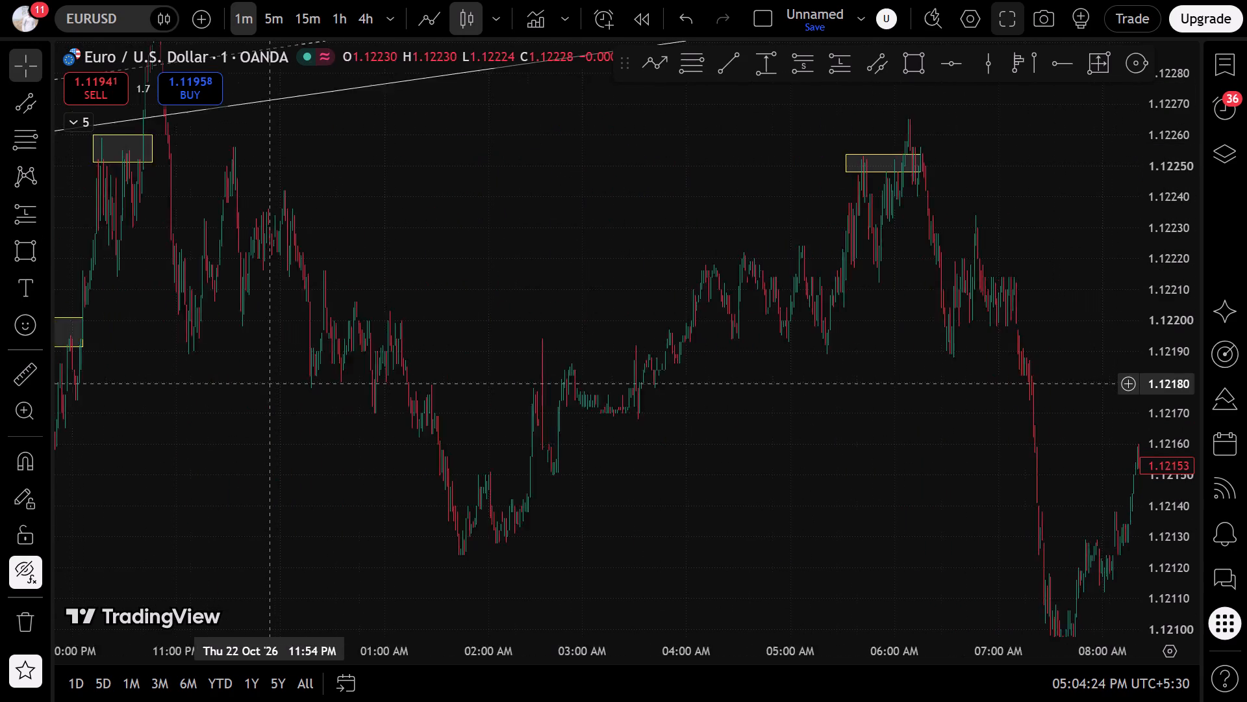
left_click_drag(1164, 185, 1141, 458)
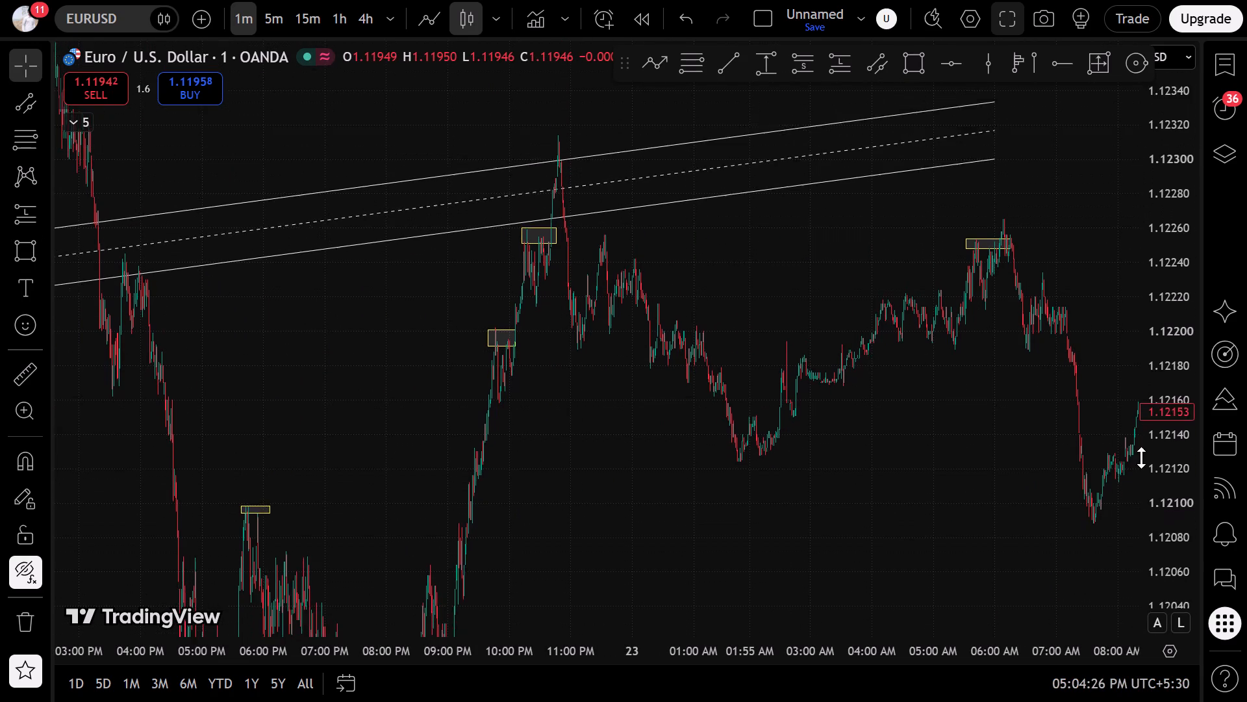
left_click_drag(1141, 458, 1099, 543)
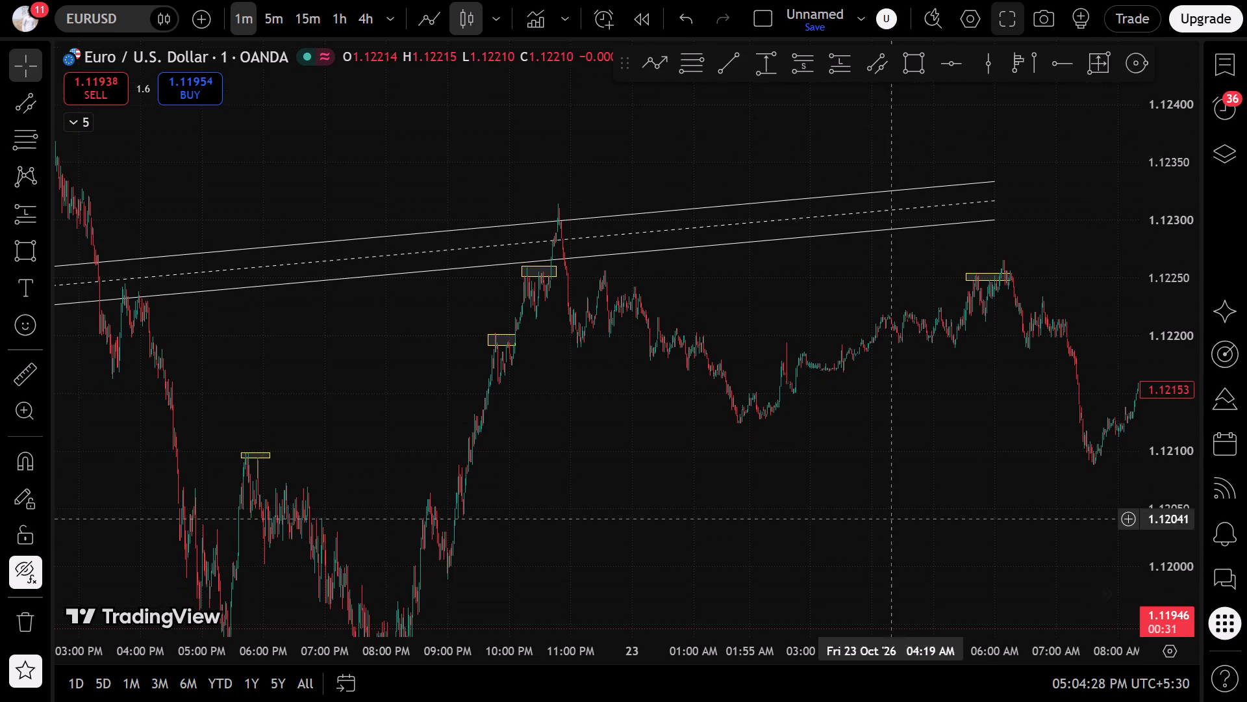
scroll(718, 486, "up", 6)
left_click_drag(751, 465, 117, 424)
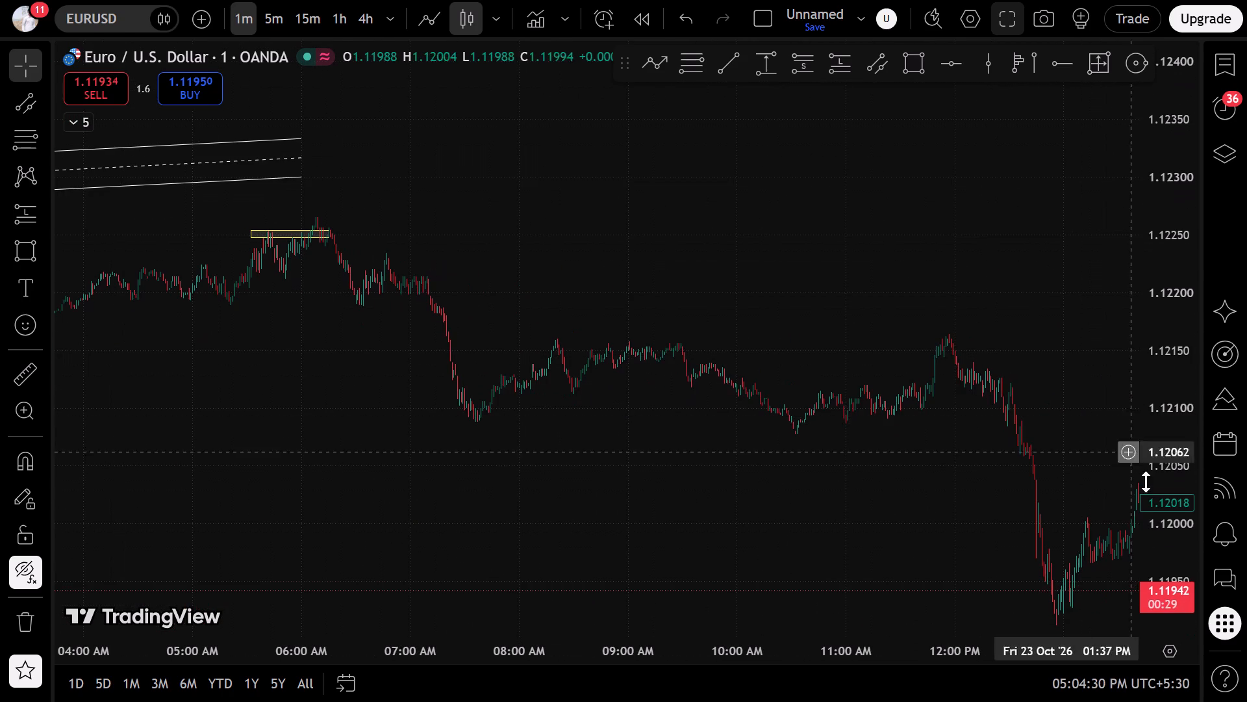
left_click_drag(1159, 487, 1044, 74)
left_click_drag(349, 270, 893, 310)
scroll(896, 305, "down", 4)
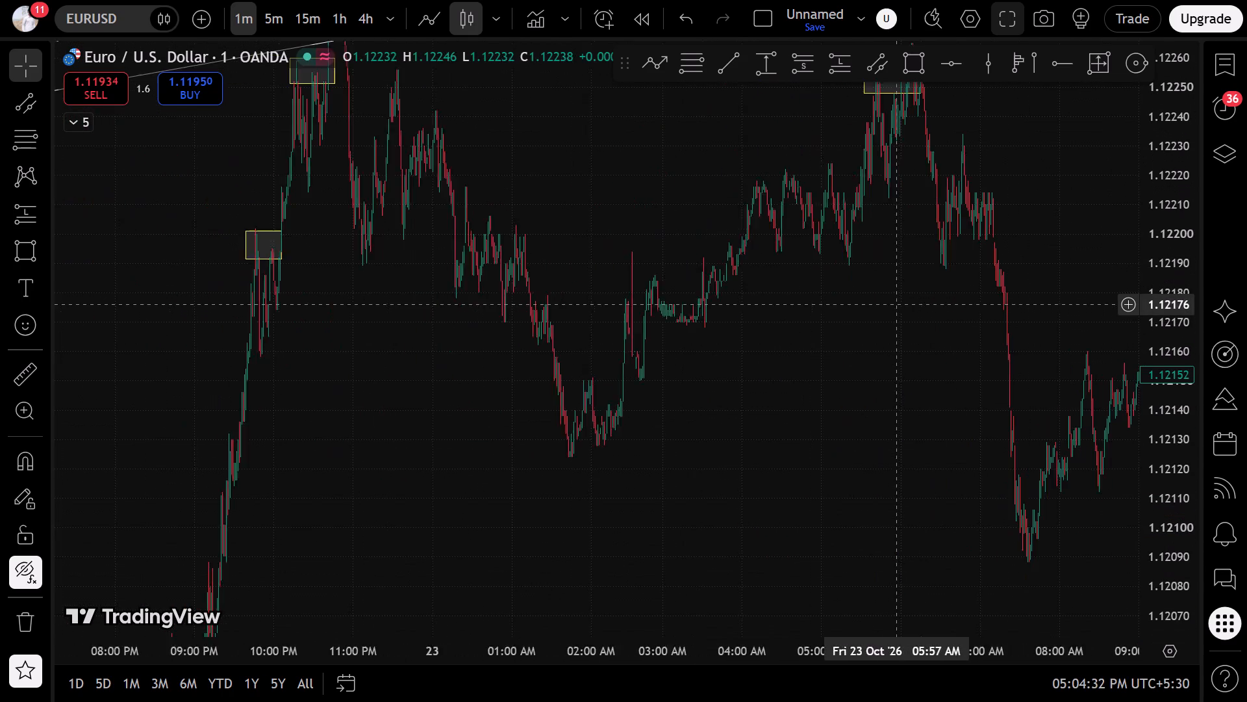
left_click_drag(726, 255, 953, 407)
scroll(590, 417, "up", 7)
left_click_drag(391, 309, 405, 319)
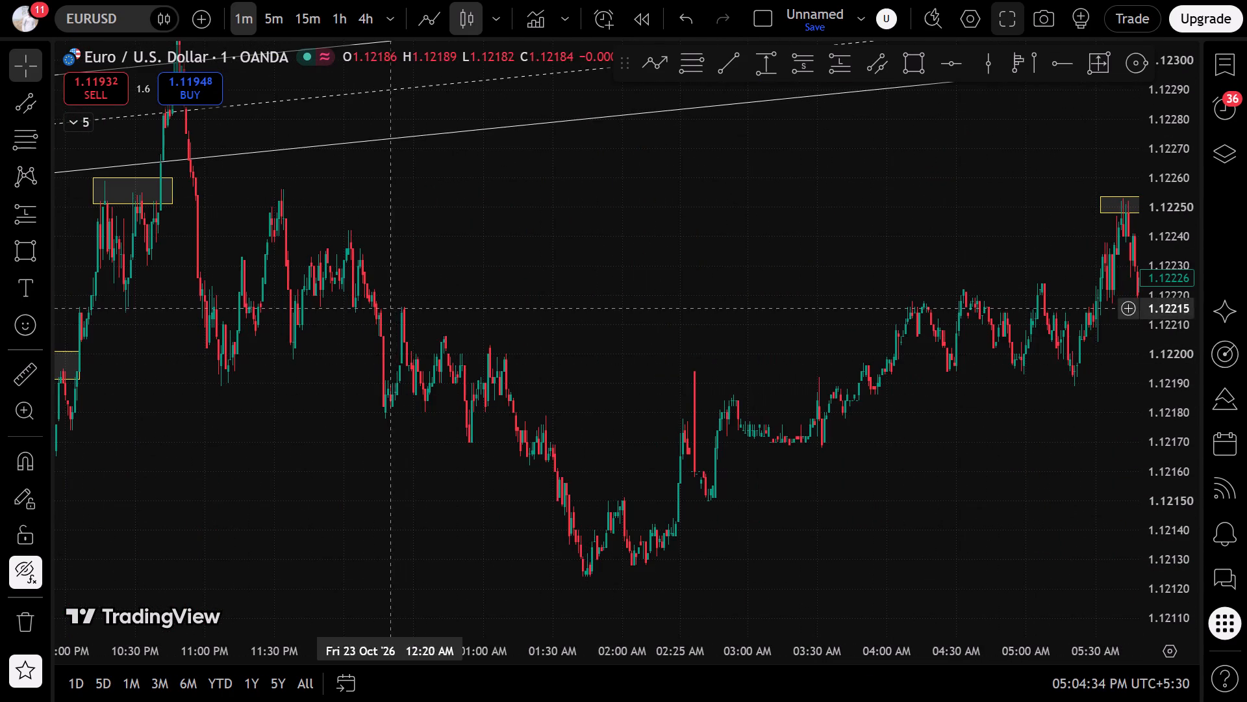
left_click_drag(405, 319, 1194, 116)
left_click_drag(659, 513, 944, 198)
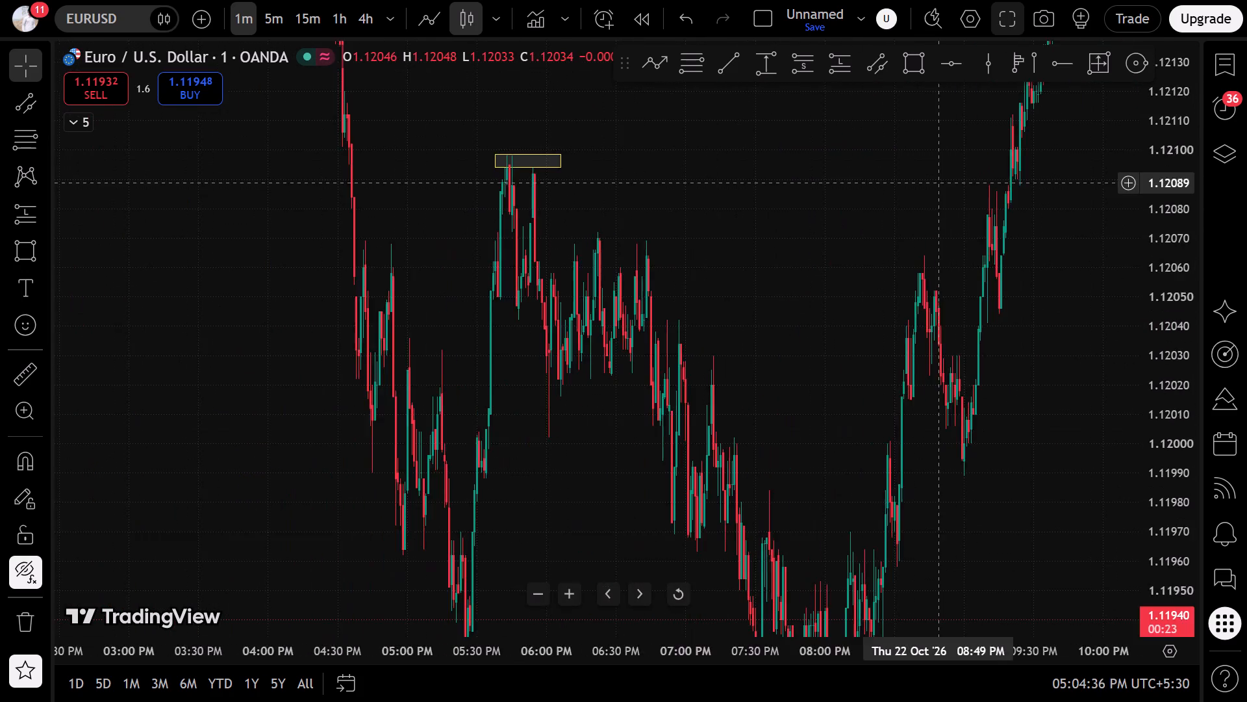
Examine the 1-minute price action from the late 22 October marked highs through the 23 October morning swing-high zone.
left_click_drag(944, 198, 617, 480)
left_click_drag(800, 361, 483, 565)
scroll(545, 524, "up", 6)
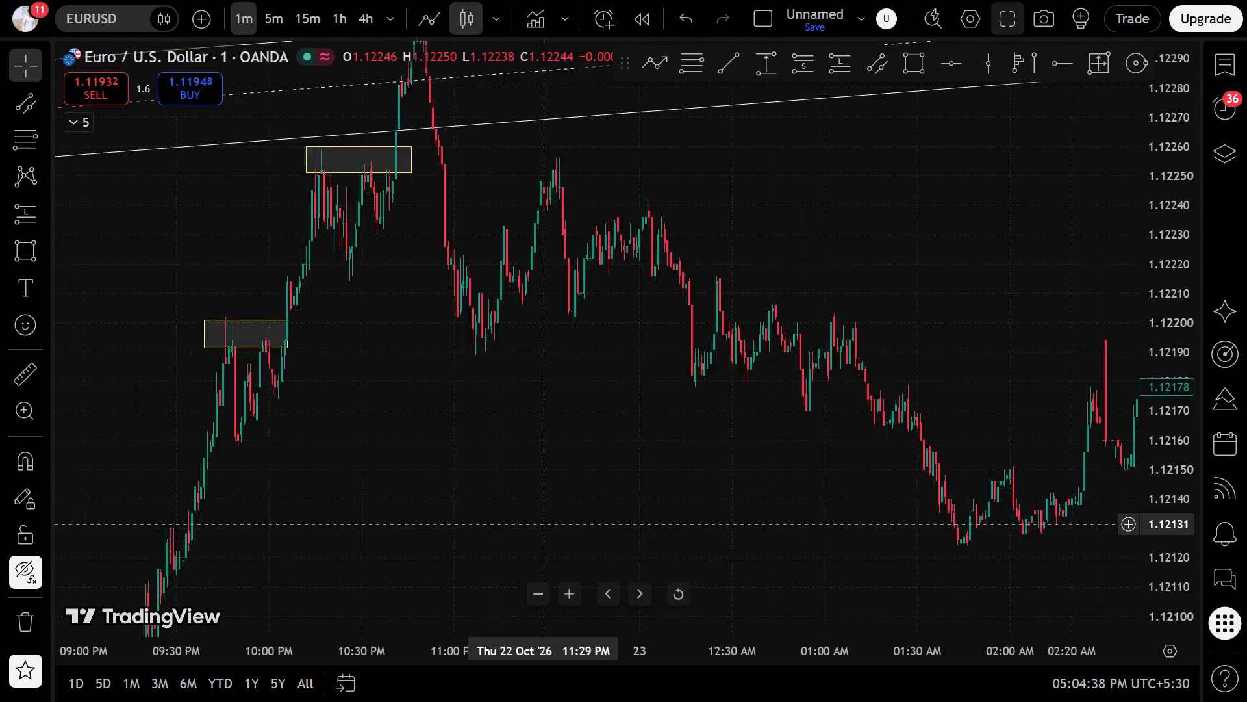
scroll(644, 272, "down", 4)
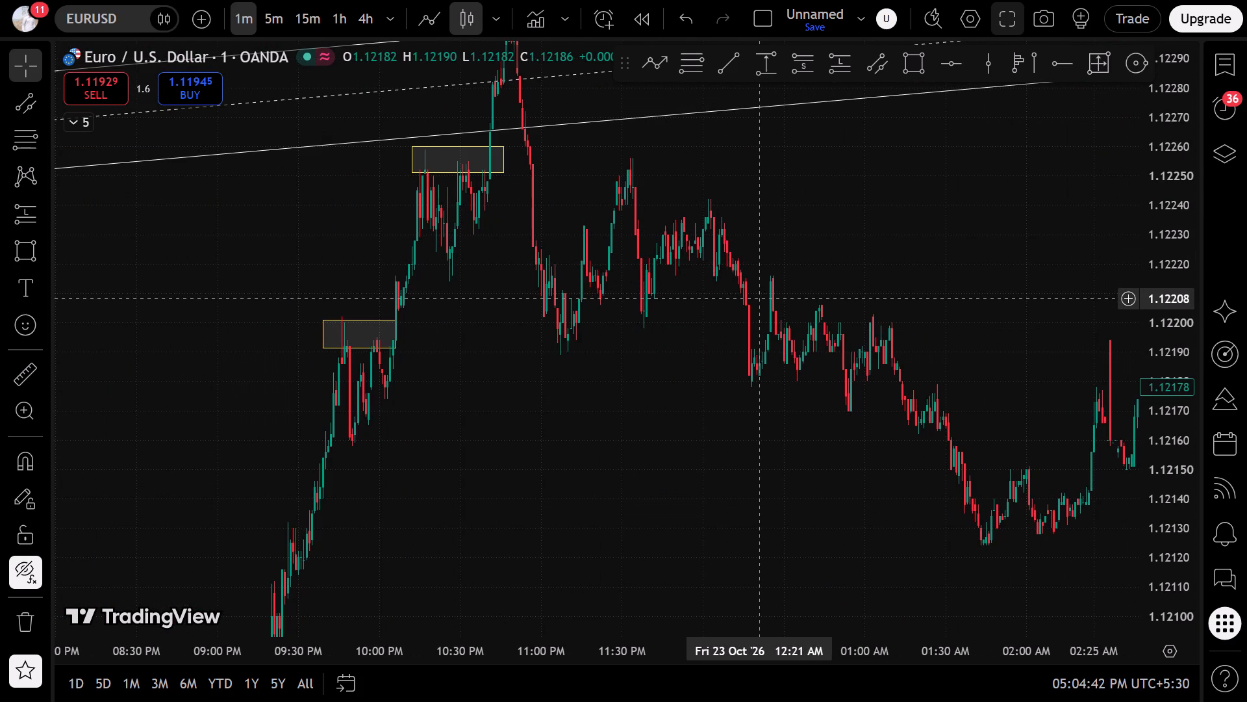
left_click_drag(720, 387, 629, 417)
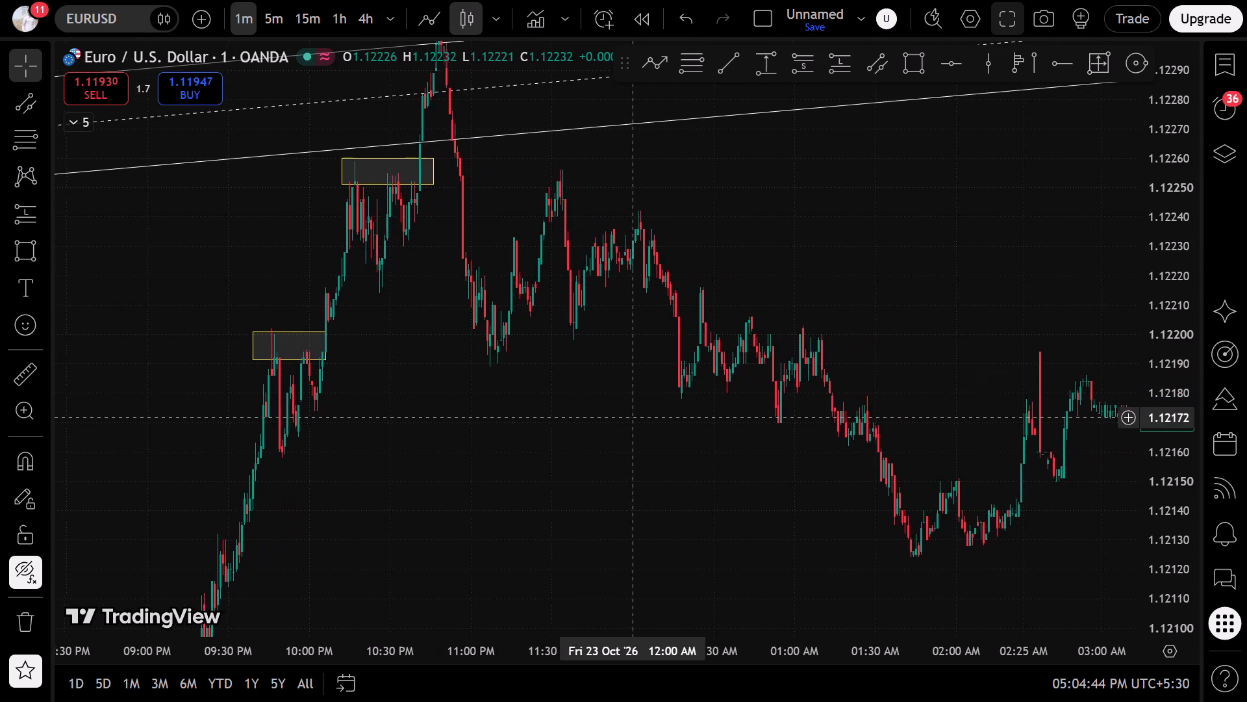
left_click_drag(629, 417, 553, 406)
scroll(468, 335, "up", 5)
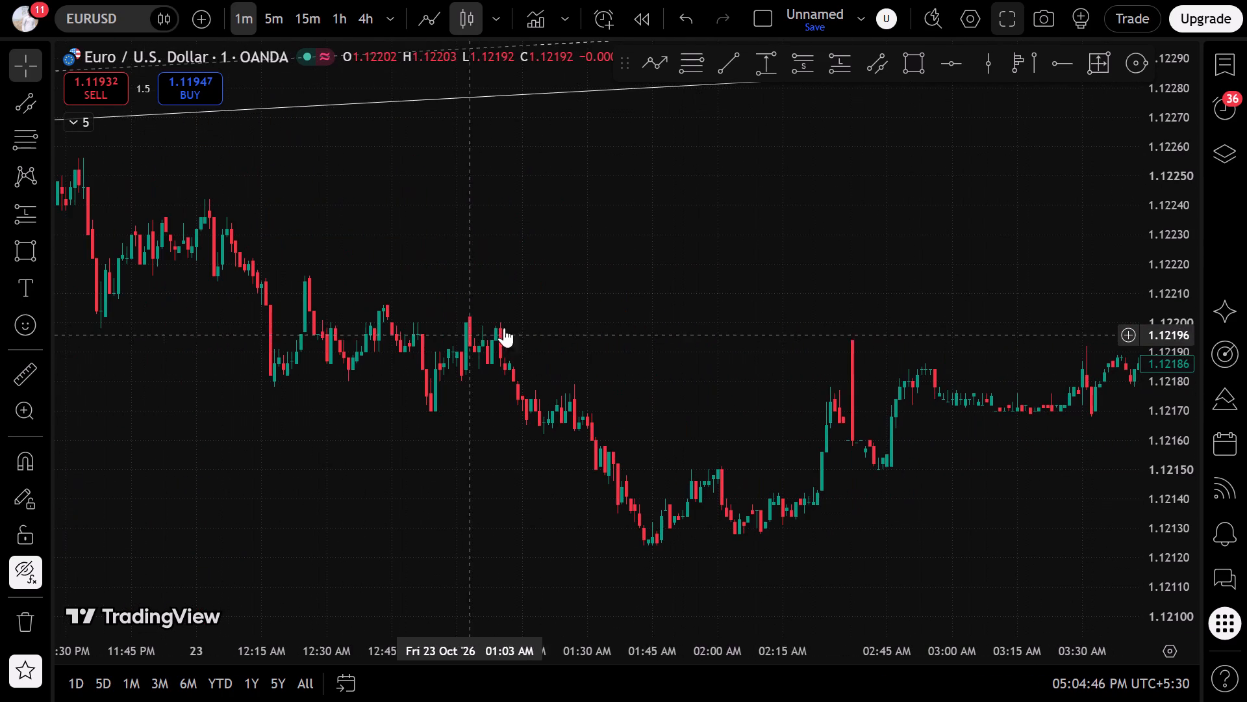
scroll(729, 356, "down", 4)
left_click_drag(713, 419, 698, 428)
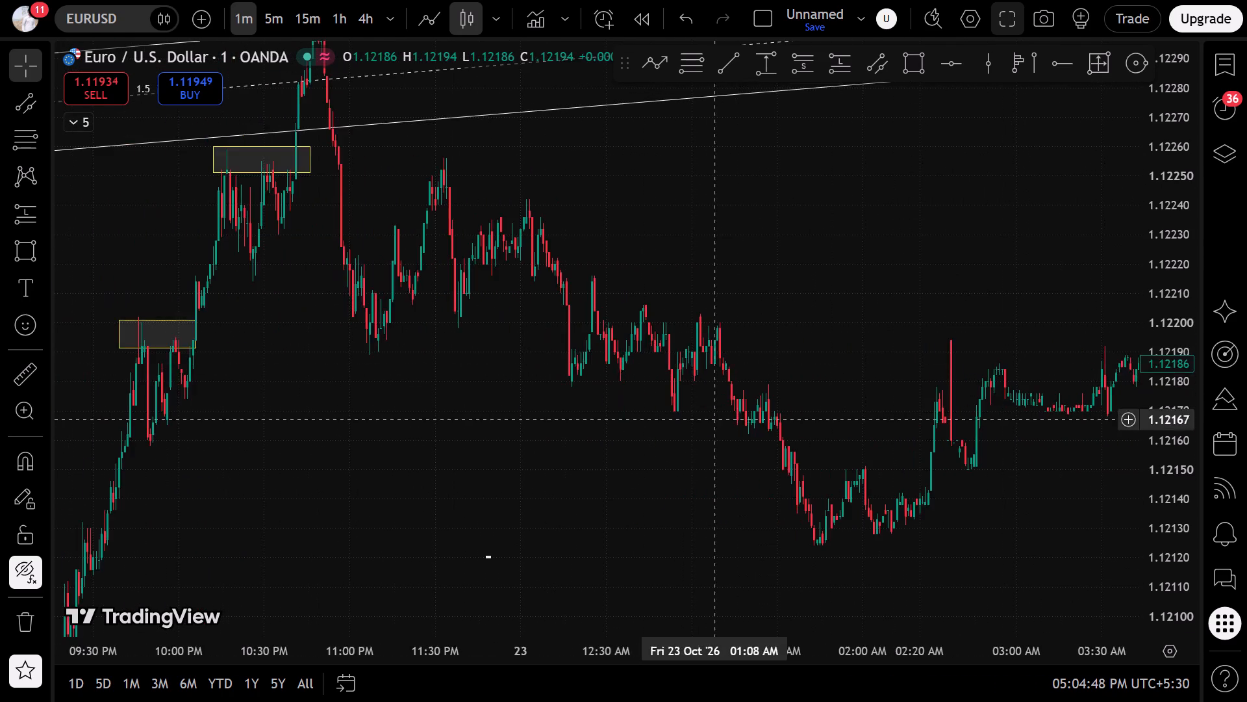
left_click_drag(698, 428, 238, 289)
left_click_drag(672, 326, 485, 431)
left_click_drag(877, 241, 322, 302)
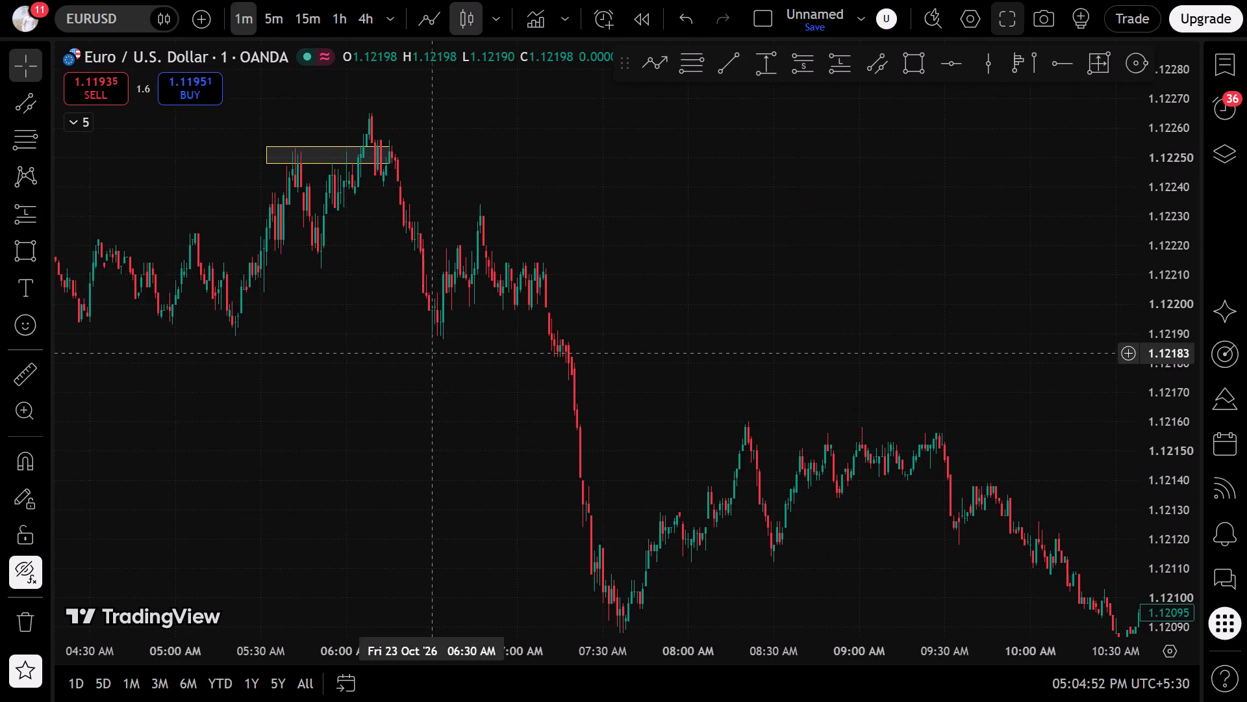
Mark the repeated 23 October highs with a rectangle from about 8:35 AM to 9:51 AM, between about 1.12152 and 1.12156.
left_click_drag(458, 409, 14, 190)
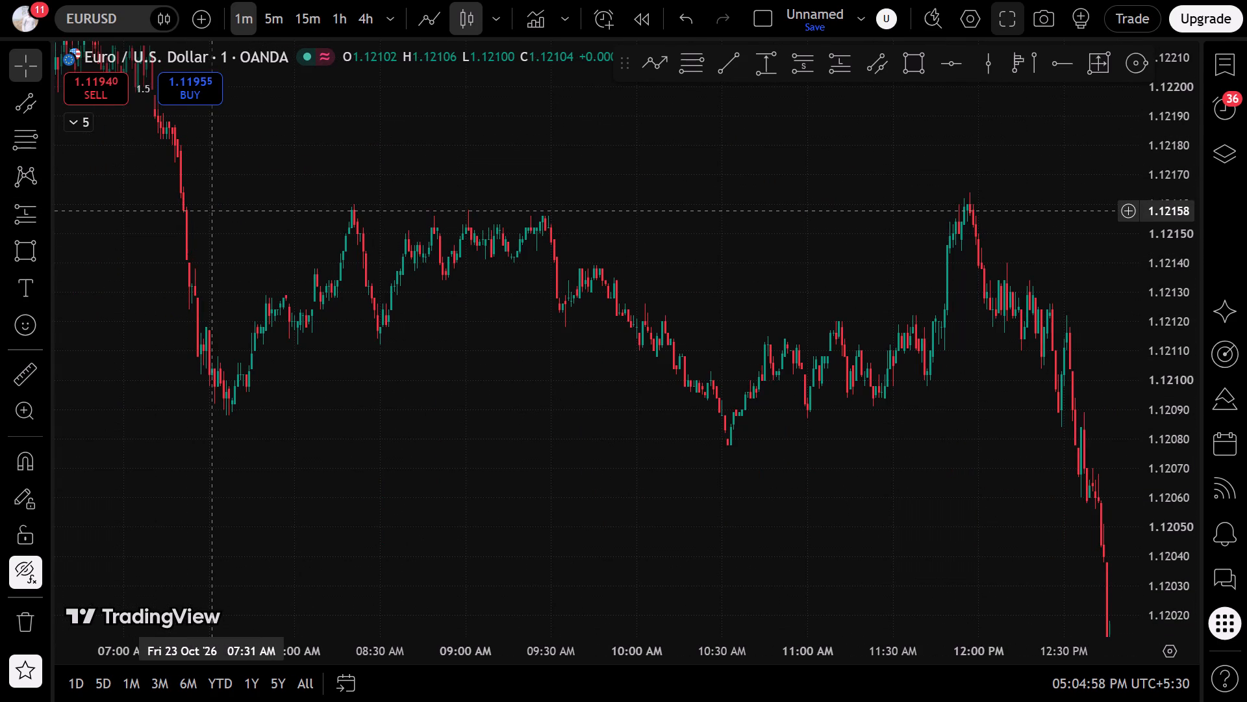
scroll(210, 208, "up", 4)
left_click_drag(210, 208, 210, 207)
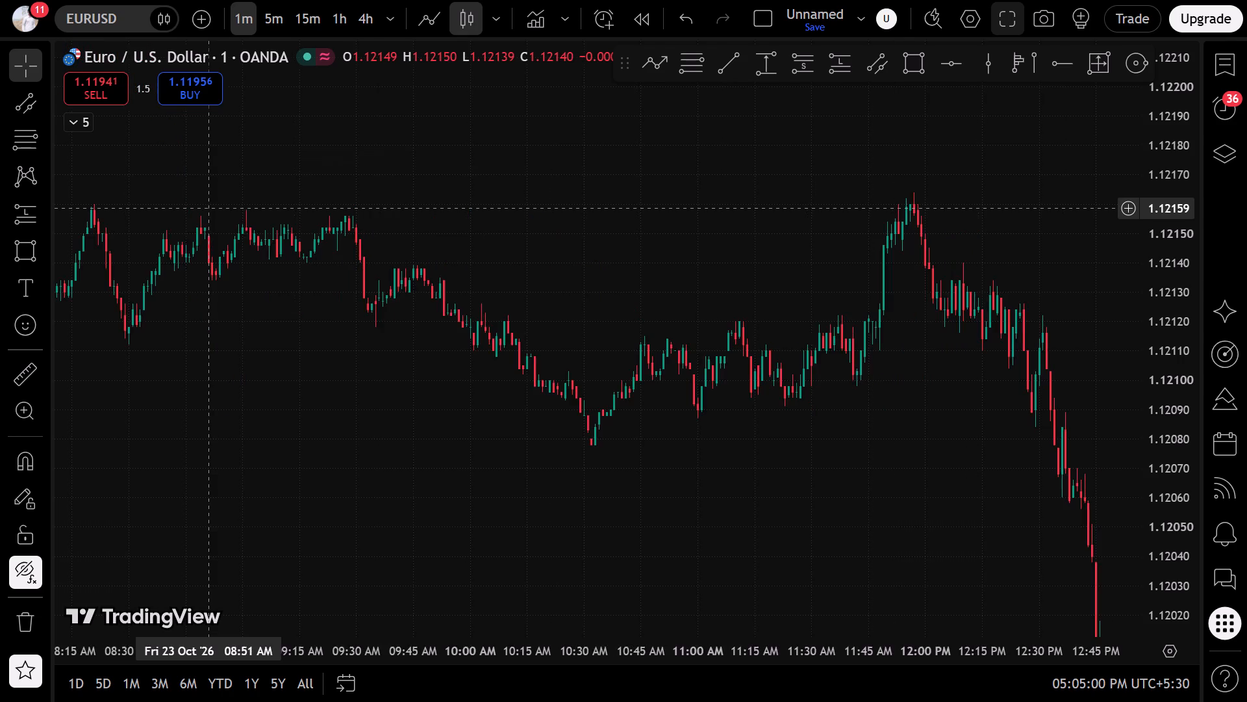
left_click_drag(210, 207, 612, 205)
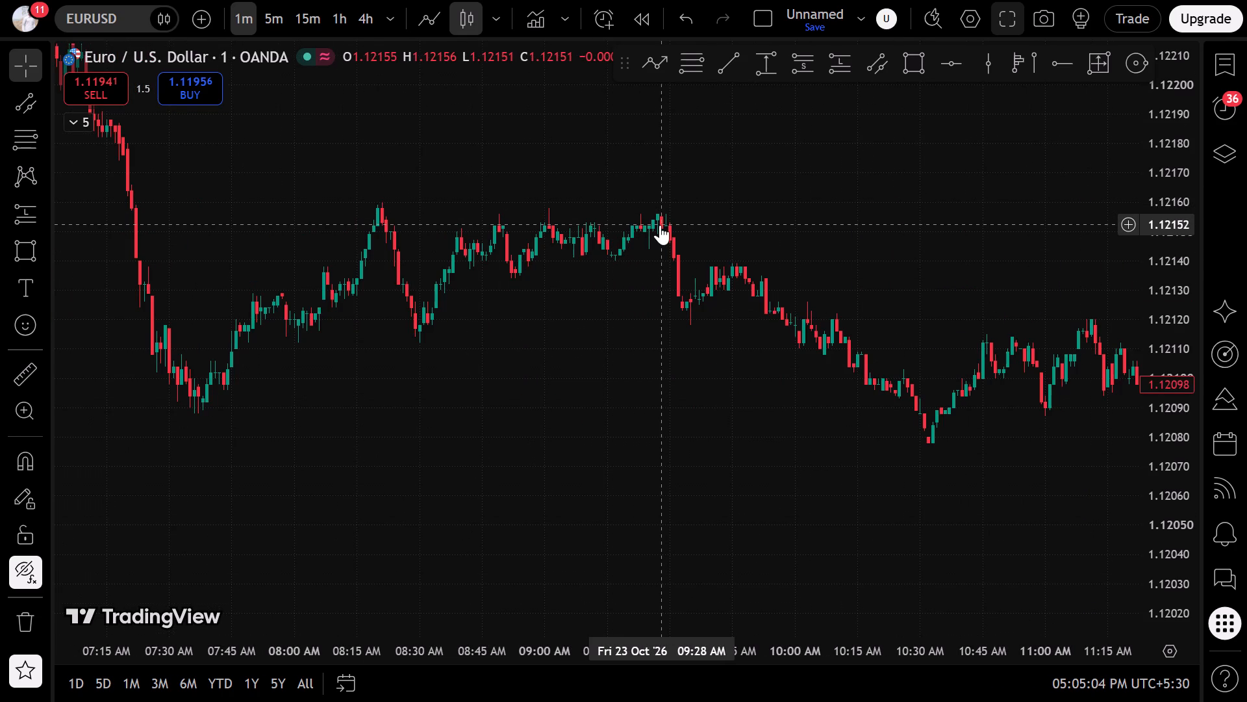
left_click_drag(901, 60, 901, 67)
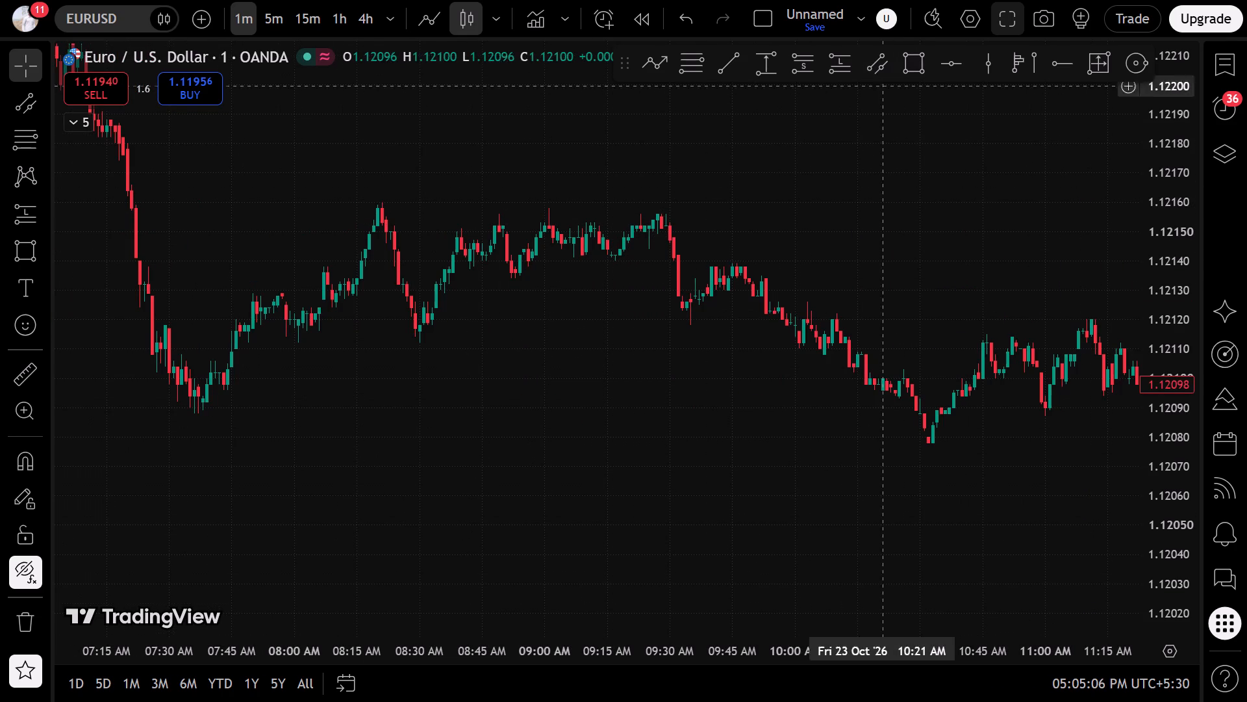
left_click(455, 224)
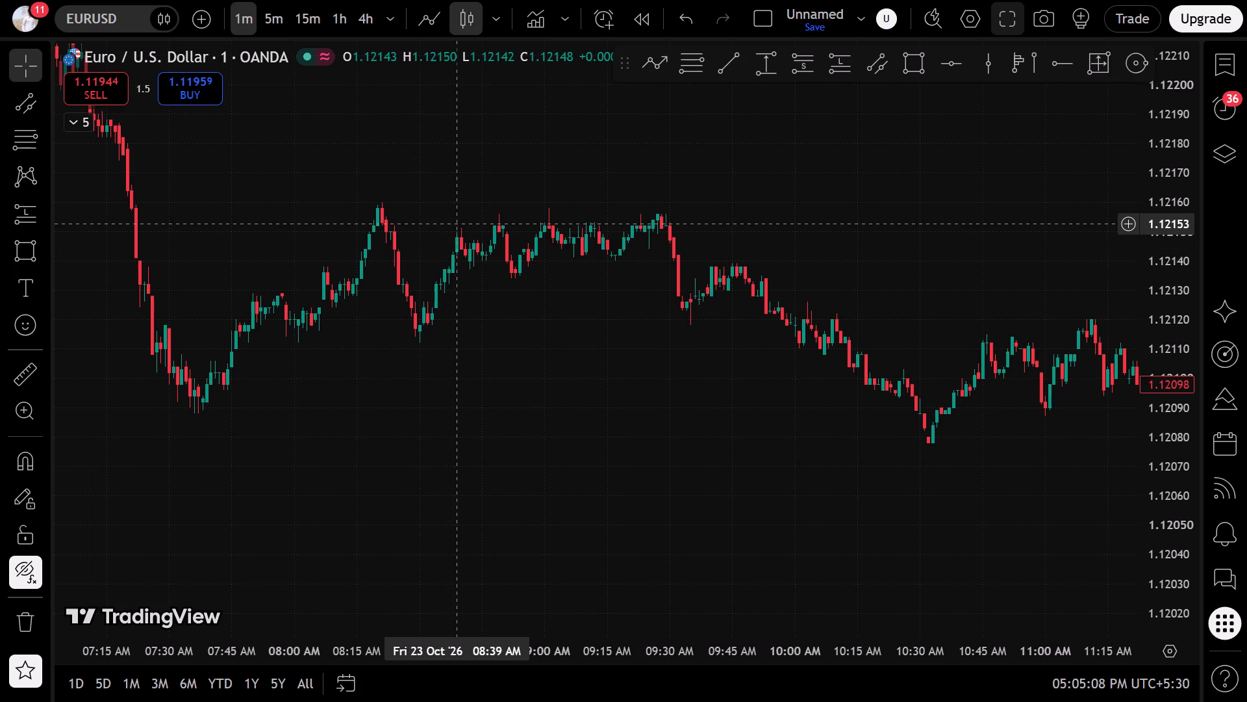
left_click(910, 53)
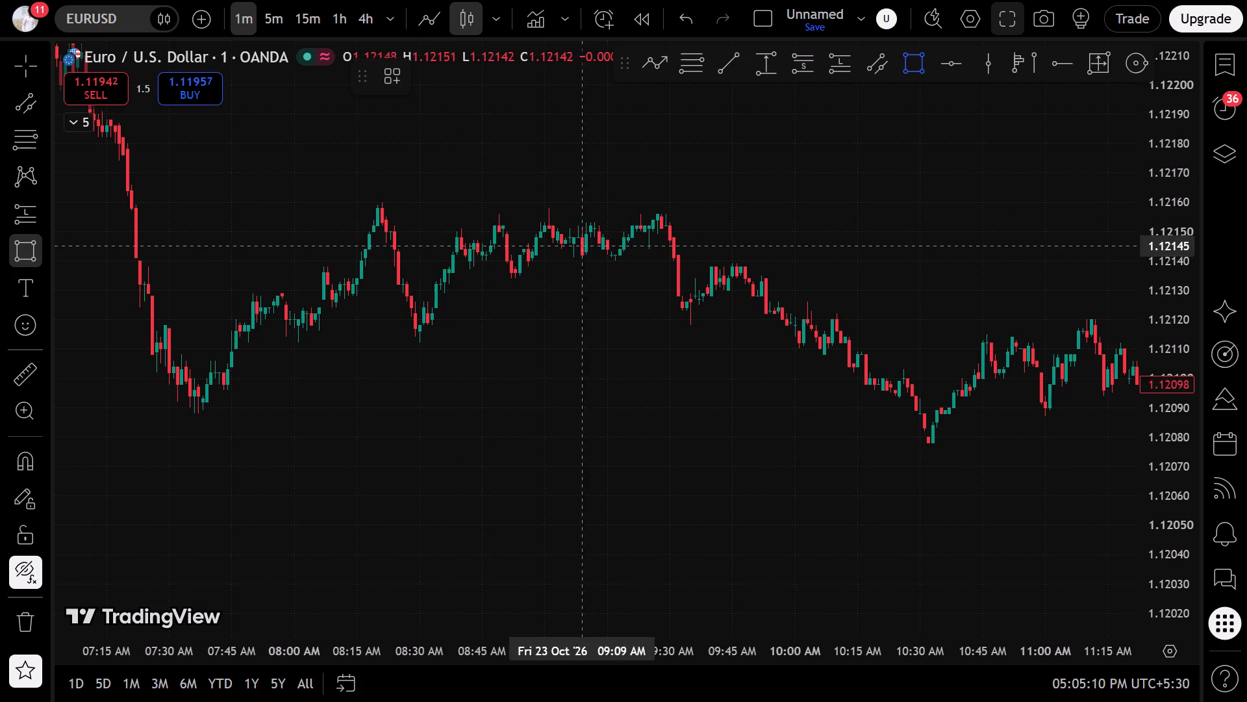
left_click(442, 227)
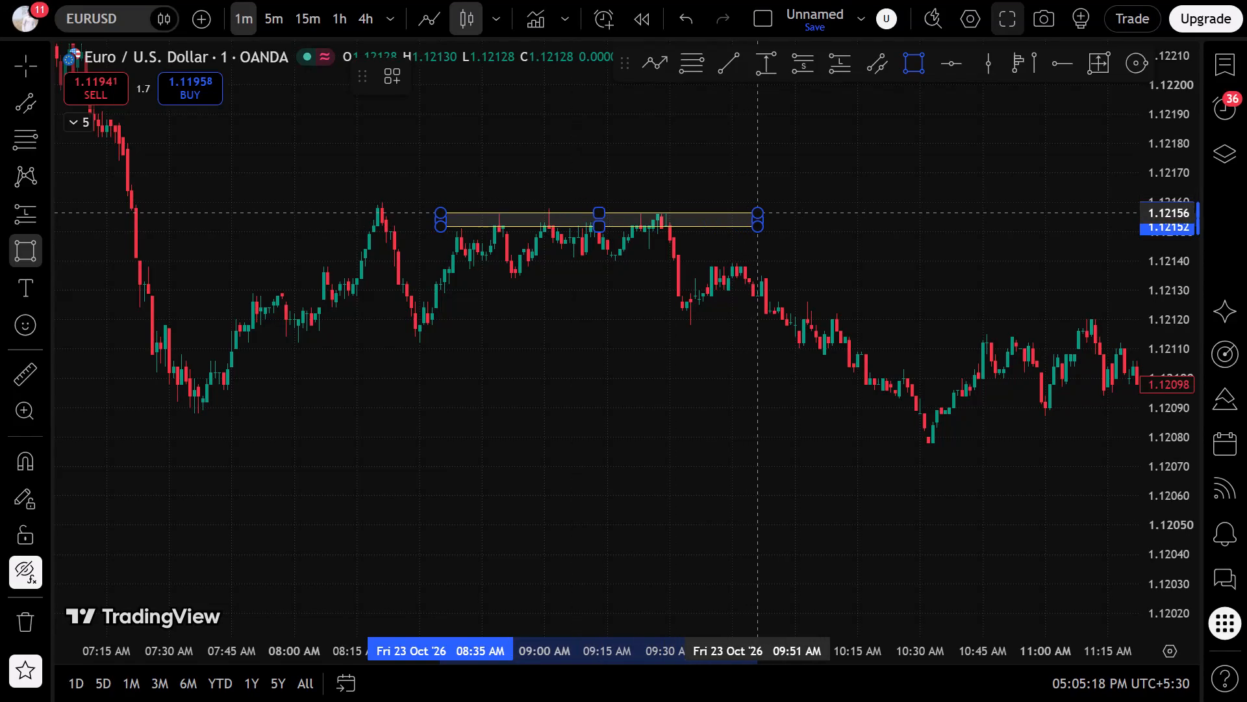
left_click(757, 213)
left_click(638, 308)
Examine the 1-minute price action following the new zone through the afternoon of 23 October and against the earlier marked zones.
scroll(646, 302, "down", 13)
left_click_drag(833, 406, 0, 428)
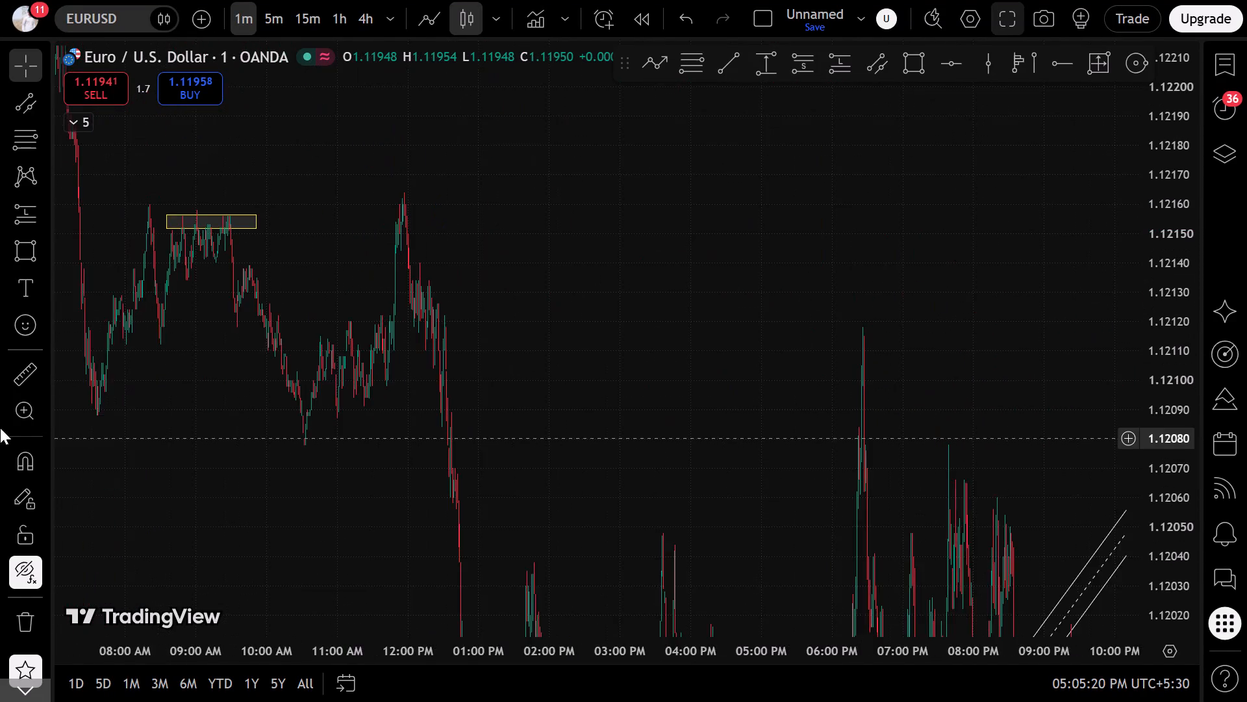
left_click_drag(0, 428, 298, 356)
scroll(699, 370, "up", 7)
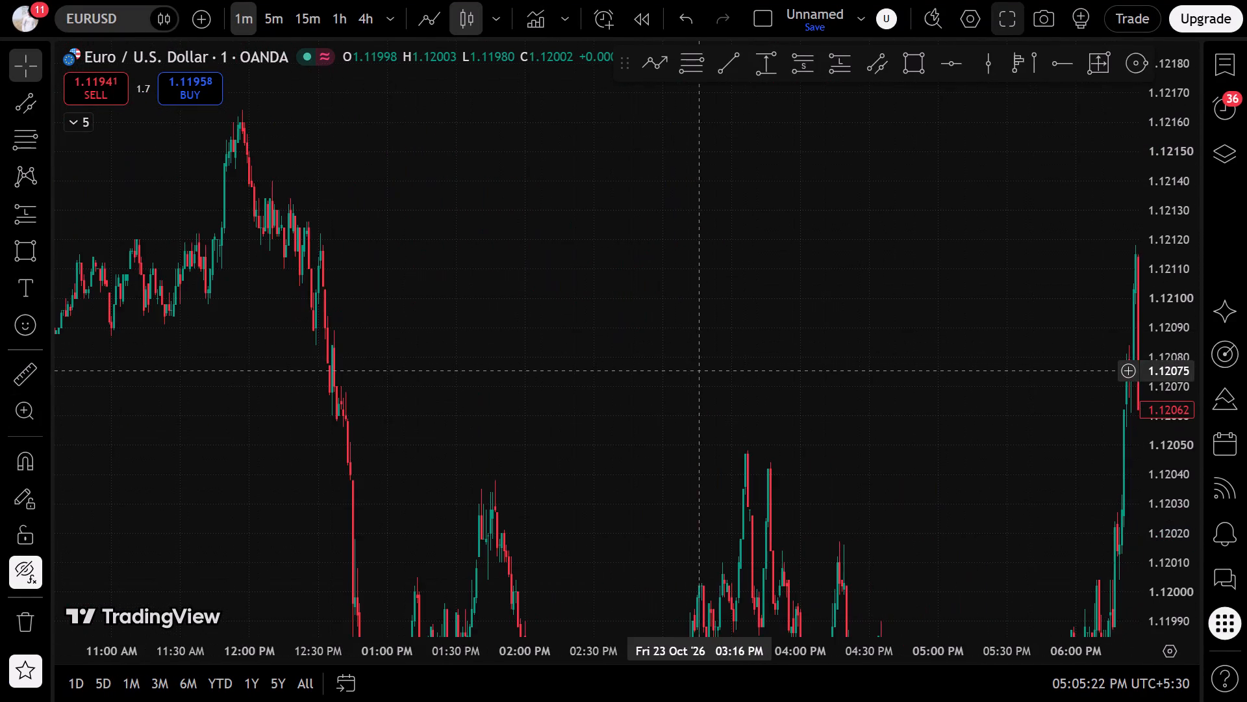
left_click_drag(627, 344, 807, 242)
left_click_drag(1175, 226, 1172, 446)
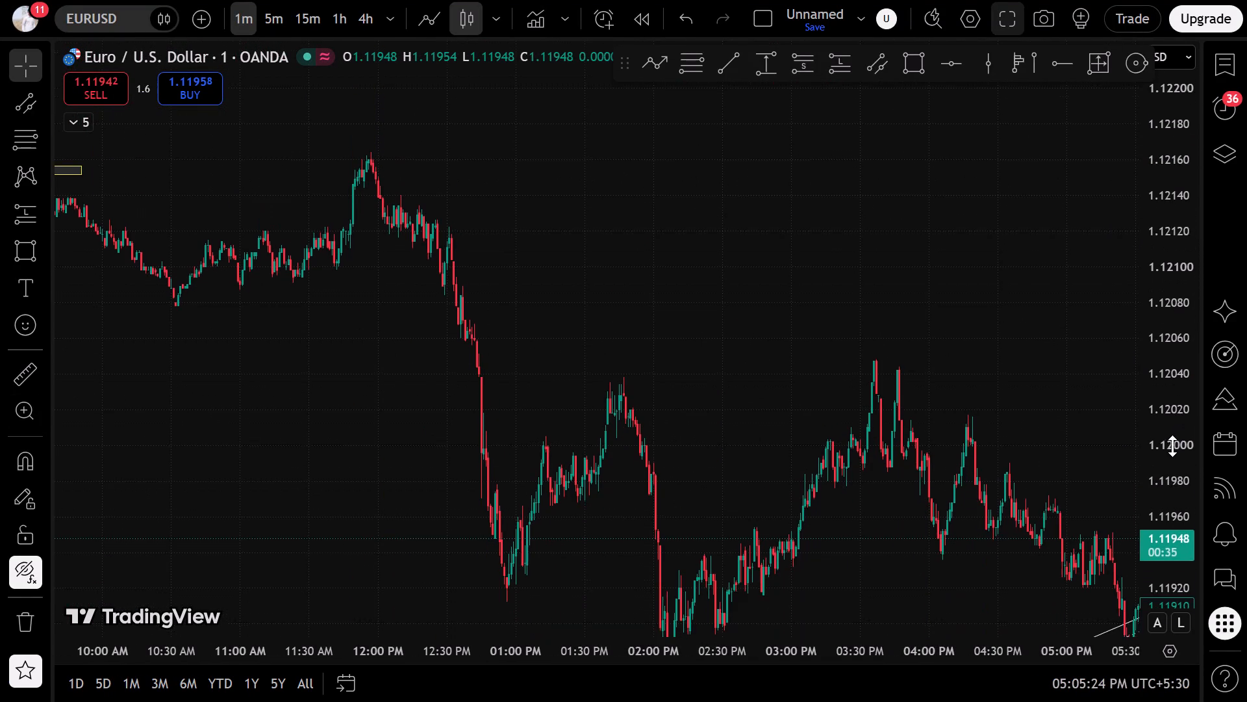
left_click_drag(1172, 446, 1166, 460)
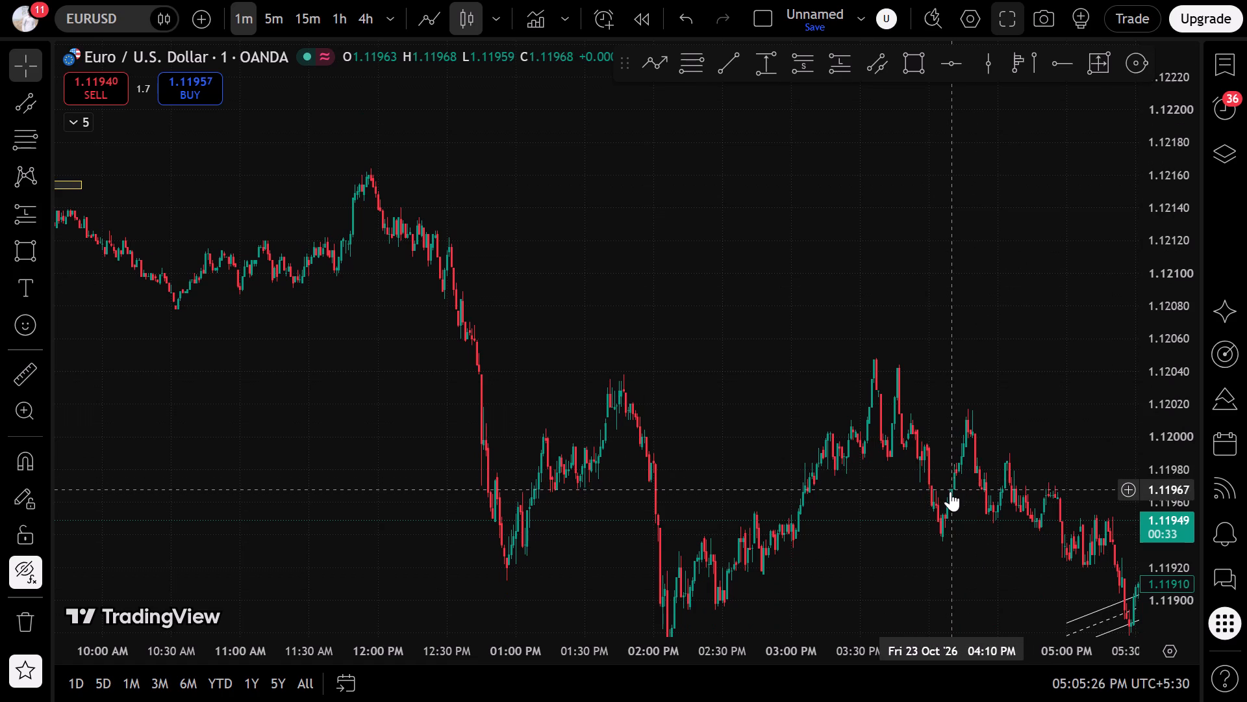
scroll(965, 438, "down", 4)
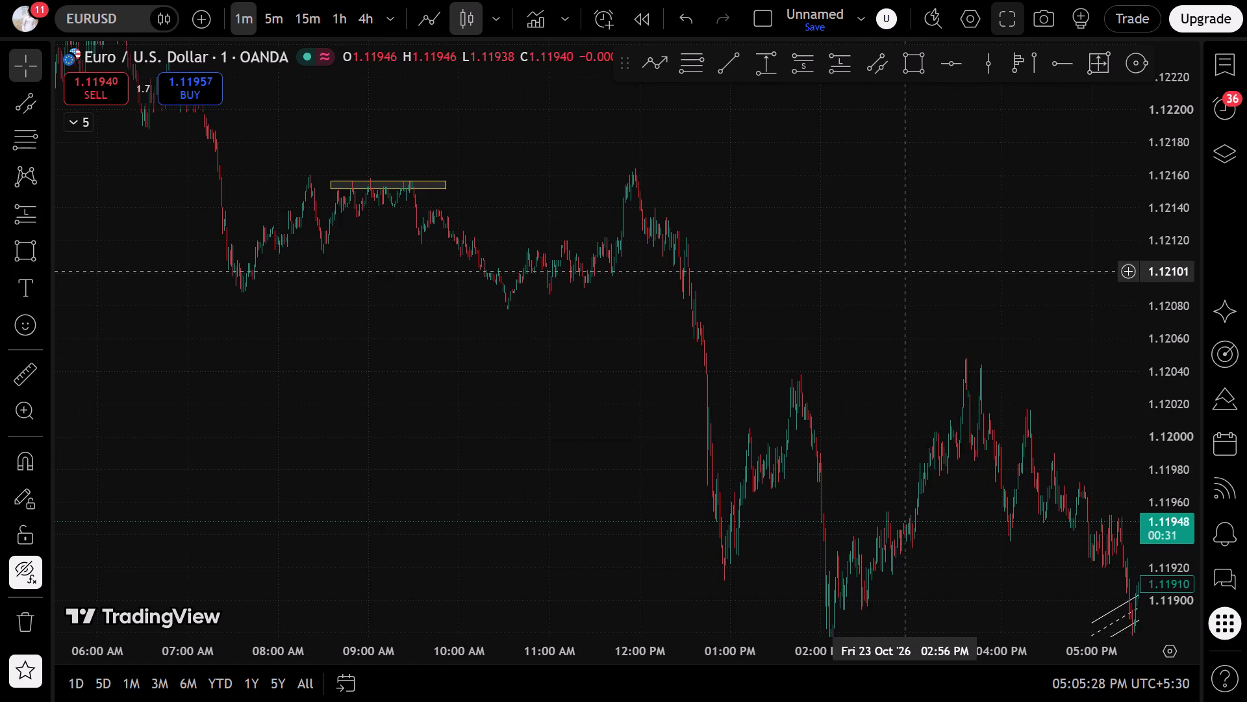
left_click_drag(744, 335, 1068, 417)
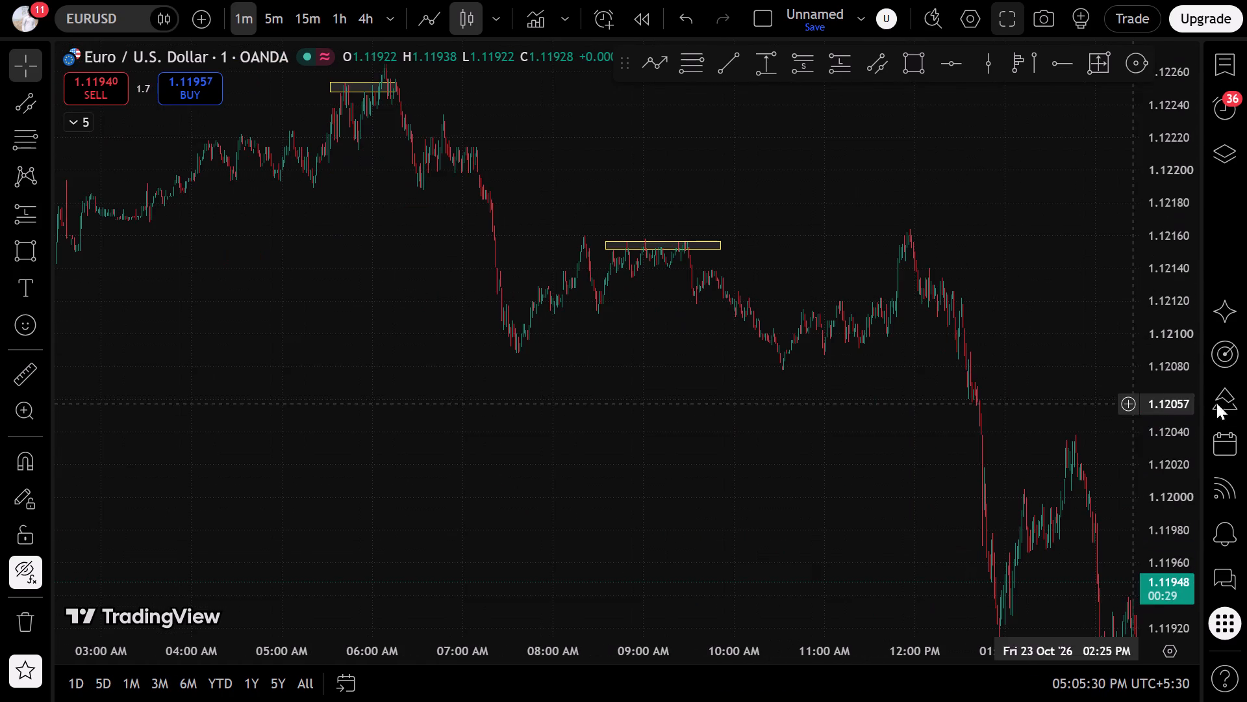
left_click_drag(1178, 461, 1005, 110)
Place a short position at 8:53 AM on 23 October with entry about 1.12151, stop about 1.12159 and target about 1.12086.
left_click_drag(636, 240, 897, 385)
scroll(909, 386, "up", 8)
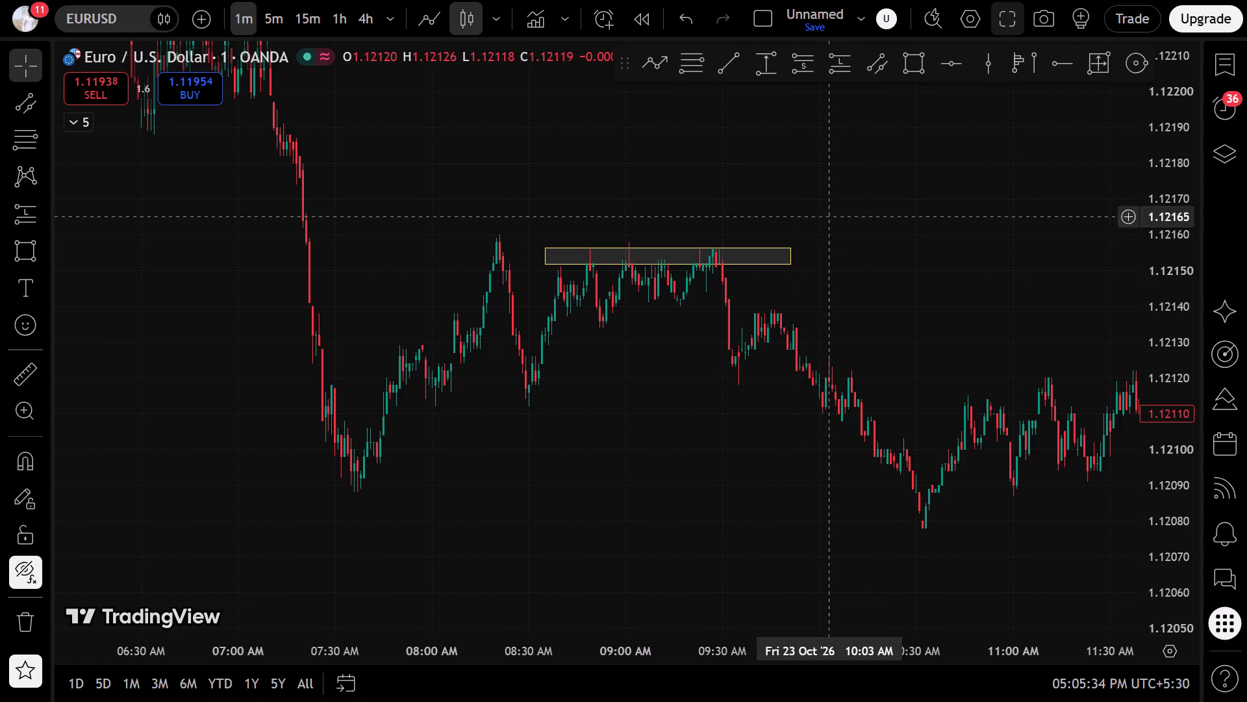
left_click(808, 64)
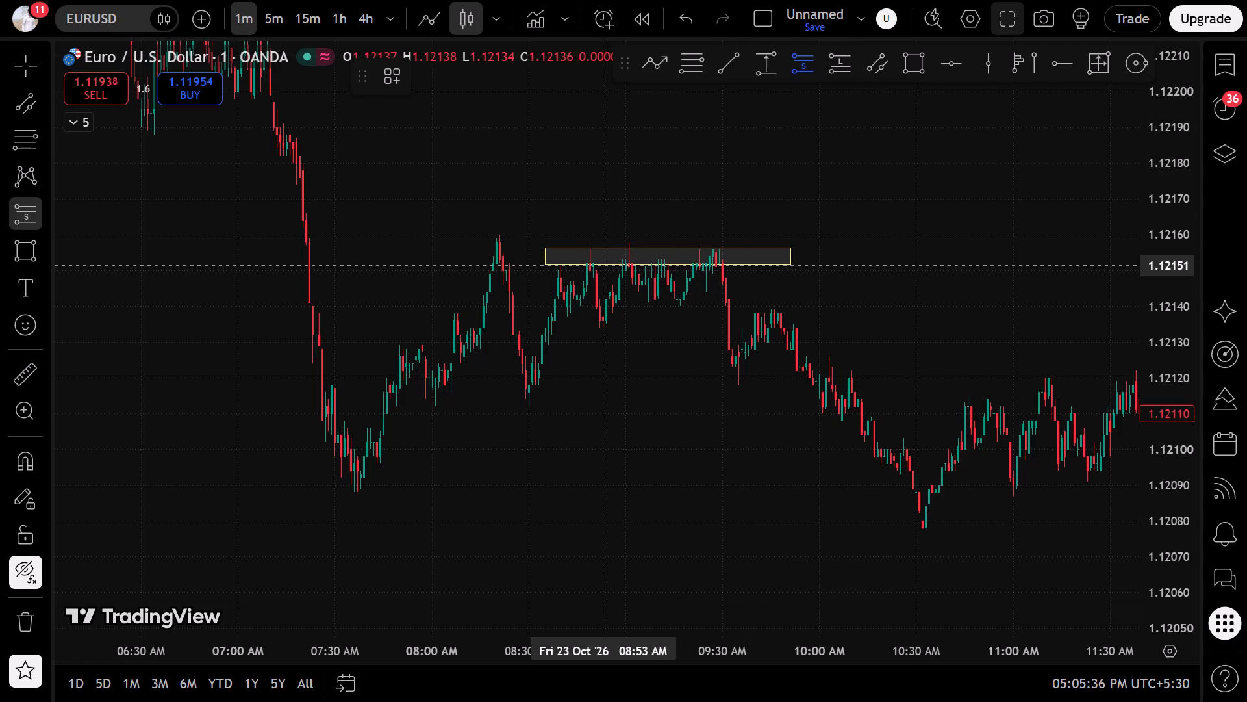
left_click(604, 265)
left_click_drag(600, 137, 551, 235)
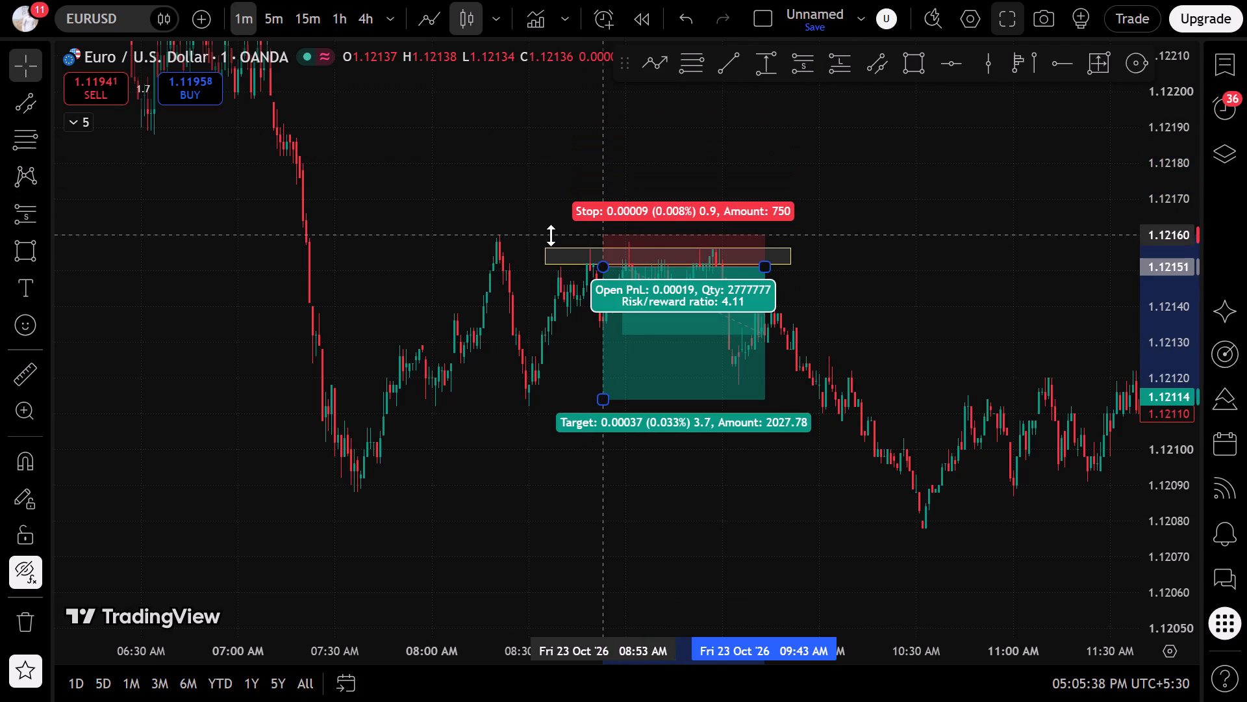
left_click_drag(551, 235, 551, 239)
left_click_drag(598, 396, 599, 471)
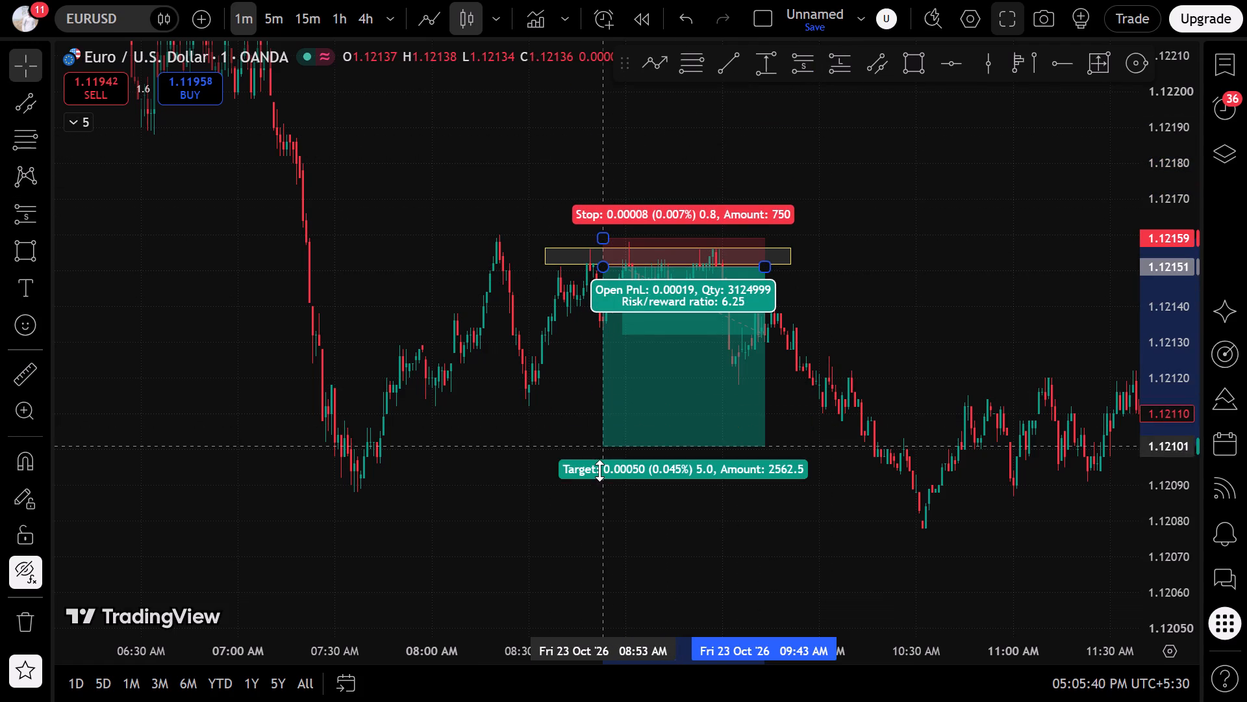
left_click_drag(599, 471, 603, 500)
left_click(469, 516)
Extend the short position's target to about 1.11884, near the 23 October afternoon lows.
scroll(448, 516, "down", 14)
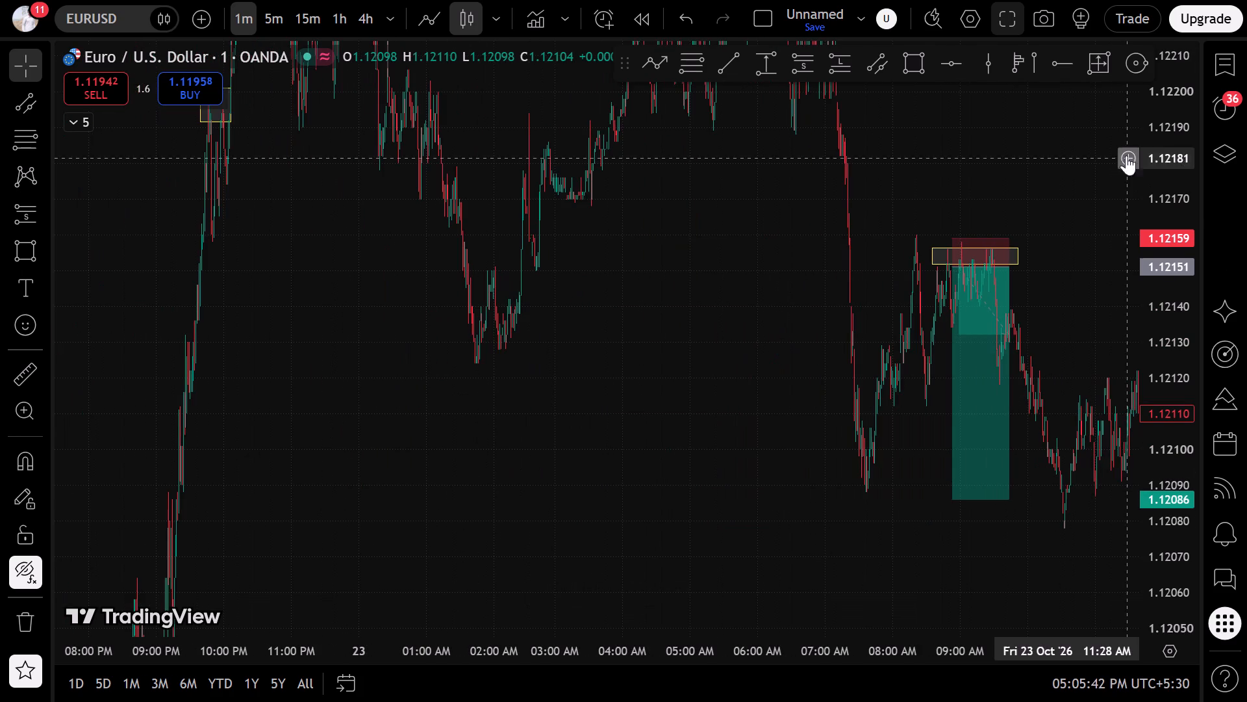
left_click(1126, 155)
left_click_drag(1152, 146, 1116, 630)
scroll(872, 519, "down", 13)
left_click_drag(874, 497, 874, 498)
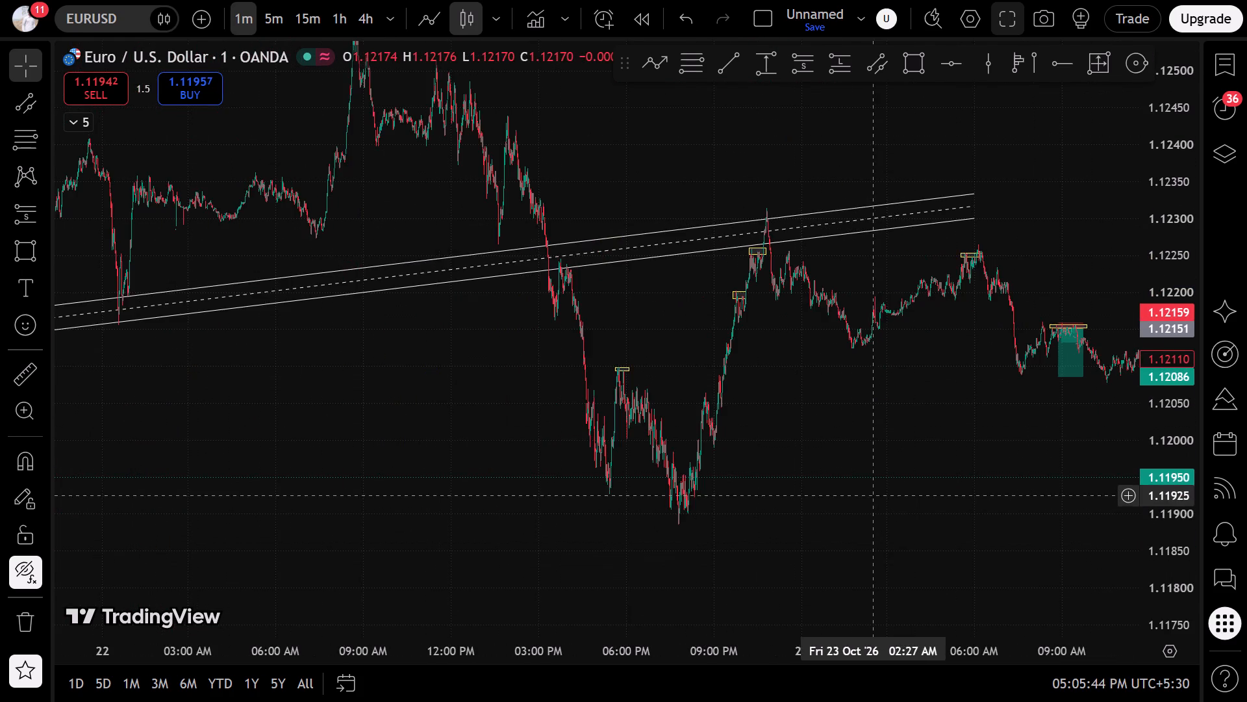
left_click_drag(874, 498, 467, 426)
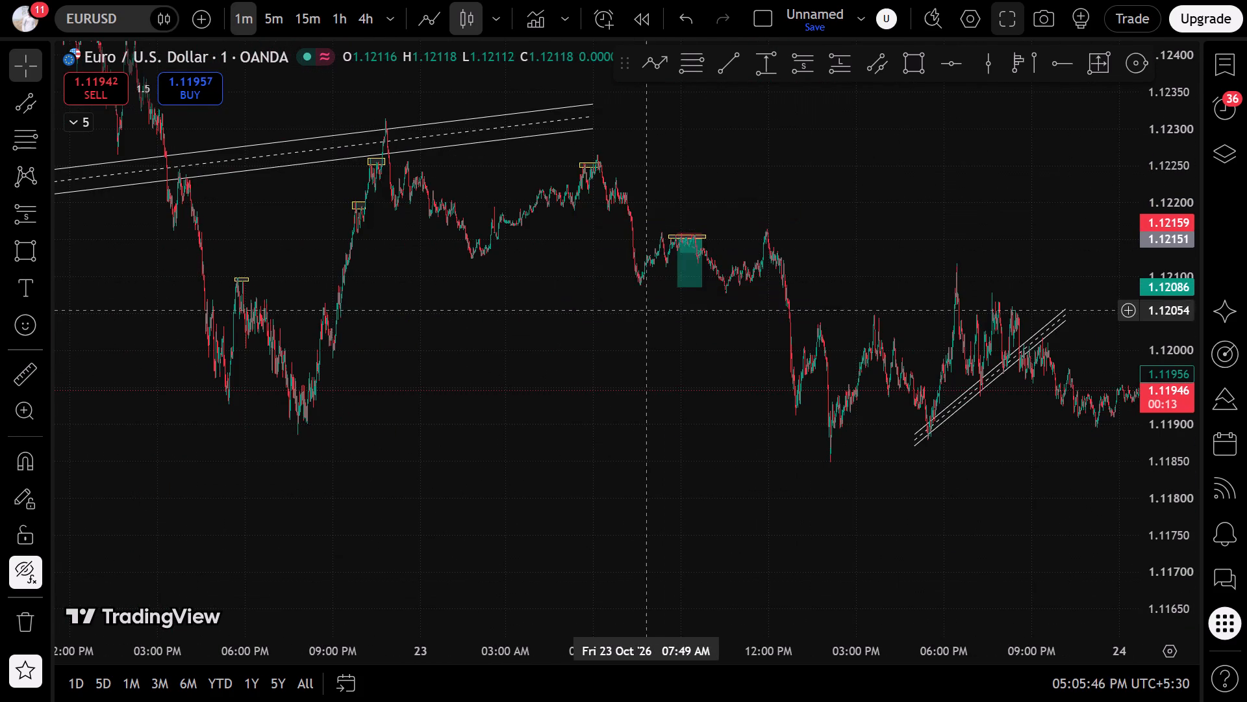
left_click_drag(682, 283, 703, 436)
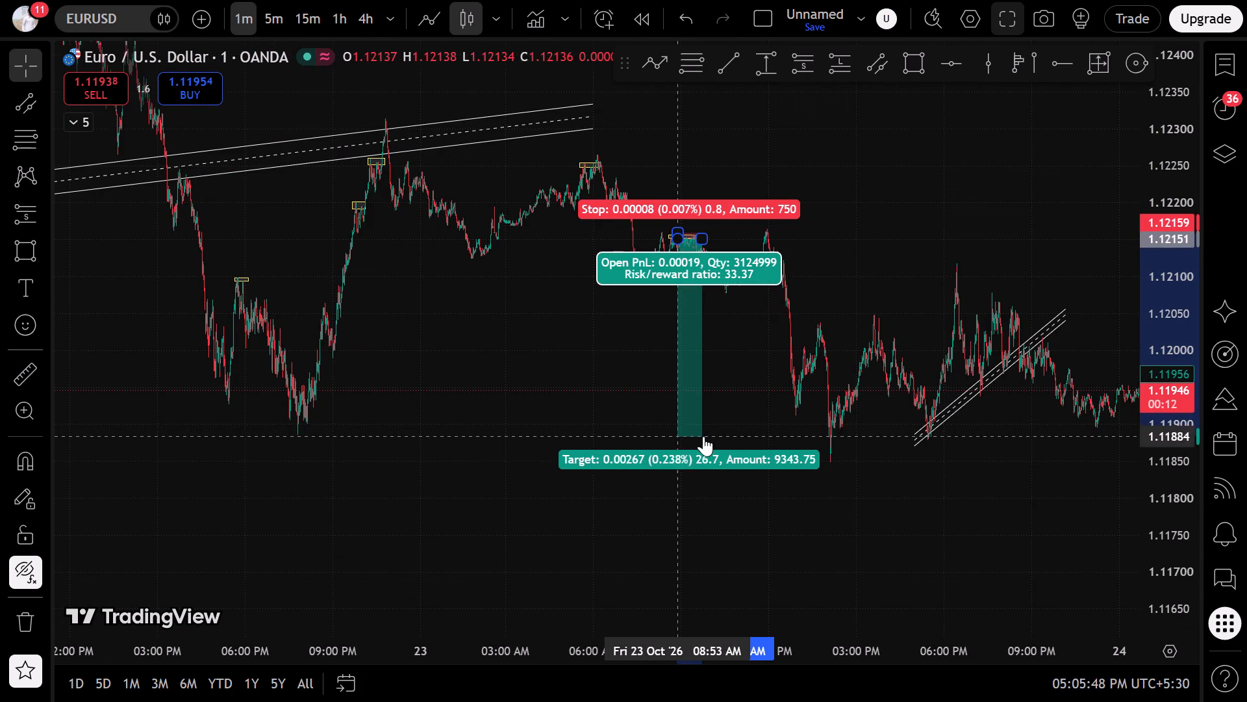
left_click(602, 461)
left_click(1127, 461)
left_click_drag(933, 497, 315, 474)
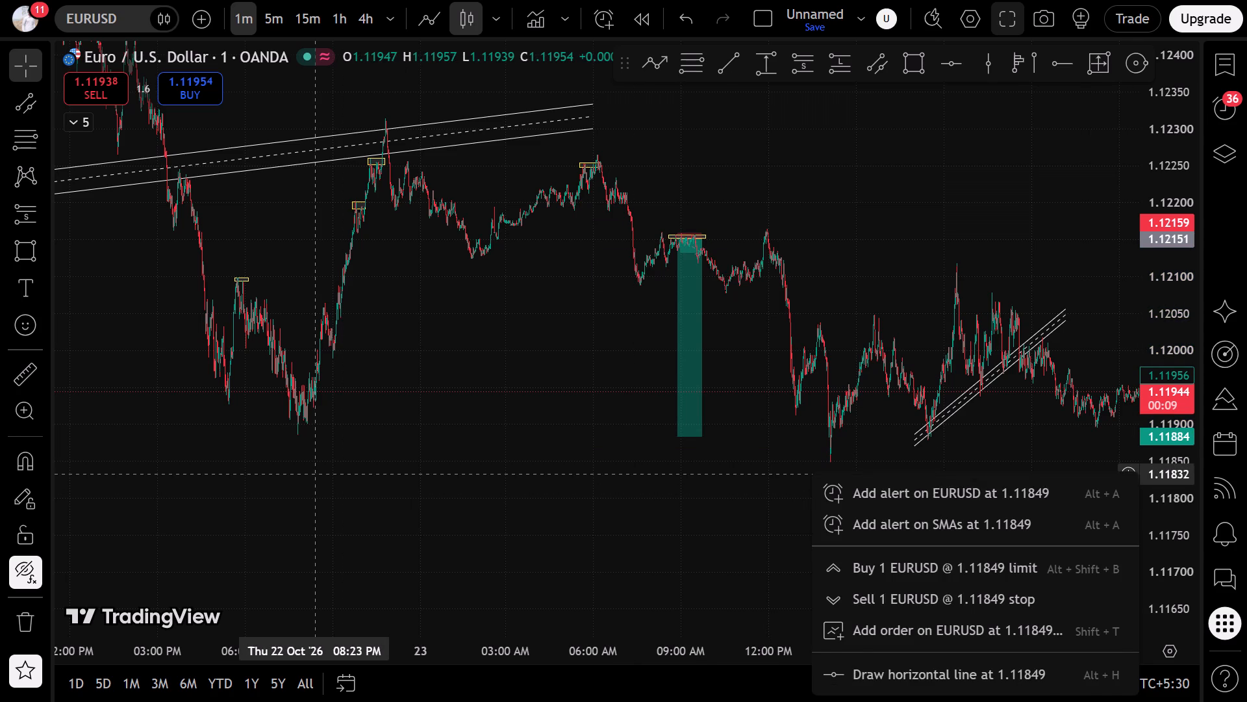
double_click(315, 474)
left_click(629, 62)
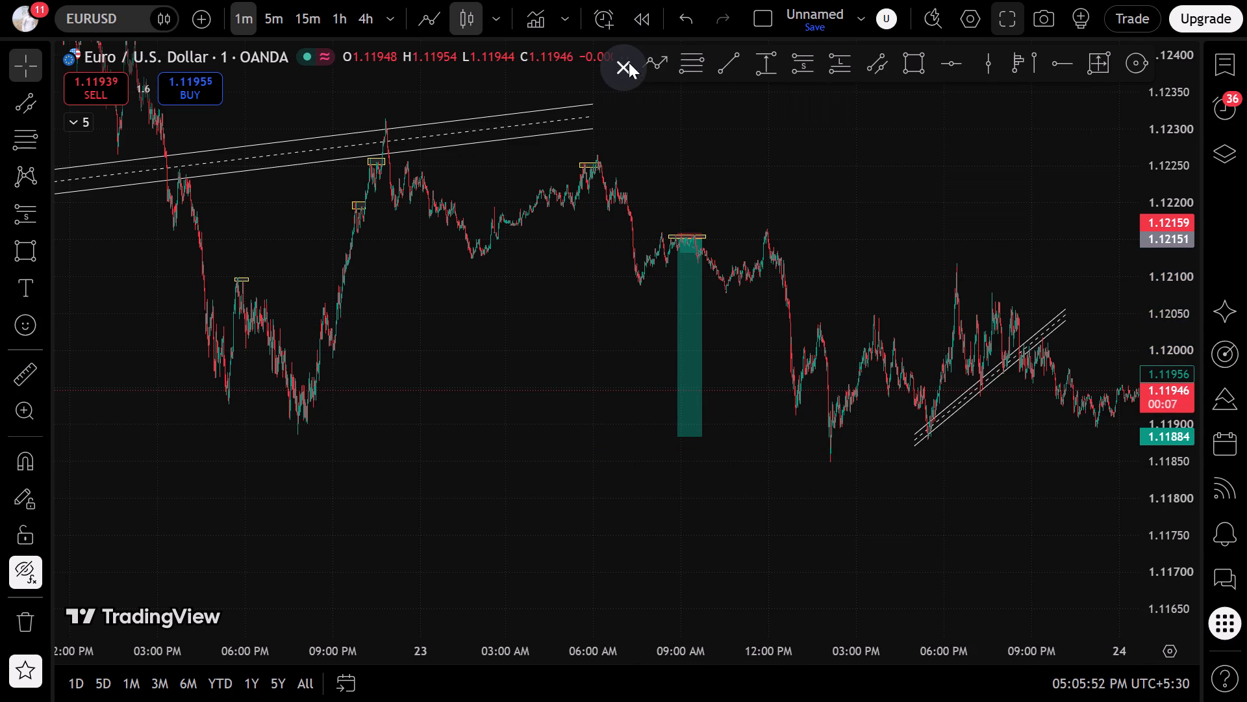
Switch to the YouTube video on choosing a career, pause the playing ad, and browse the comments and recommended videos.
left_click(399, 0)
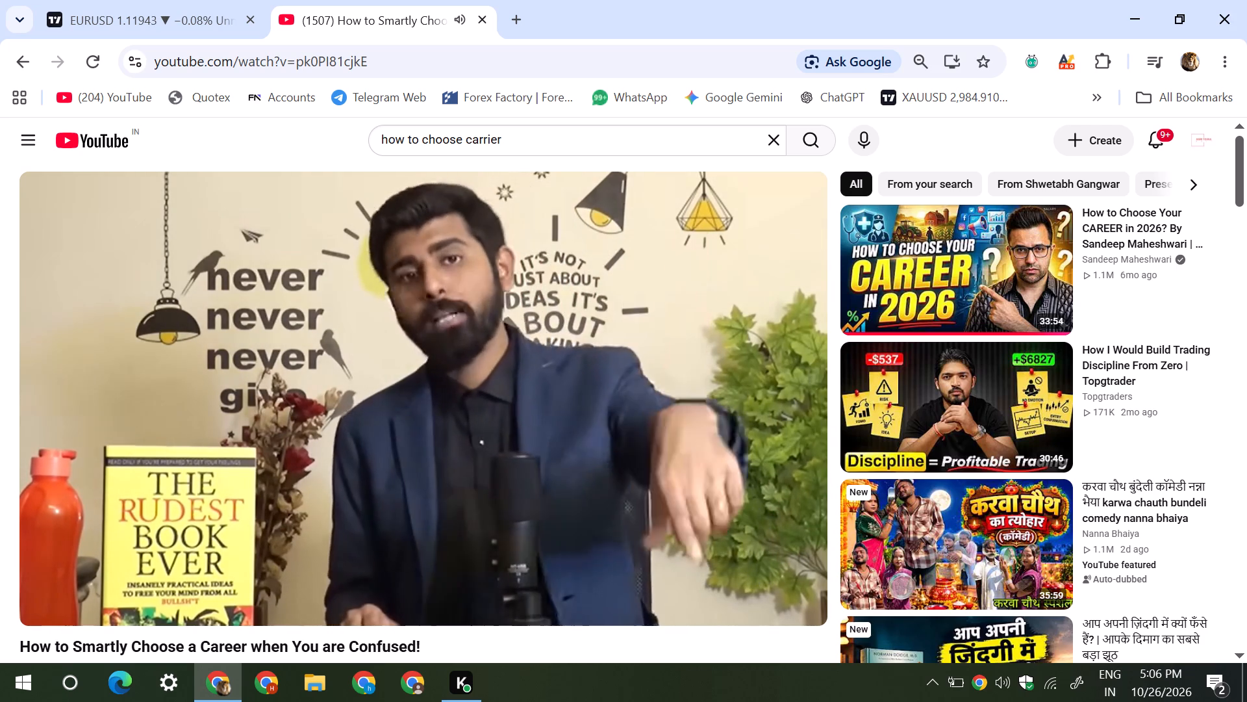
scroll(249, 309, "down", 5)
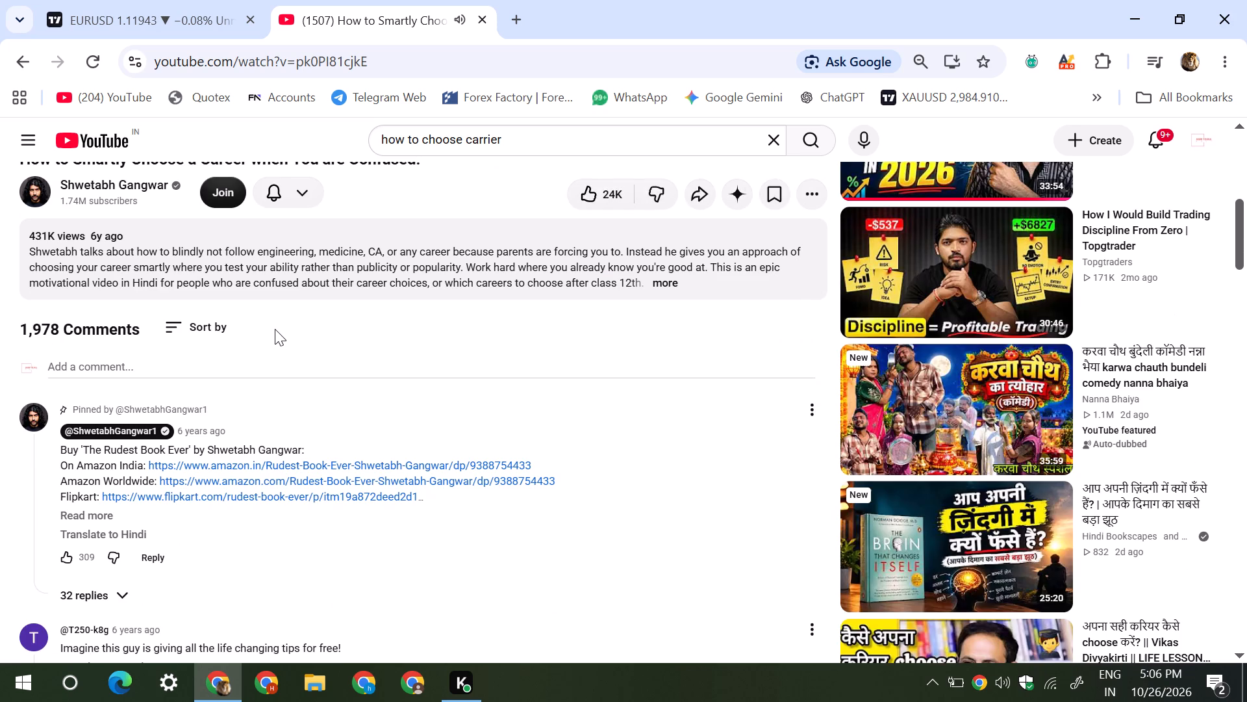
scroll(275, 329, "down", 1)
scroll(275, 315, "up", 10)
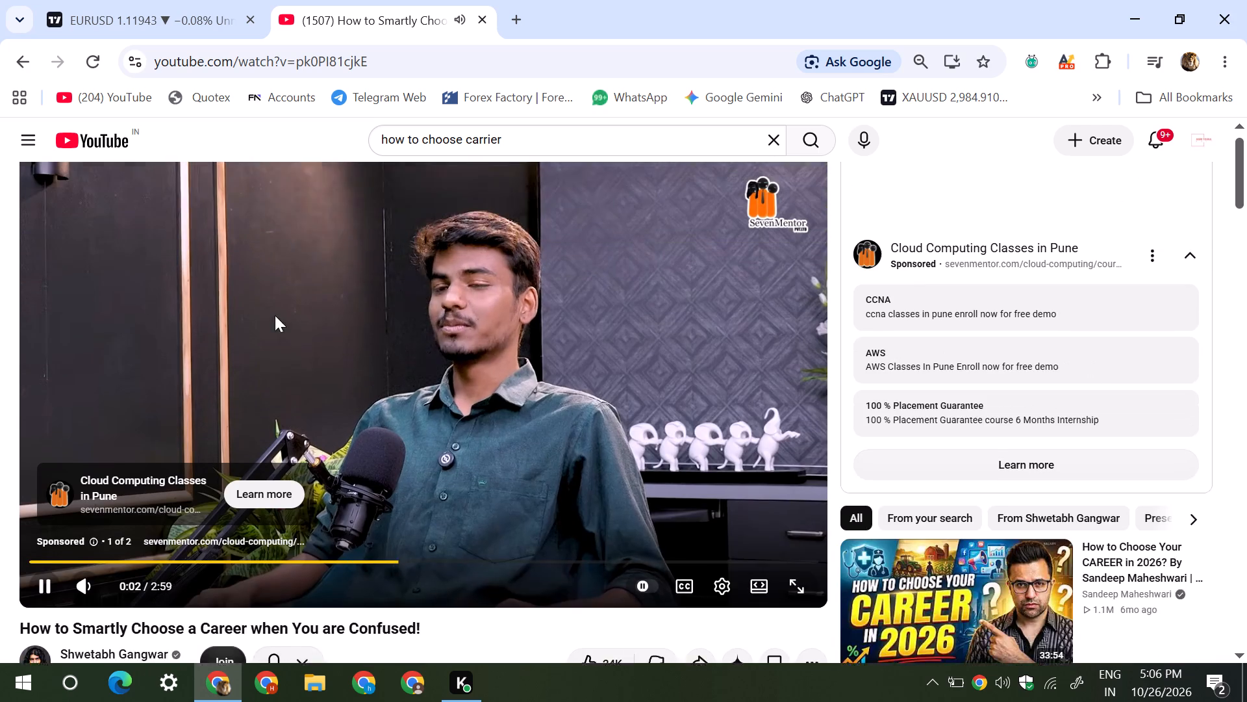
left_click(122, 335)
scroll(129, 333, "down", 4)
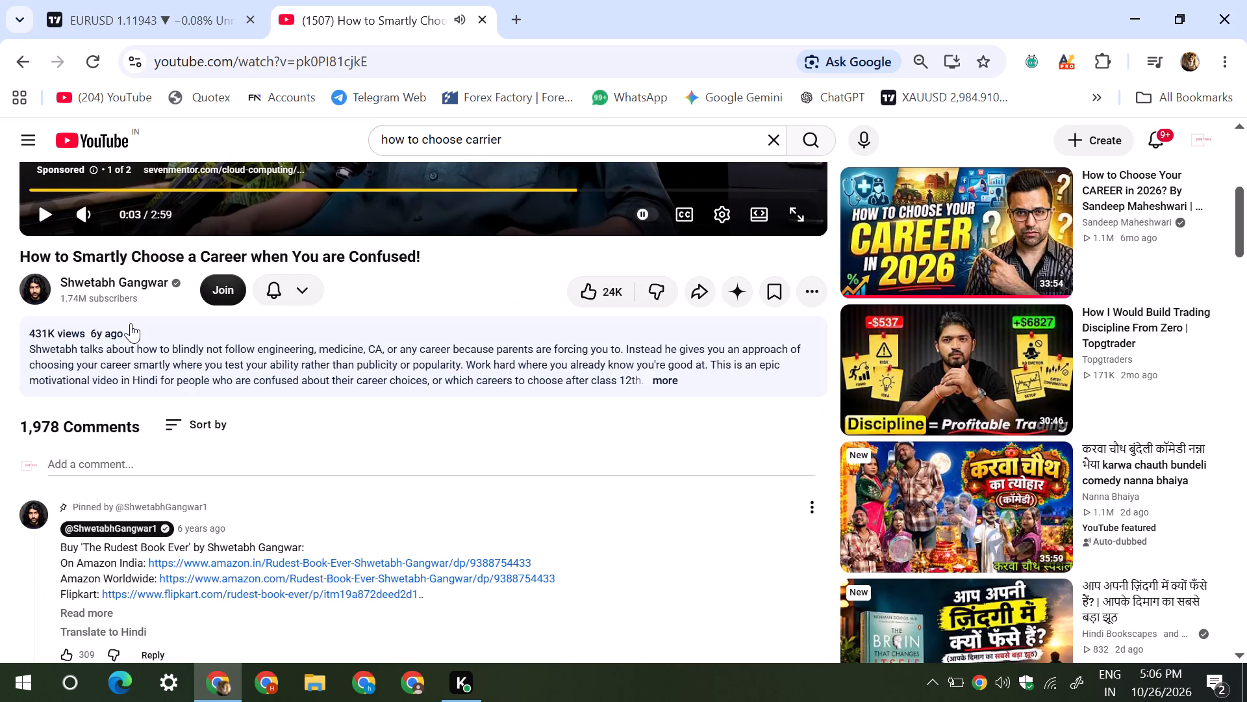
scroll(131, 323, "down", 4)
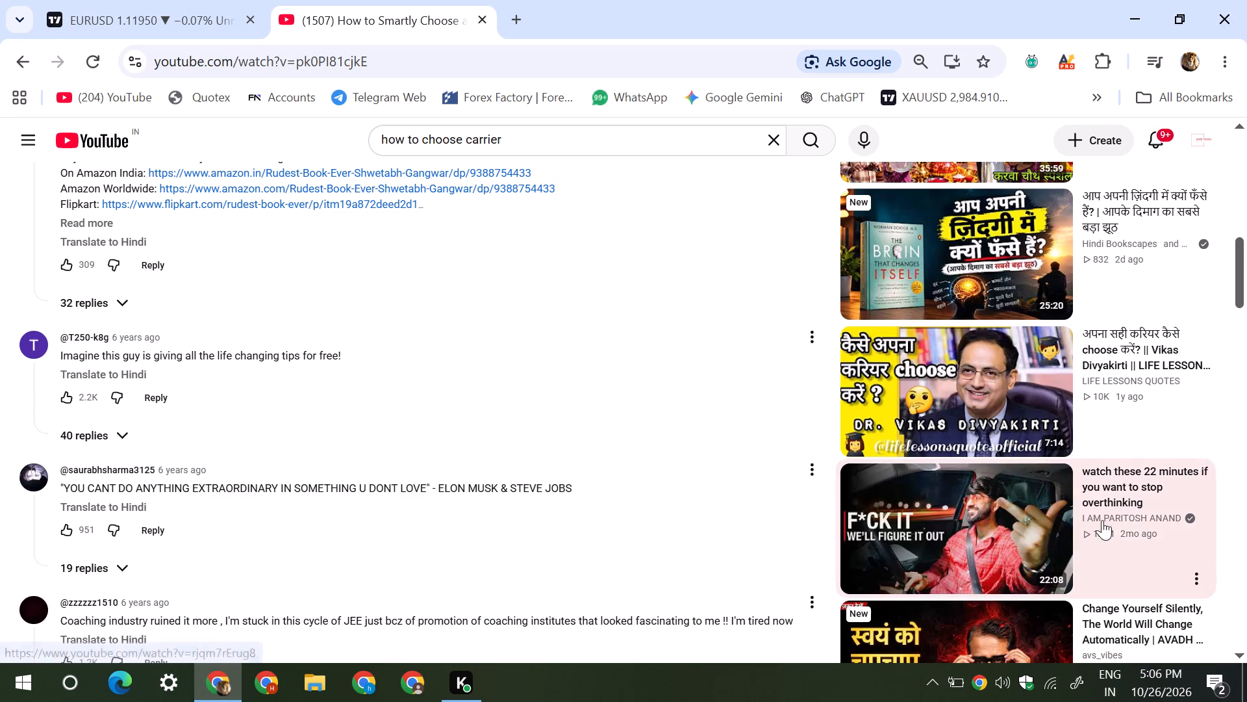
Save the recommended "watch these 22 minutes" overthinking video and the Vikas Divyakirti career-choosing video to Watch later.
left_click(1202, 575)
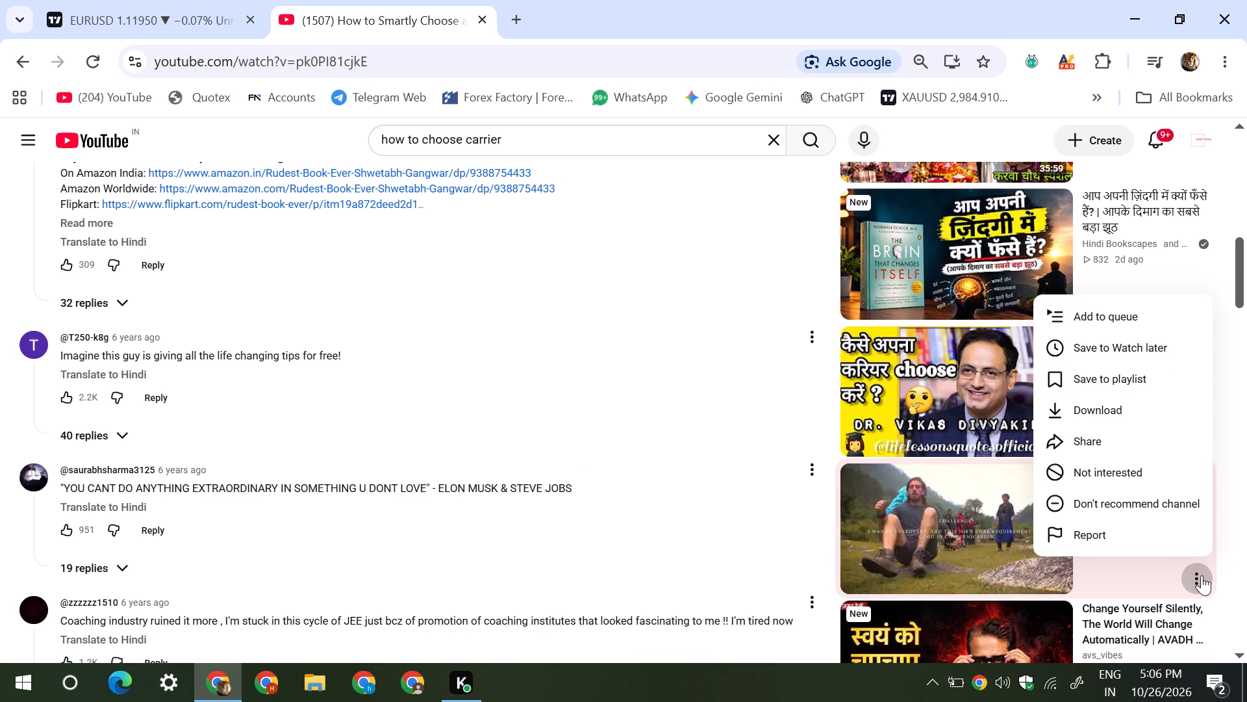
left_click(1137, 352)
scroll(735, 432, "down", 2)
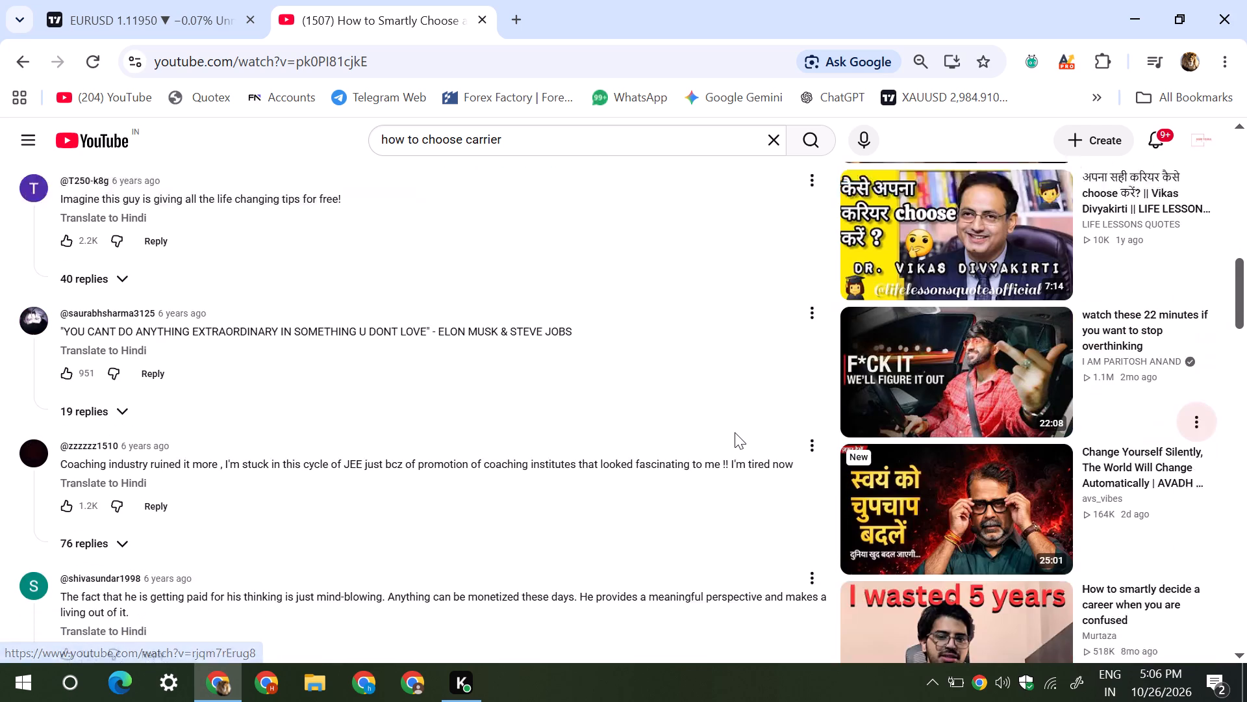
scroll(735, 432, "up", 1)
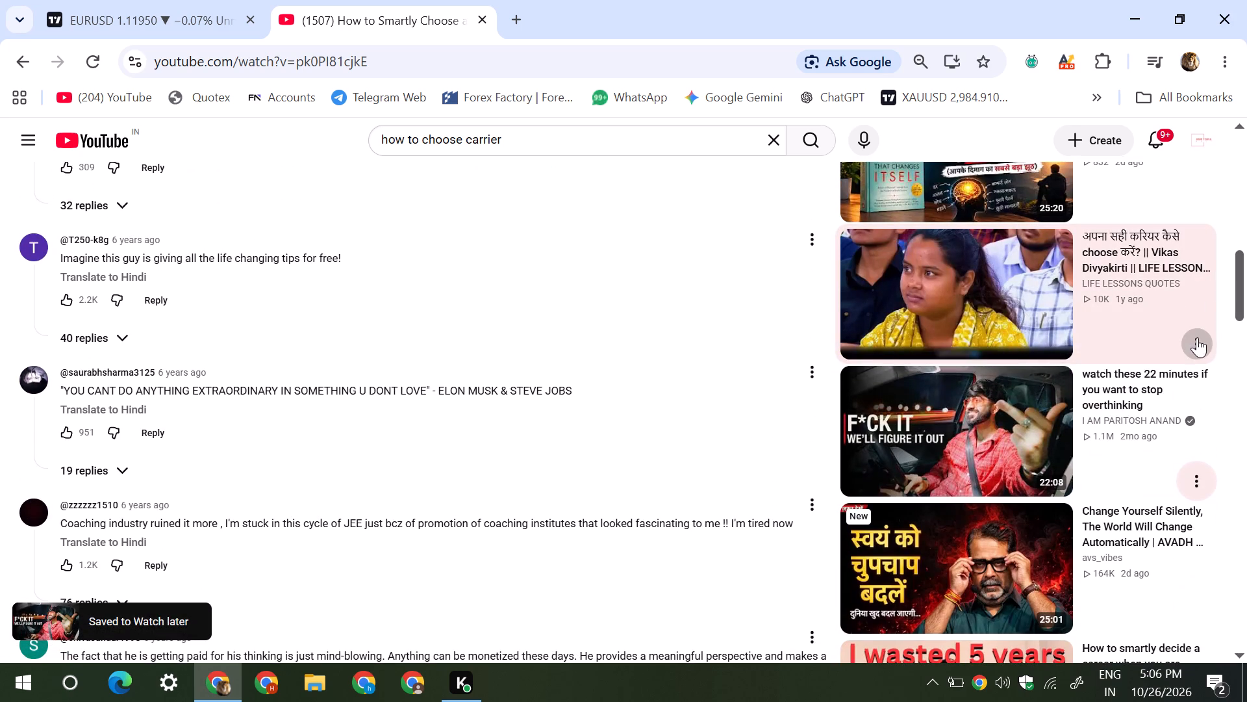
left_click(1197, 340)
left_click(1138, 415)
Browse the remaining comments and recommendations, and open Sandeep Maheshwari's video How to Choose Your CAREER in 2026.
scroll(1113, 392, "down", 4)
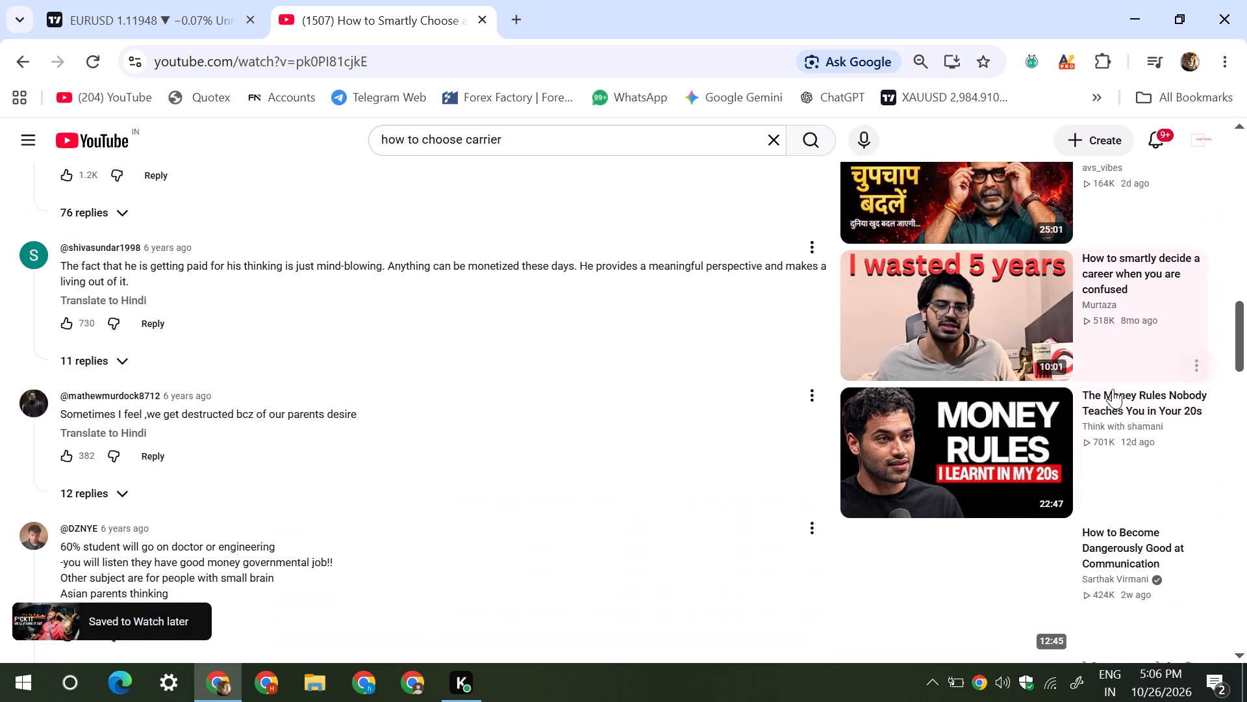
scroll(1113, 389, "up", 1)
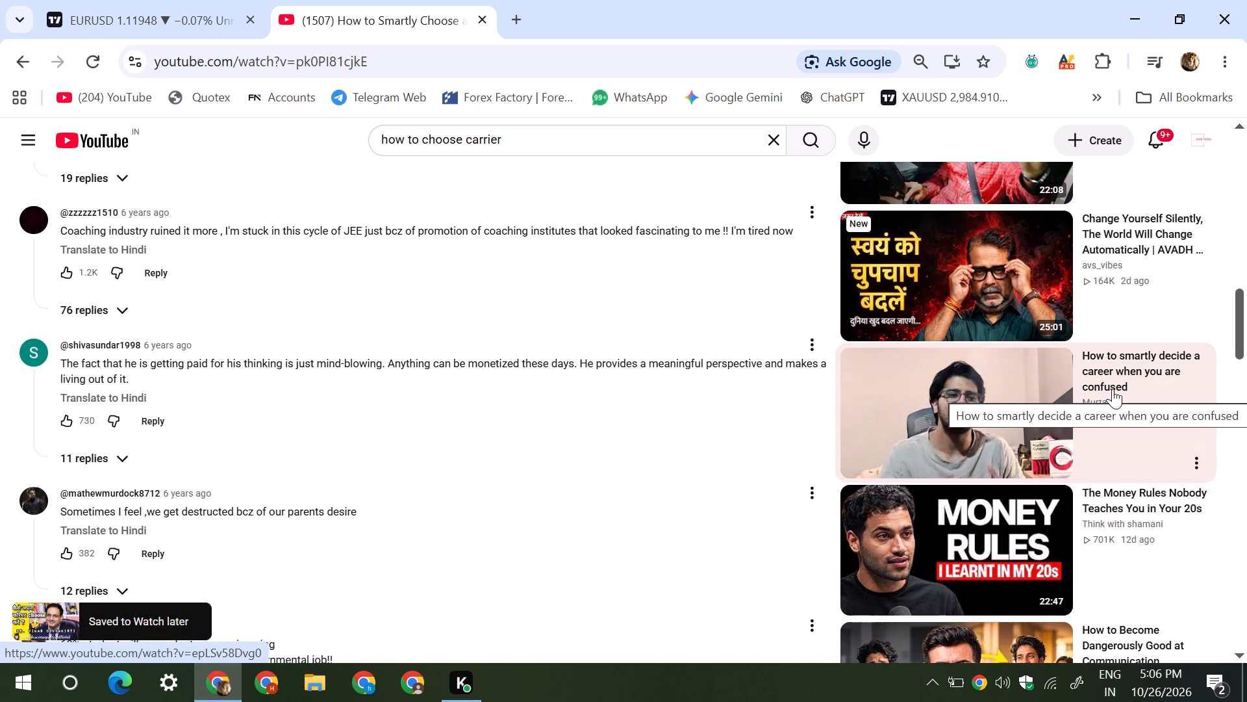
scroll(1113, 389, "down", 3)
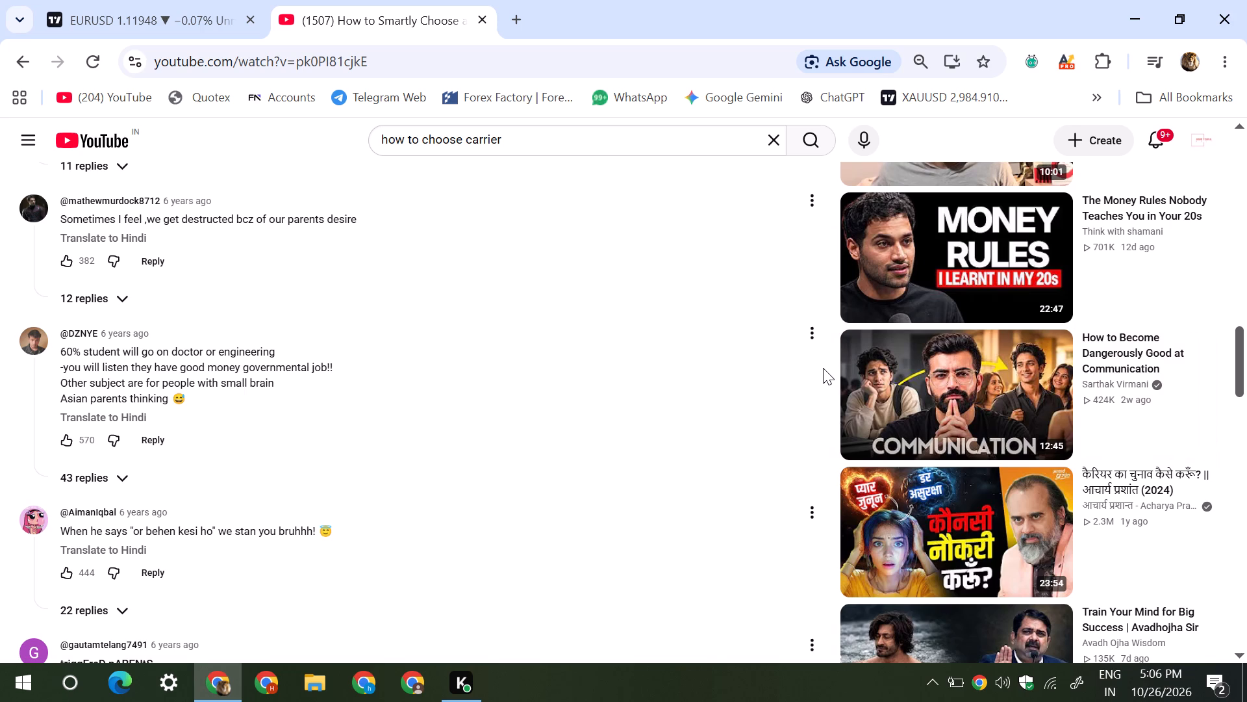
scroll(823, 368, "down", 2)
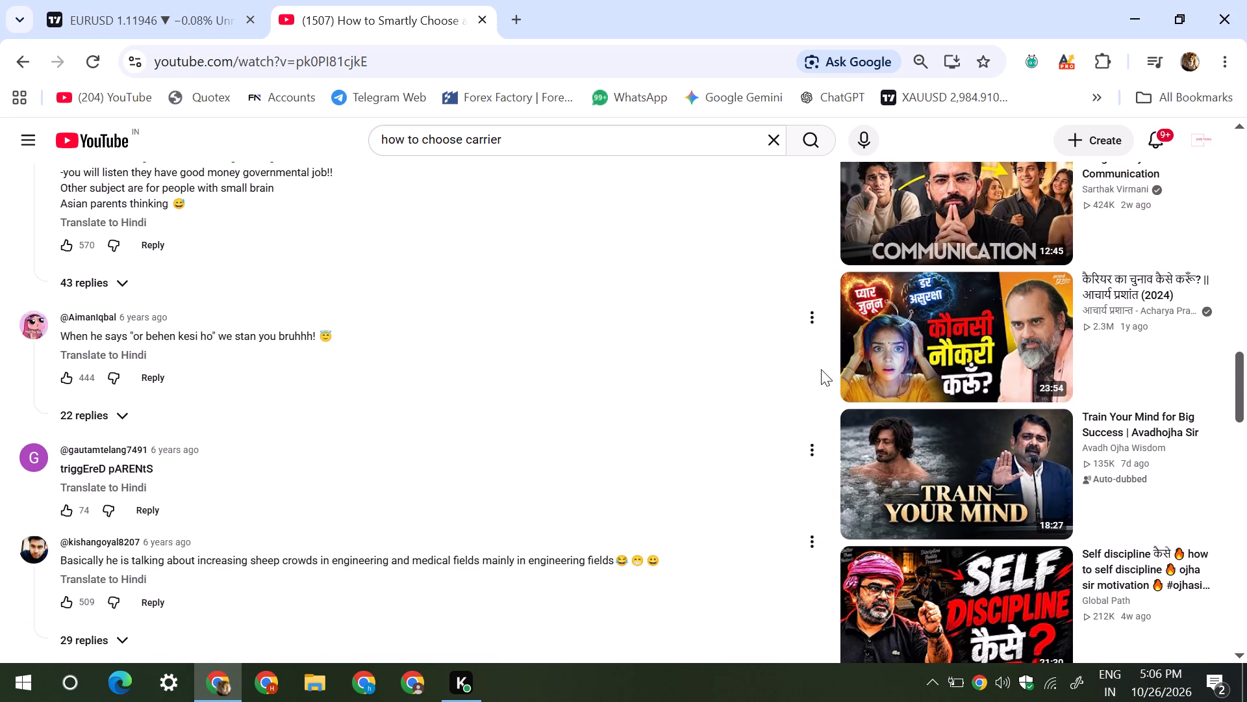
scroll(821, 369, "up", 6)
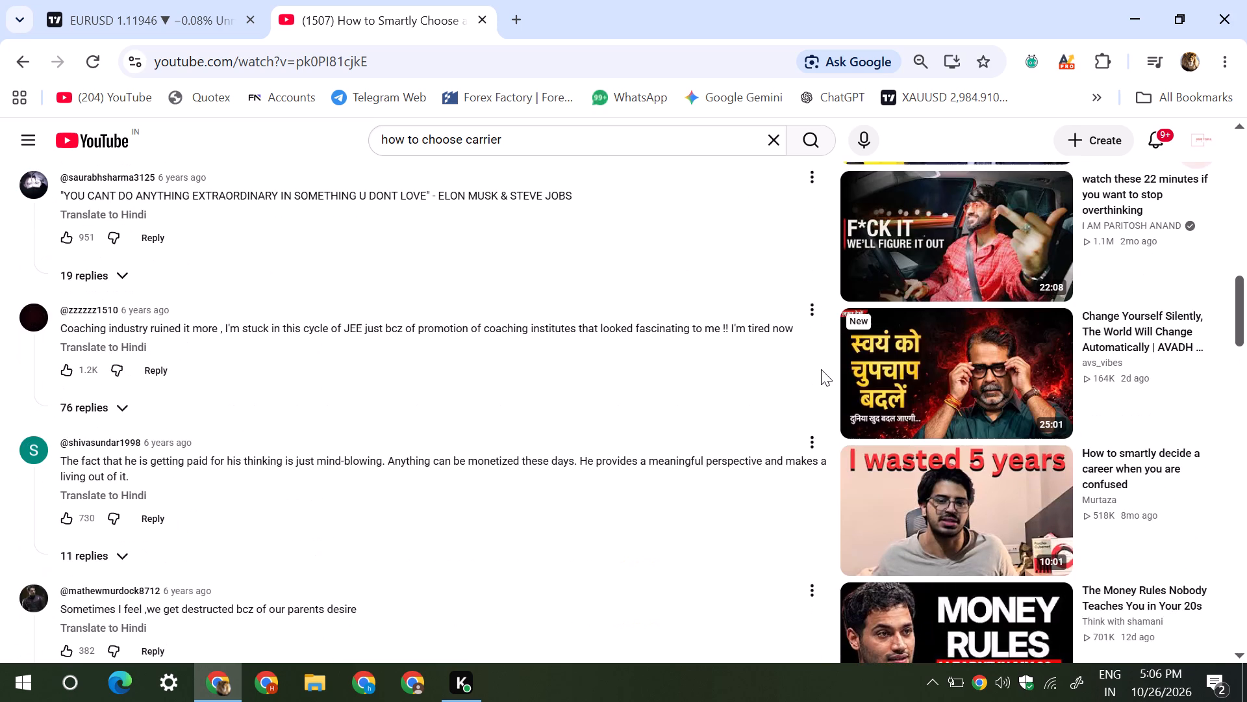
scroll(821, 369, "up", 14)
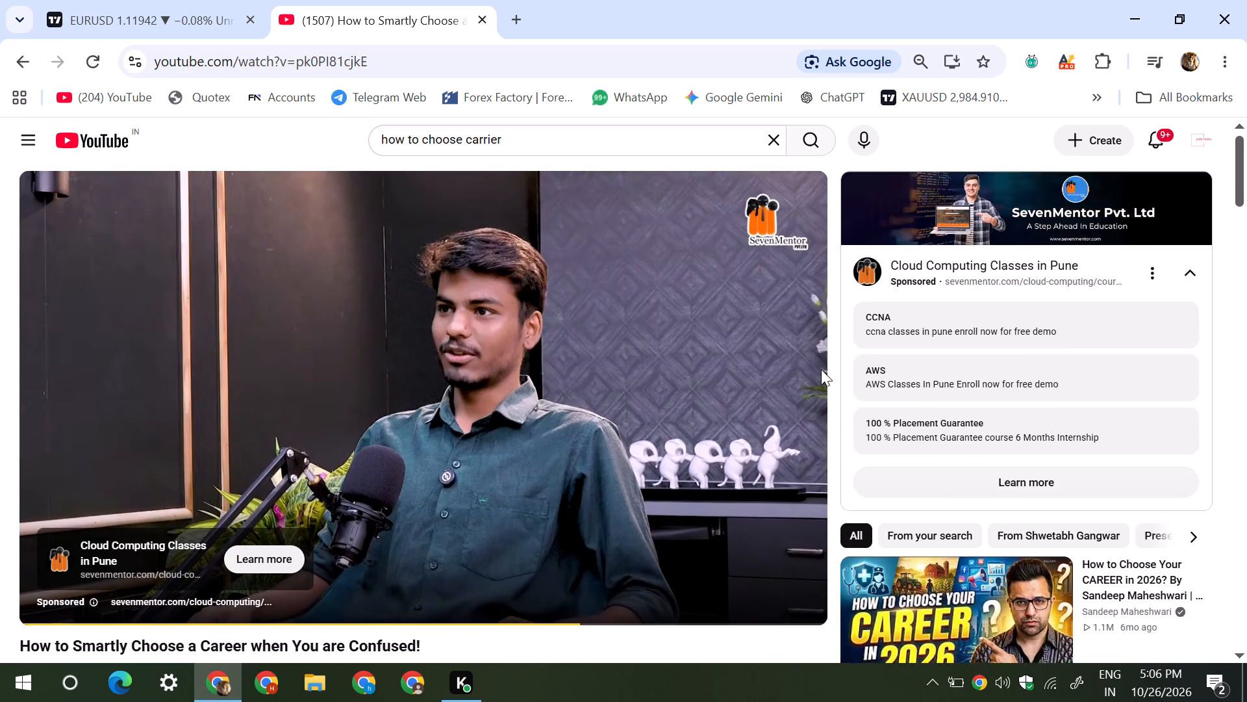
scroll(821, 369, "down", 5)
scroll(1000, 168, "up", 2)
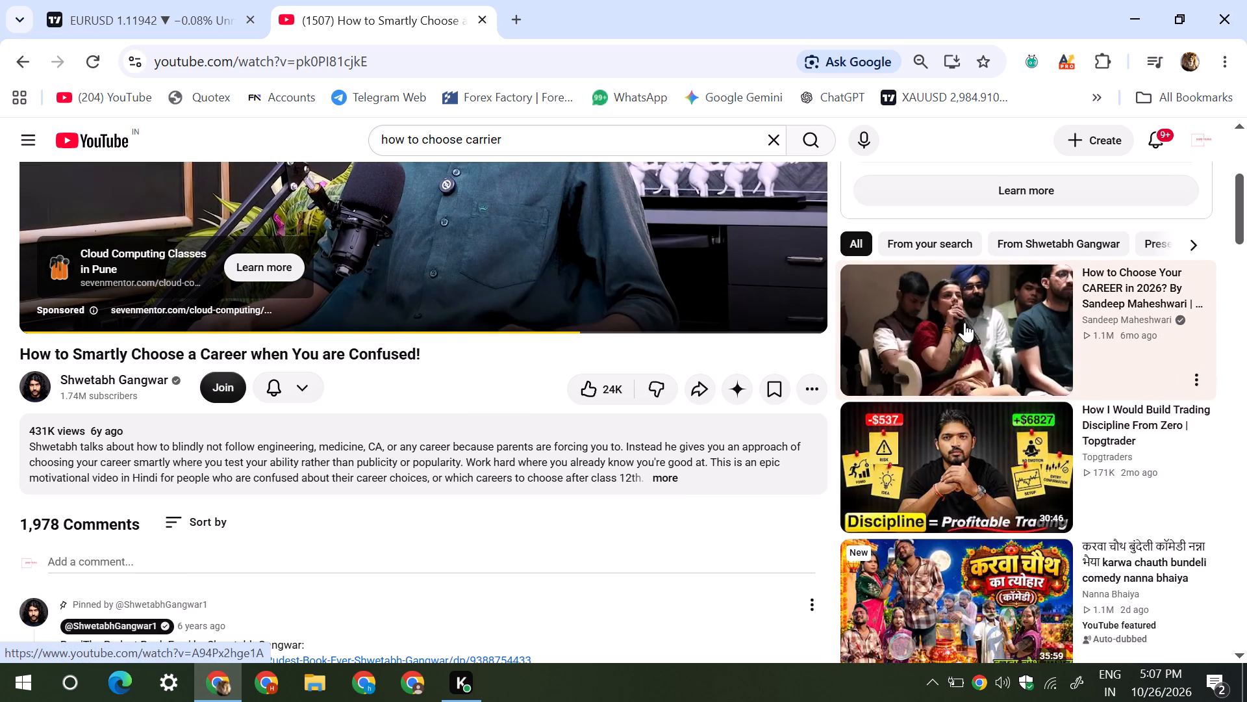
left_click(964, 317)
Return to the TradingView EURUSD chart, show it on the 15-minute timeframe with the view reset, and dismiss the adverts.
left_click(161, 0)
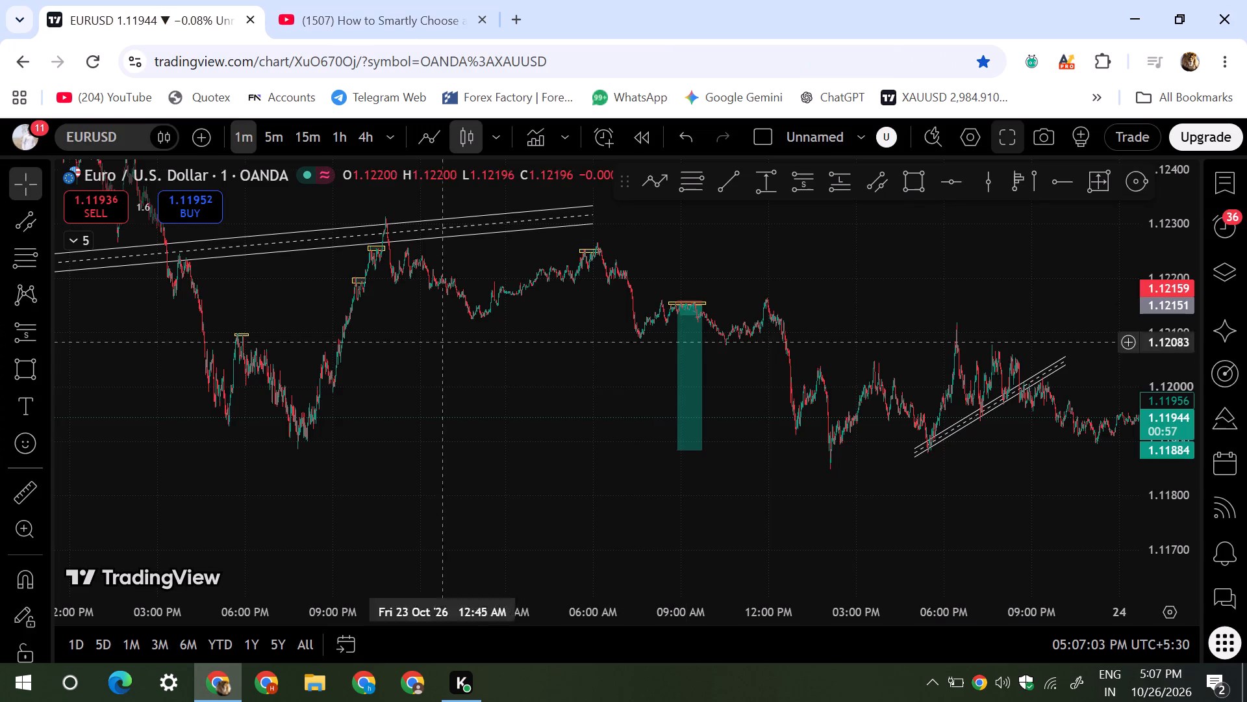
left_click(304, 134)
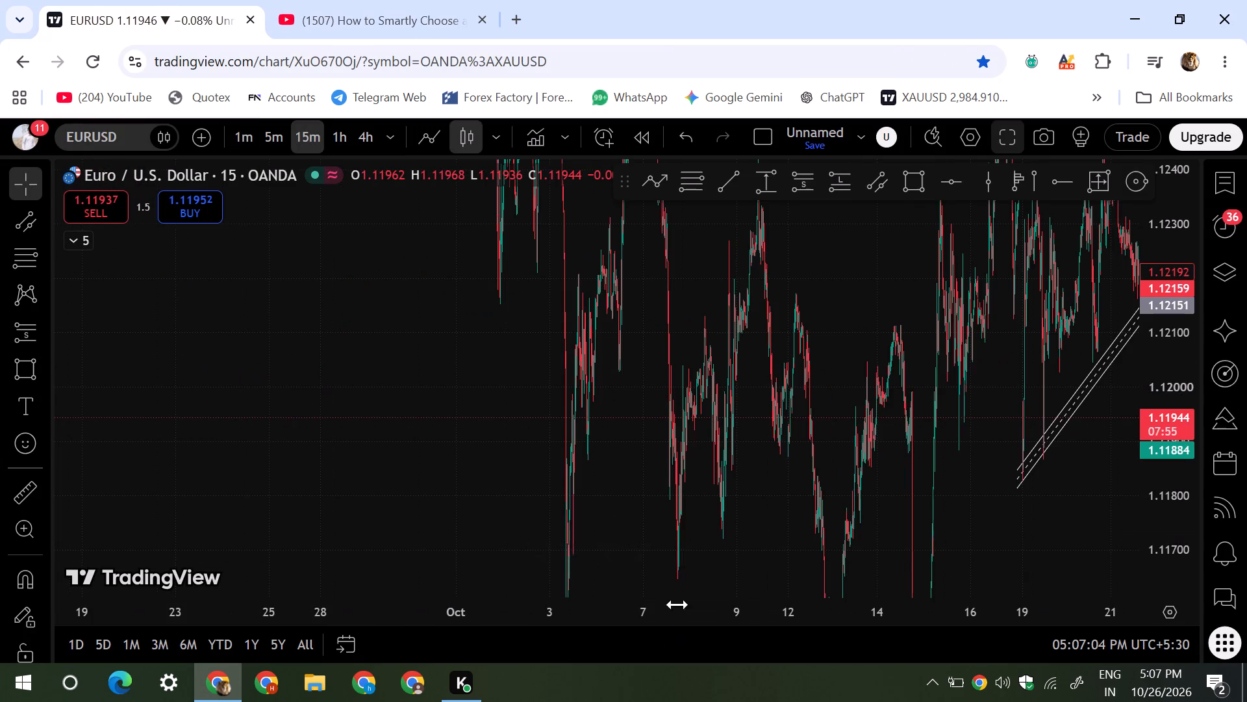
left_click(686, 560)
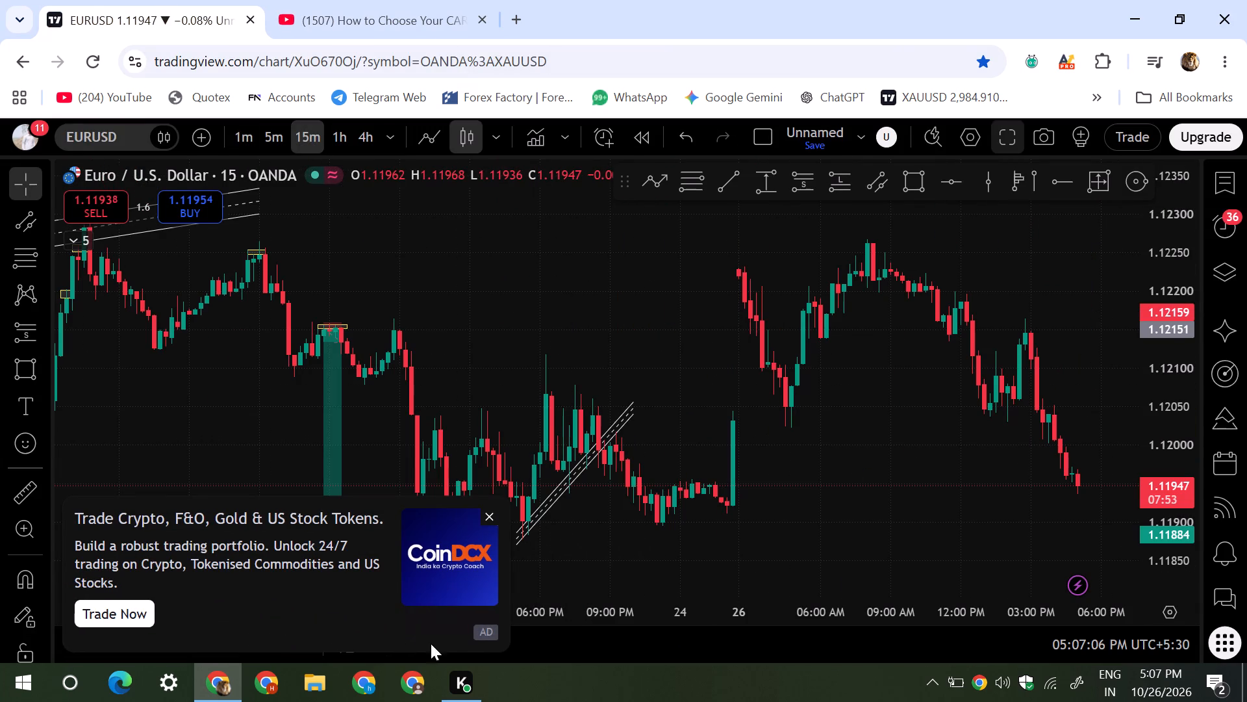
left_click(490, 513)
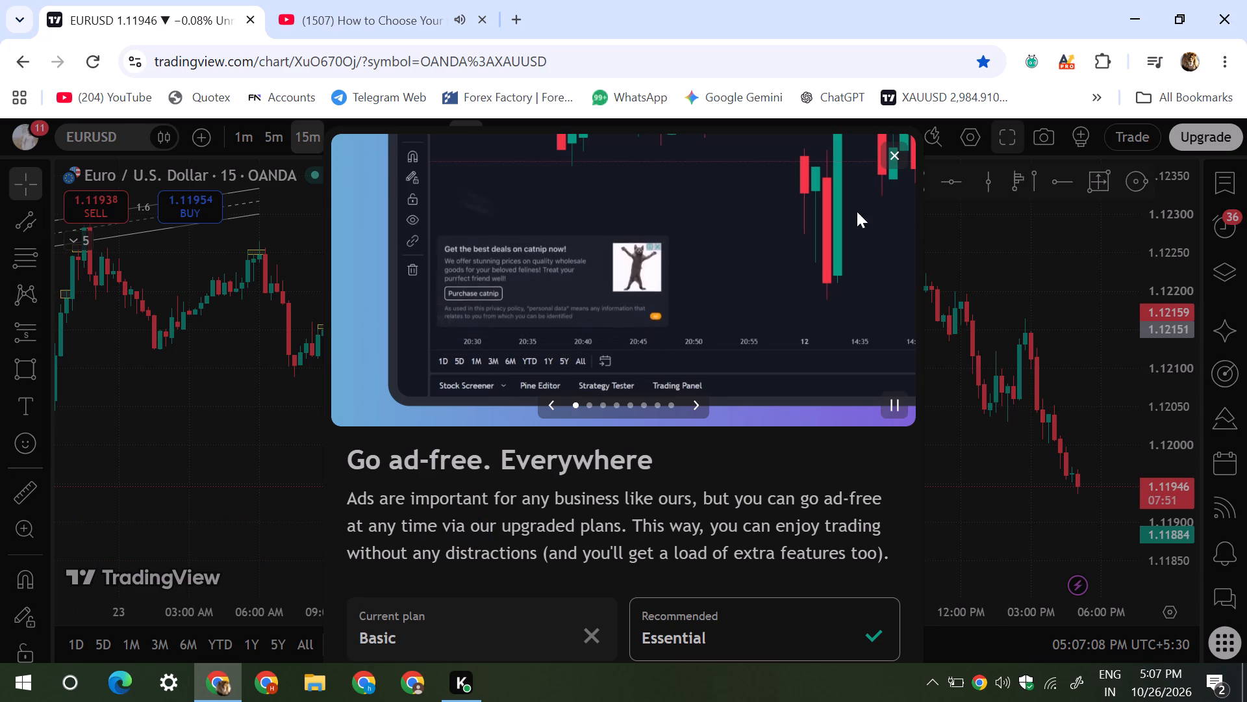
left_click(891, 155)
scroll(661, 350, "down", 3)
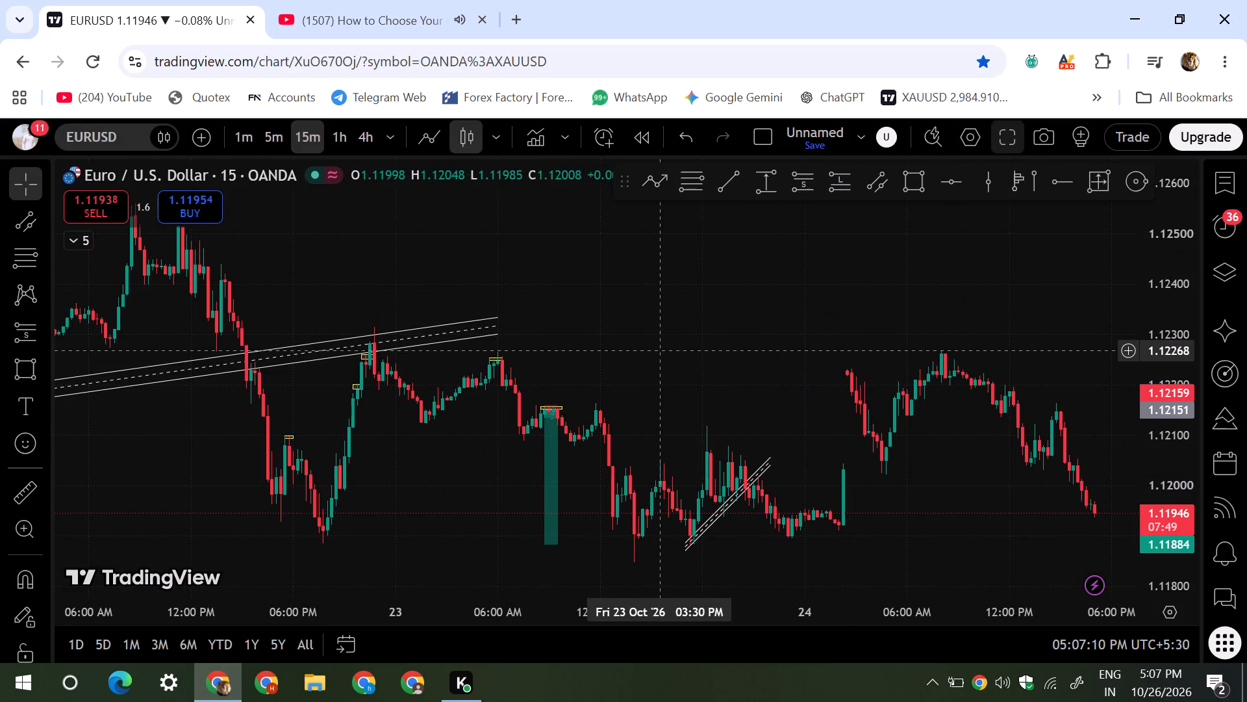
scroll(649, 452, "down", 2)
Change the chart to USDJPY in full screen and remove all of its existing drawings.
key("Down")
key("F11")
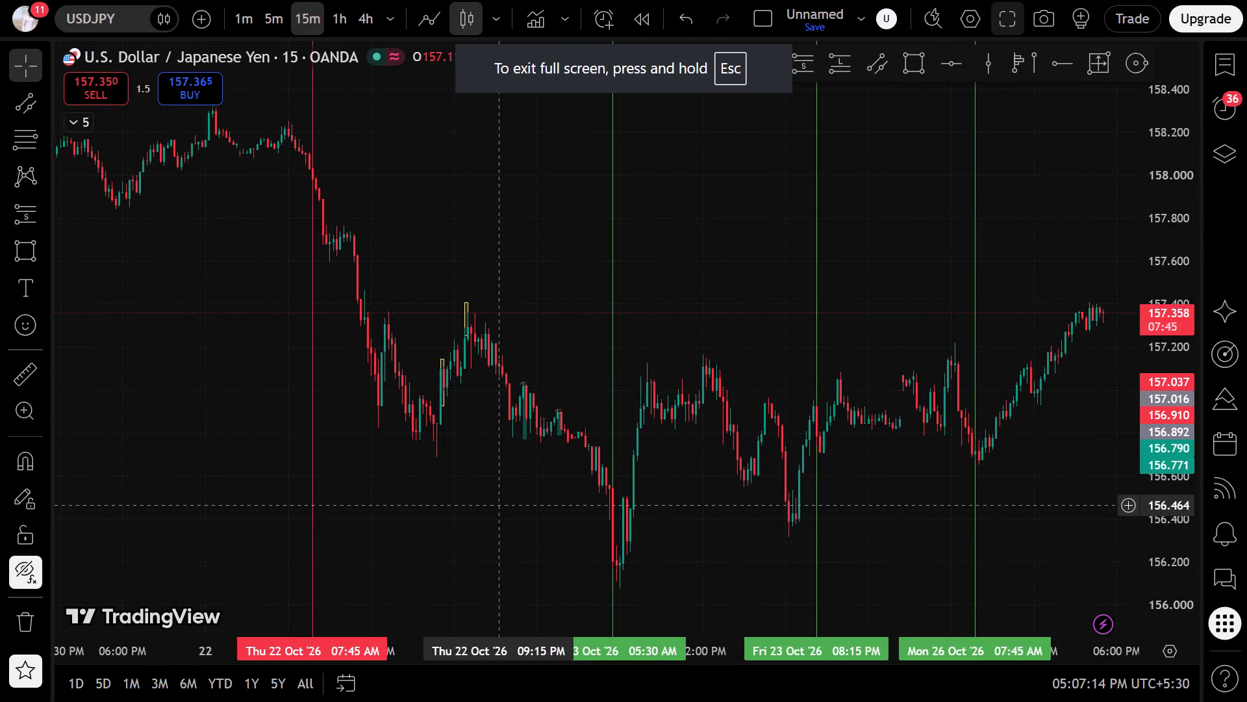
left_click(0, 618)
left_click(159, 569)
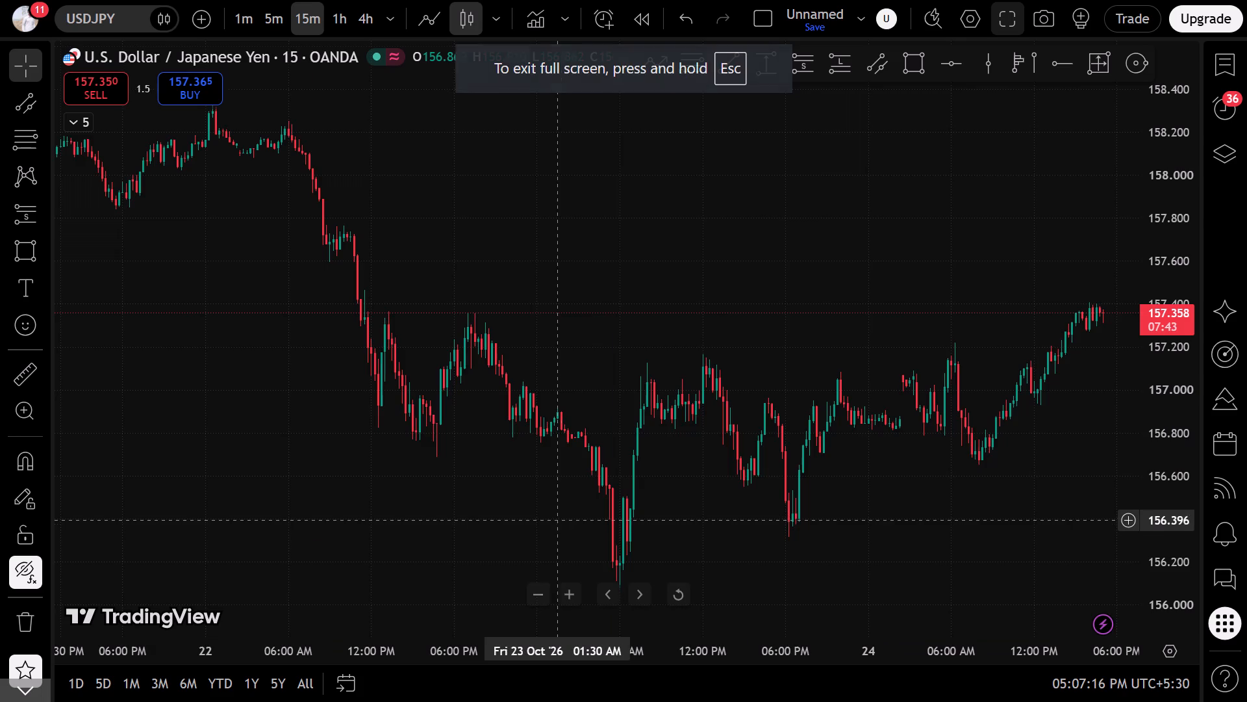
Examine USDJPY's October price structure on the 15-minute and 1-hour timeframes, including the decline of 22 October and the following lows.
scroll(561, 511, "down", 13)
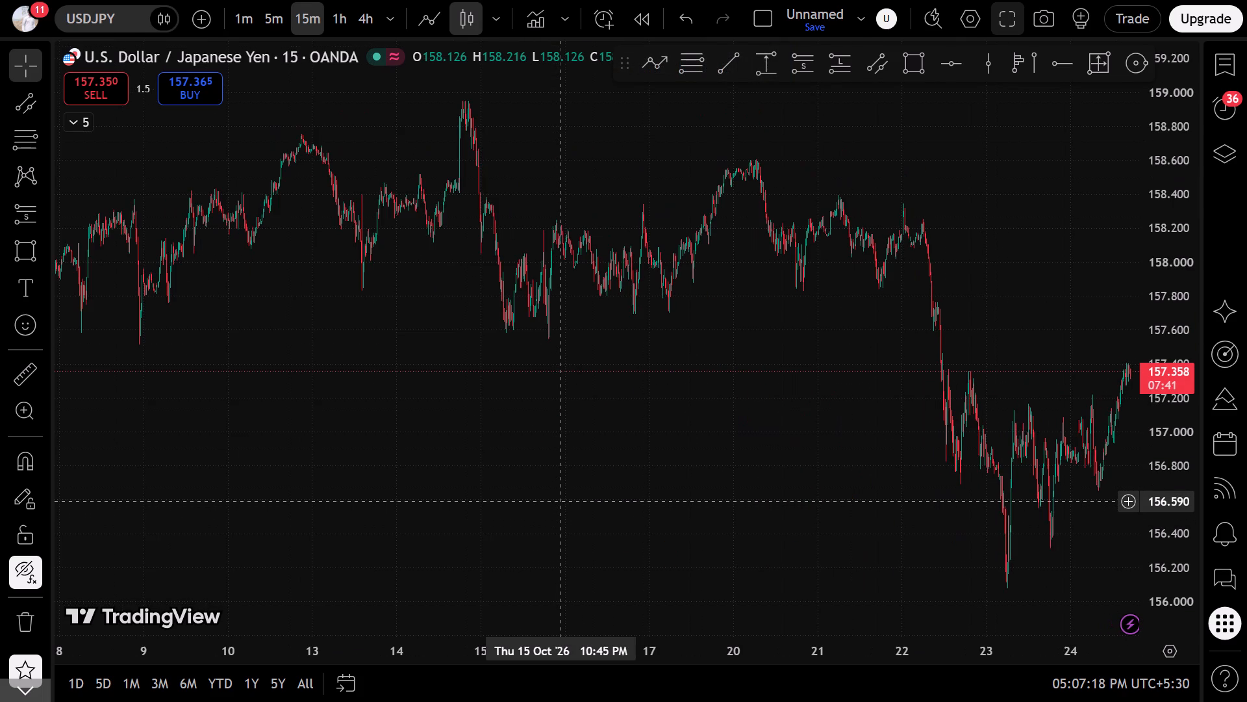
scroll(561, 500, "up", 4)
scroll(560, 499, "down", 11)
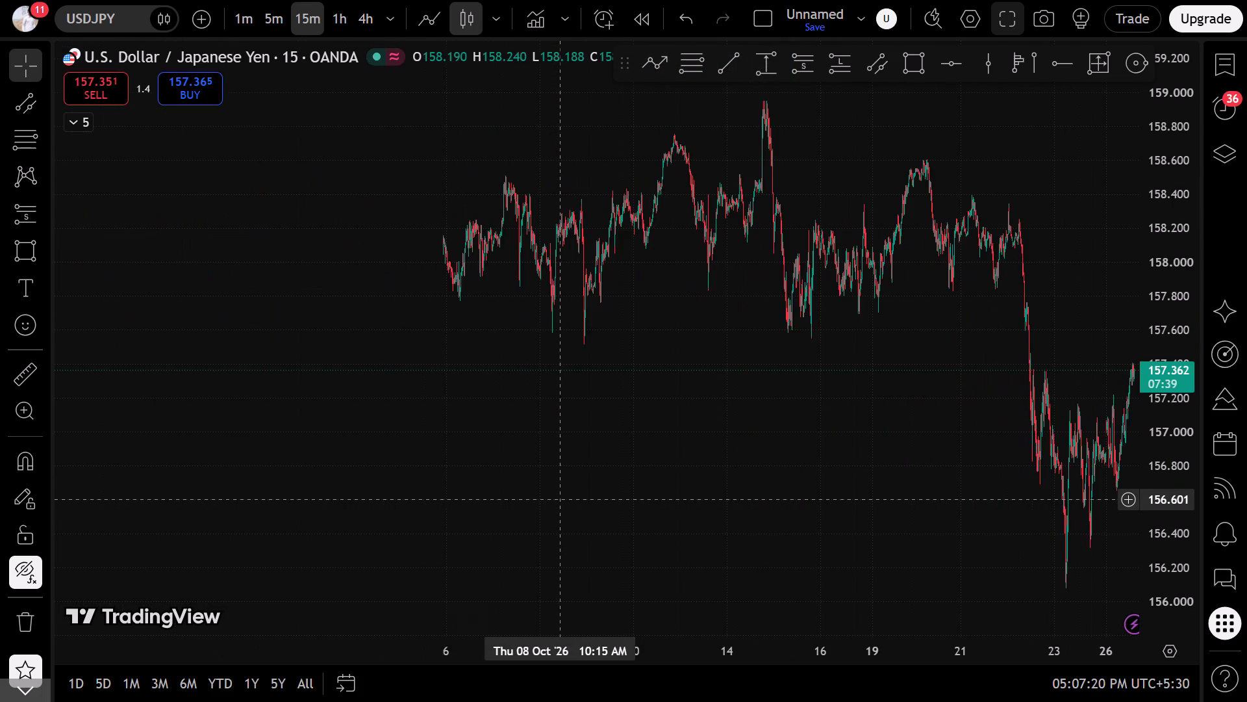
left_click(334, 23)
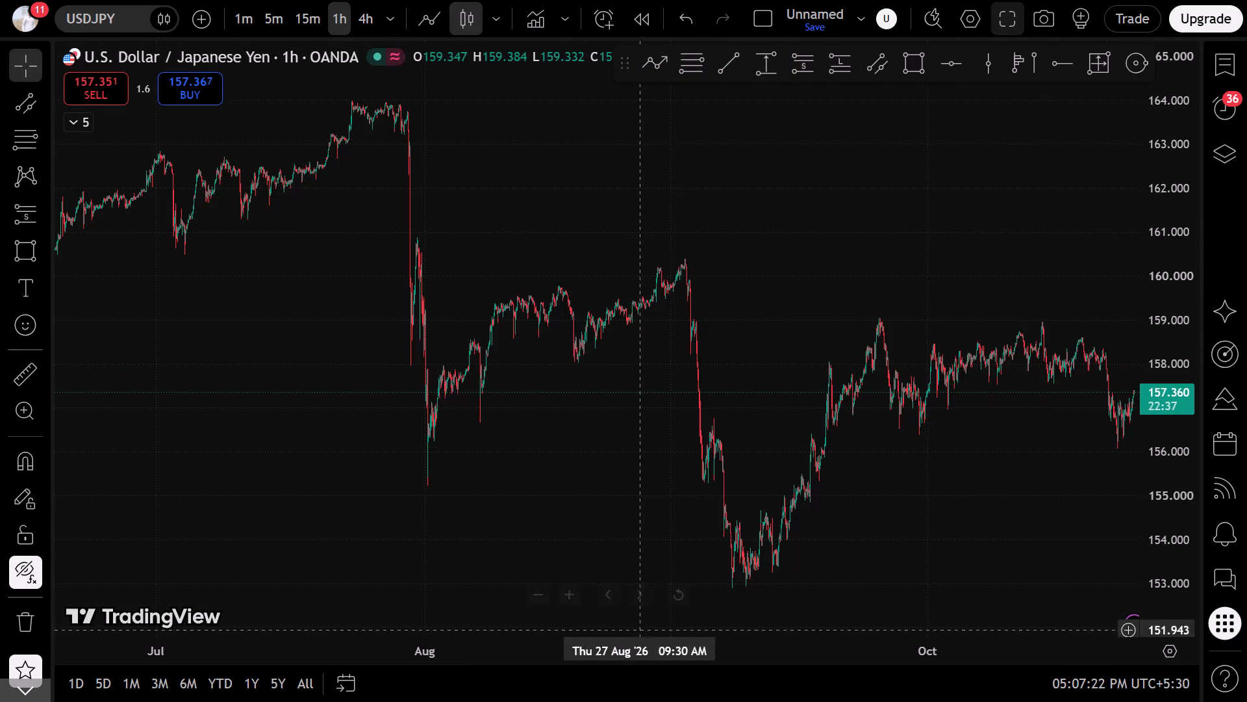
left_click(676, 597)
scroll(661, 517, "down", 6)
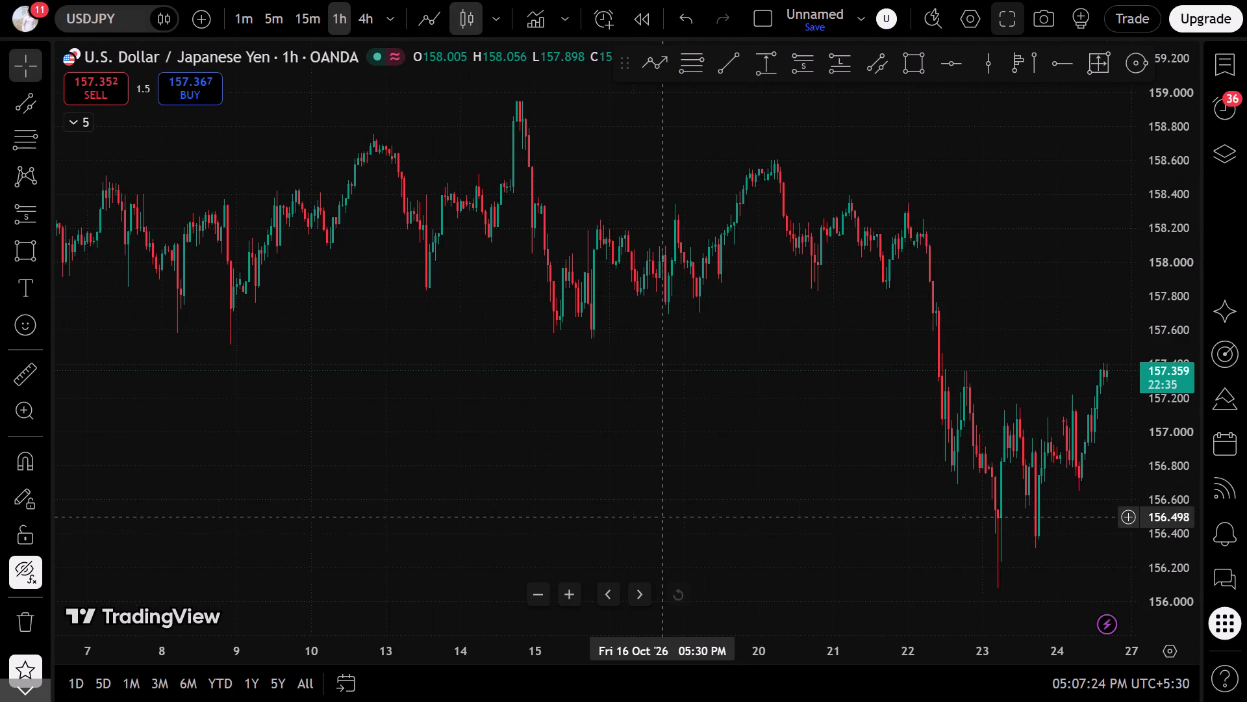
scroll(661, 515, "down", 6)
scroll(661, 515, "up", 7)
scroll(661, 515, "down", 3)
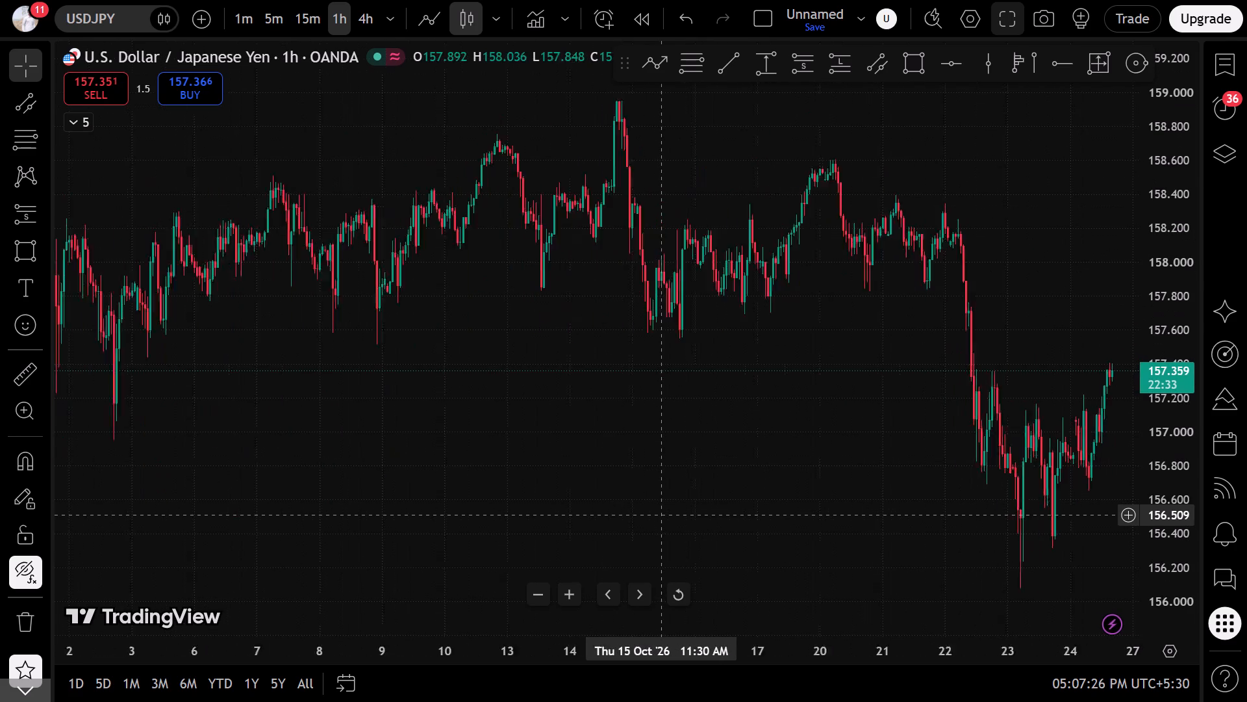
scroll(661, 515, "down", 2)
scroll(547, 337, "up", 3)
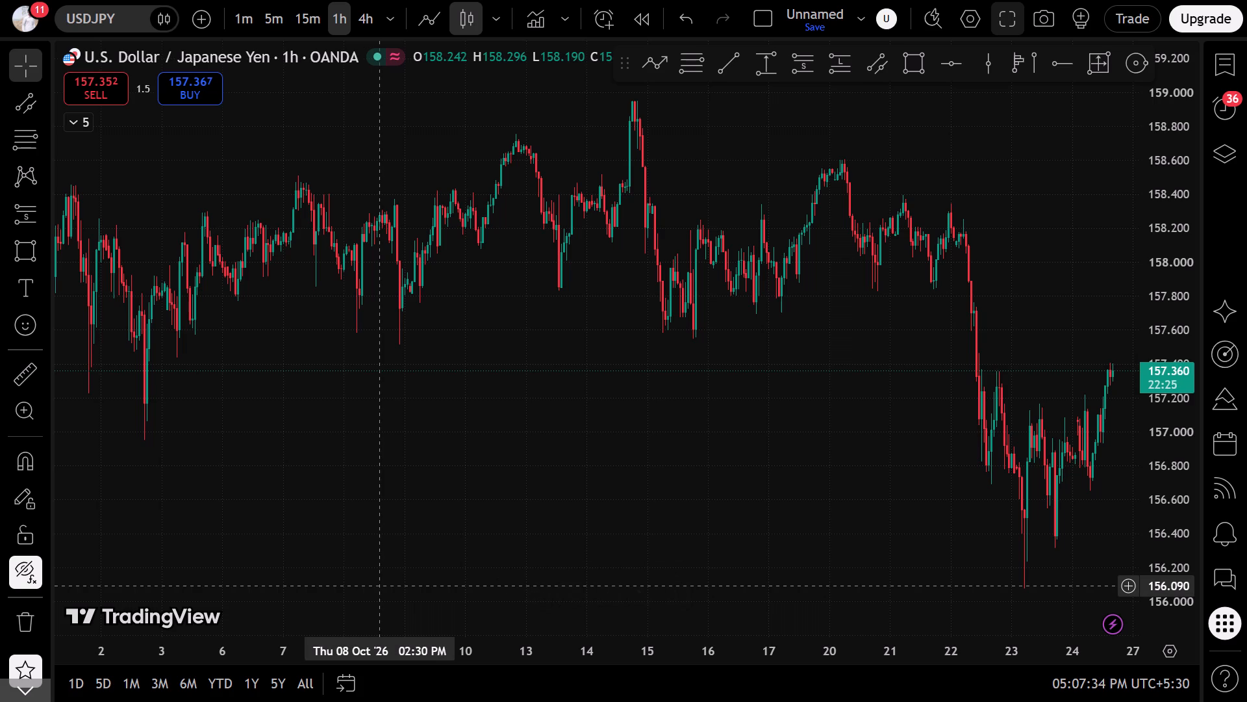
left_click_drag(552, 294, 206, 338)
left_click_drag(229, 450, 563, 393)
scroll(564, 392, "up", 4)
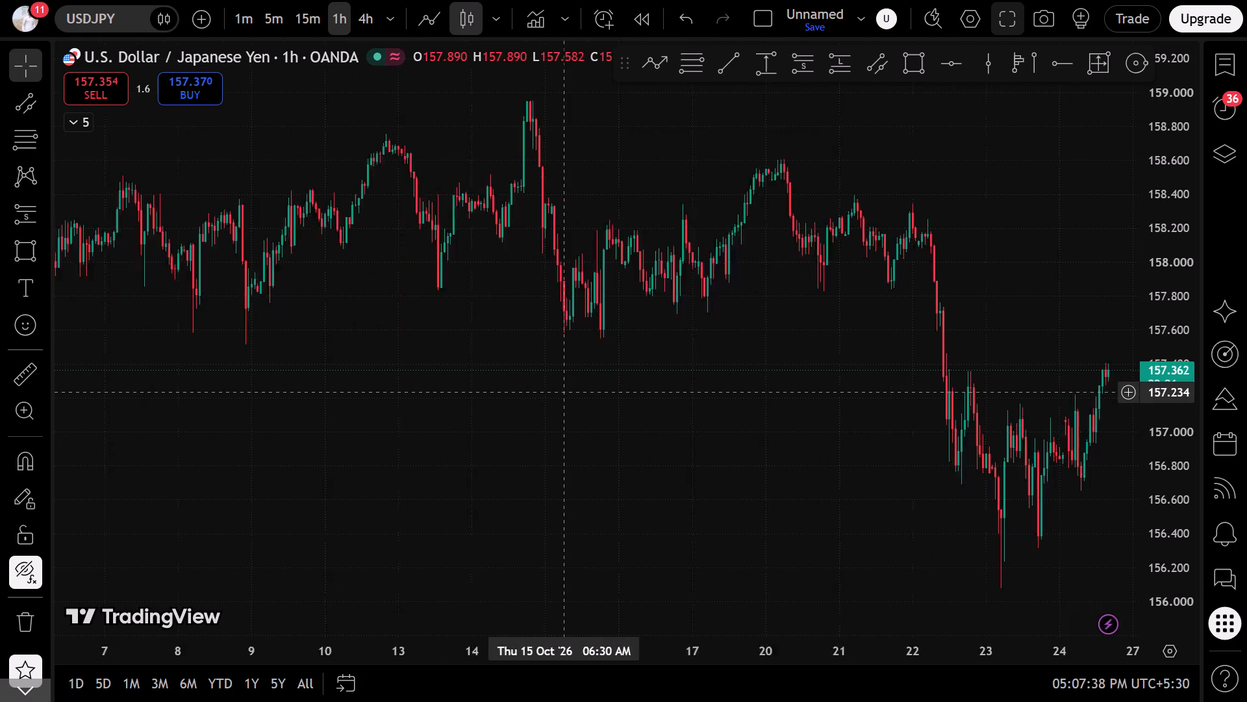
scroll(564, 392, "up", 3)
left_click_drag(564, 391, 334, 363)
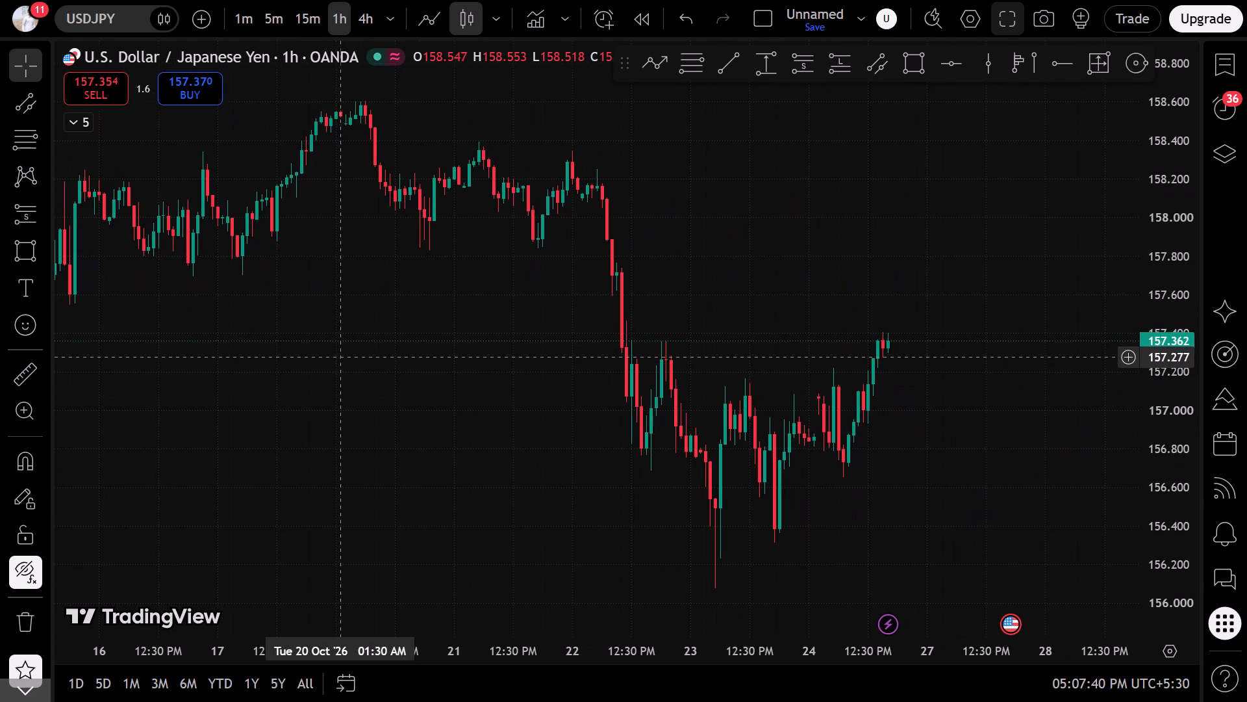
On 15-minute USDJPY, draw a narrow parallel channel along the rising lows from 23 October 4:30 AM, about 156.02, to 26 October 9:15 PM, about 156.95.
left_click(312, 18)
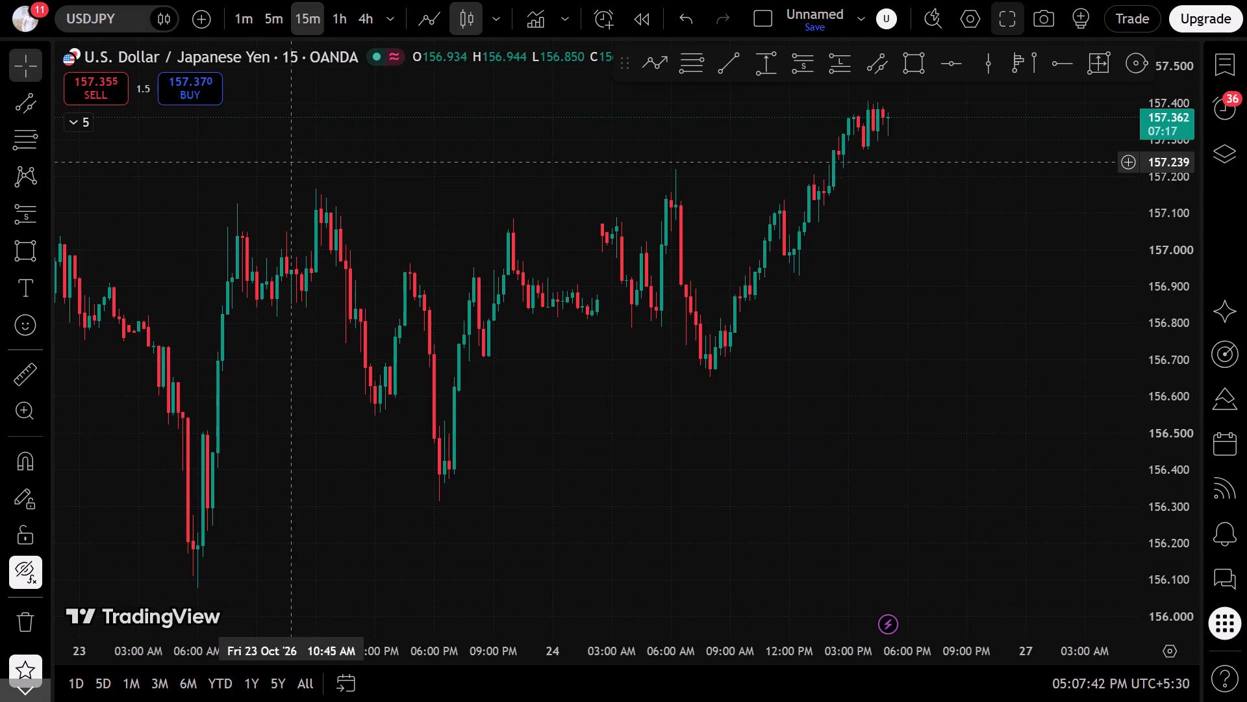
scroll(281, 190, "down", 3)
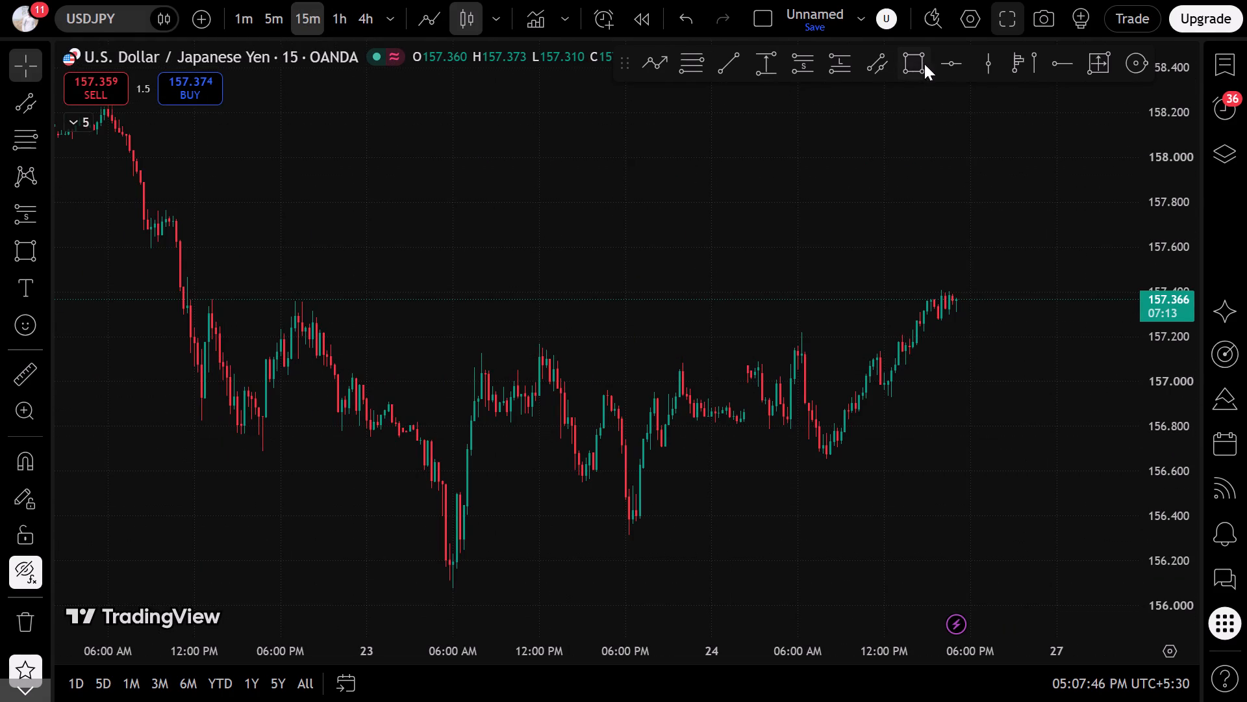
left_click(892, 57)
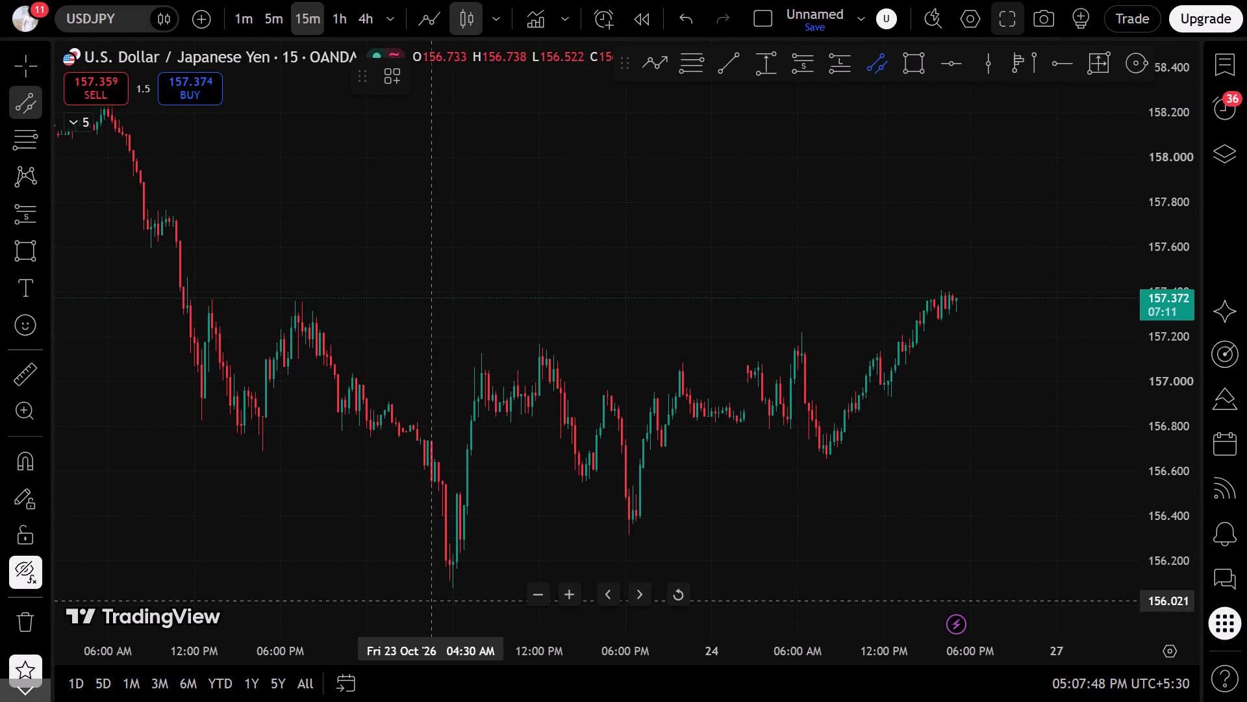
left_click(431, 601)
left_click(1017, 393)
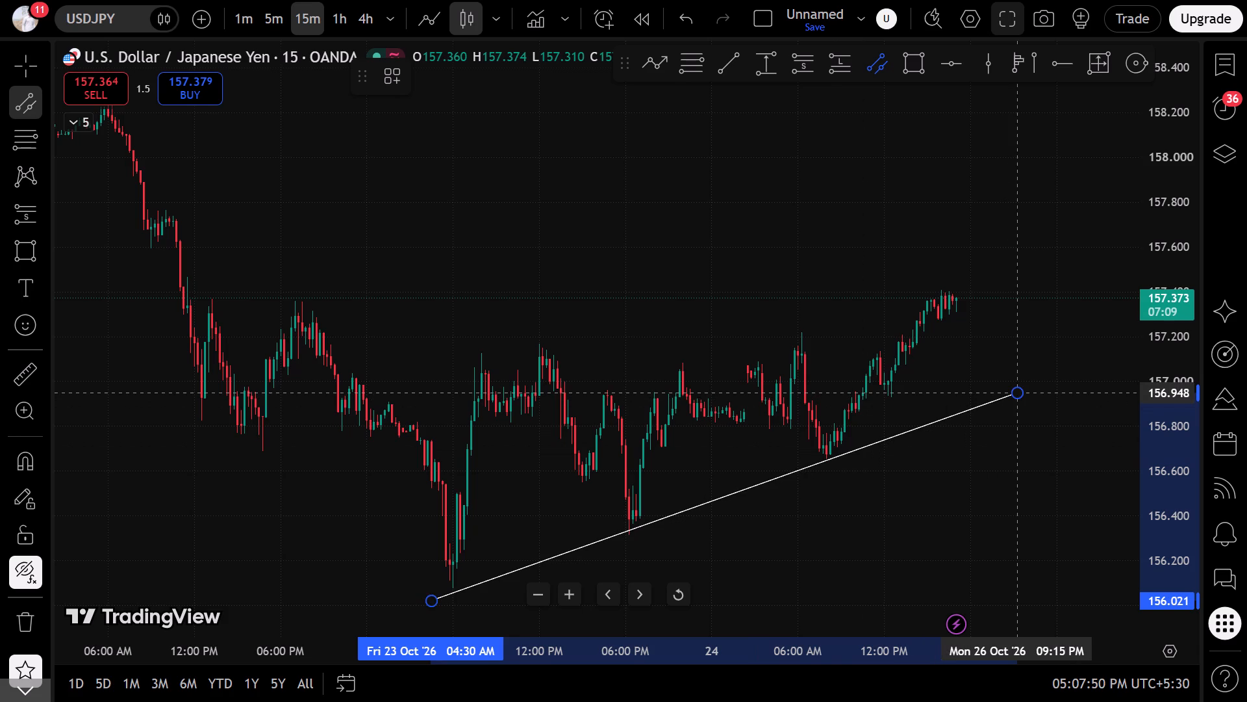
left_click(1049, 365)
left_click(923, 511)
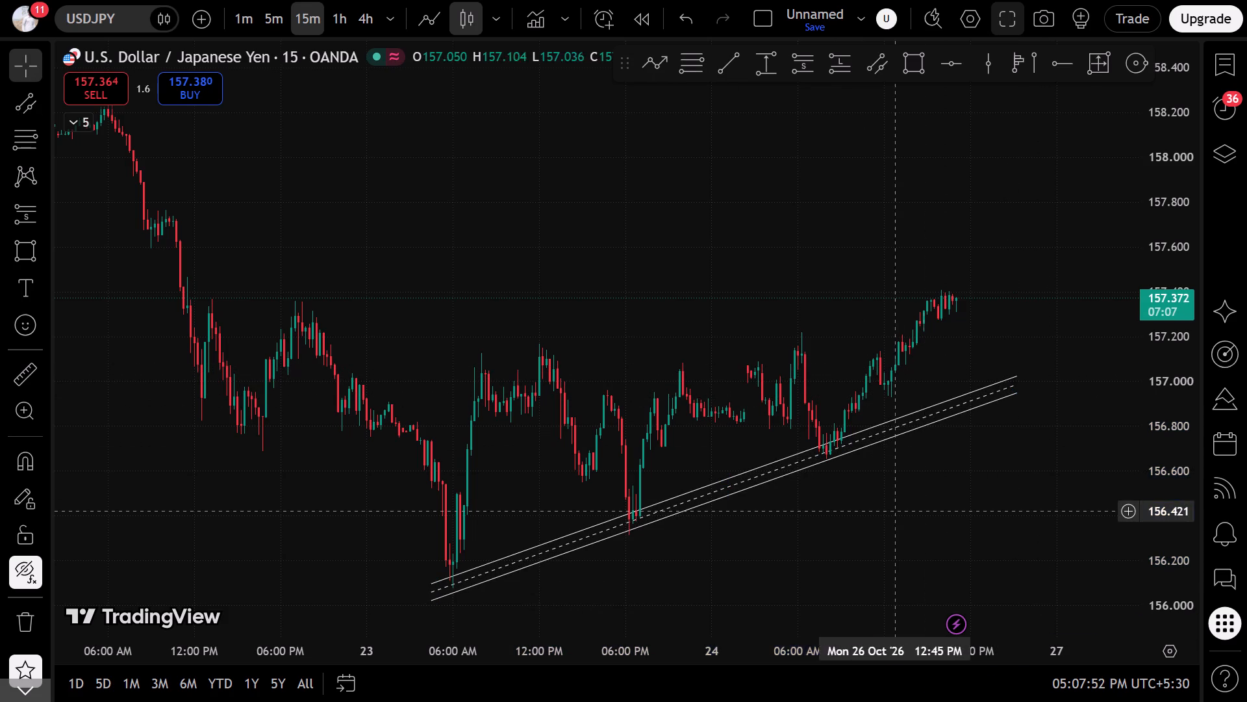
left_click_drag(724, 499, 736, 497)
left_click(724, 534)
Examine the 15-minute USDJPY swings of 14 to 22 October that precede the rising-lows channel.
scroll(612, 460, "down", 6)
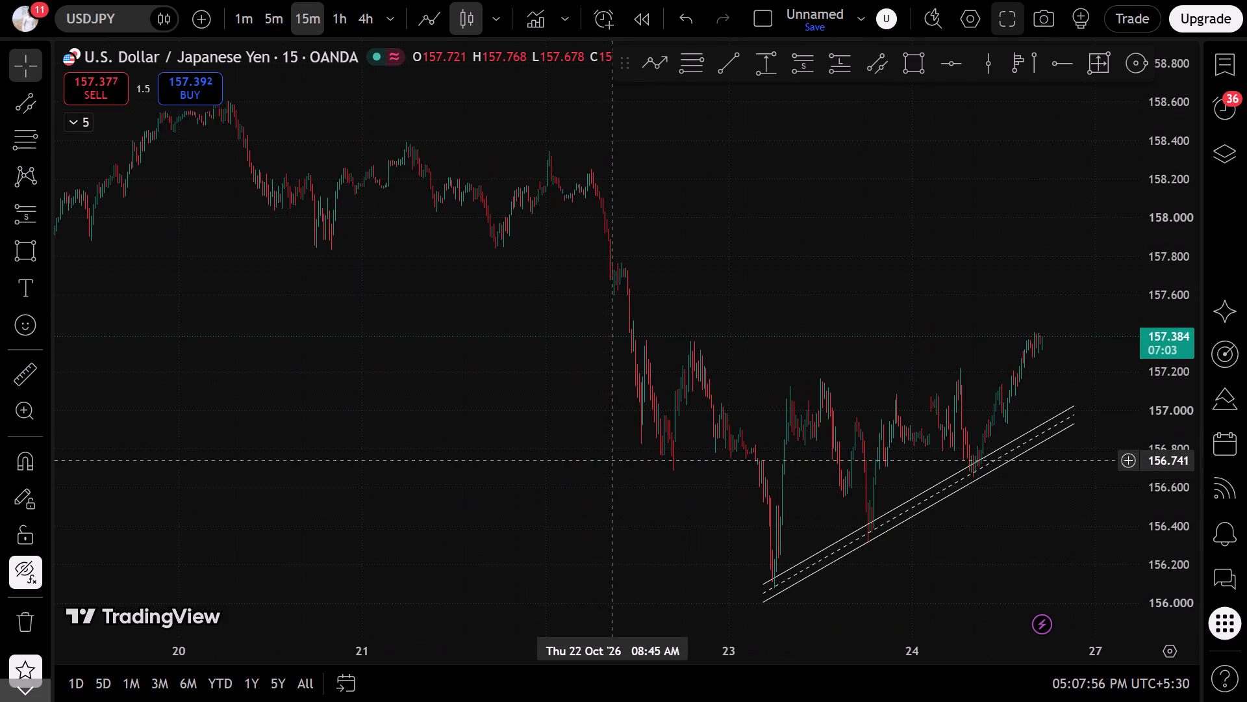
scroll(612, 460, "down", 12)
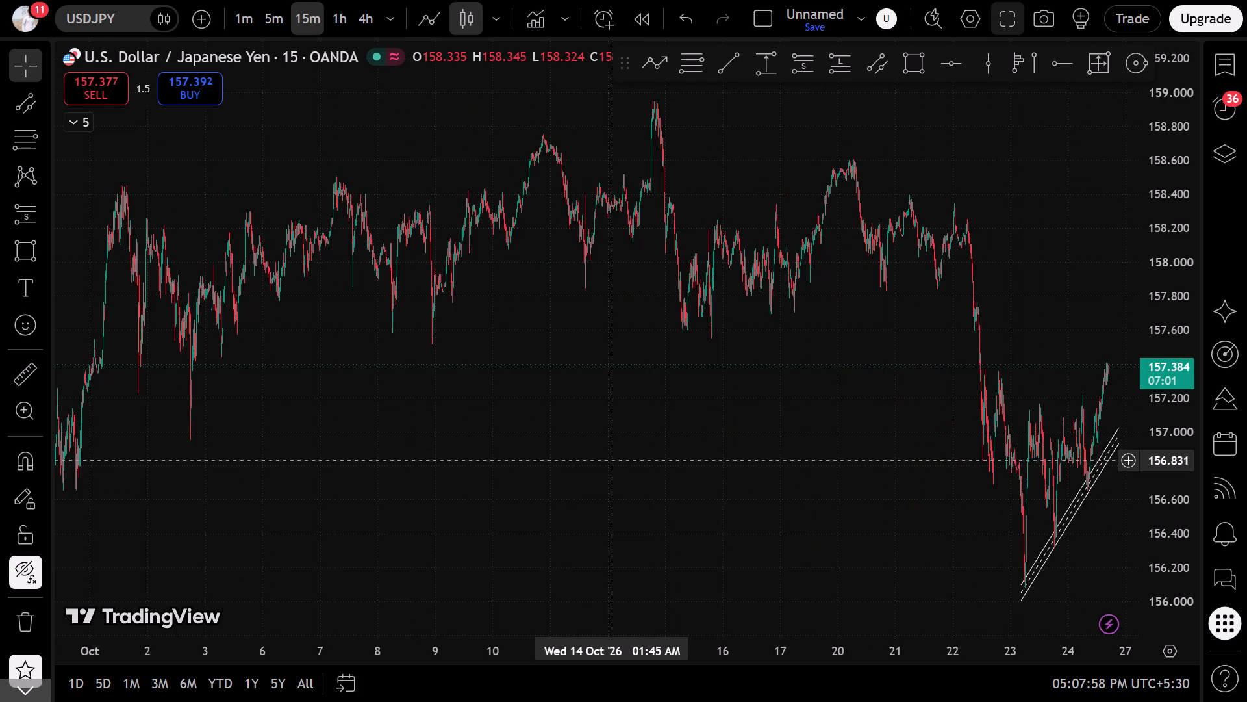
scroll(612, 460, "up", 7)
left_click_drag(413, 456, 701, 520)
scroll(699, 517, "up", 7)
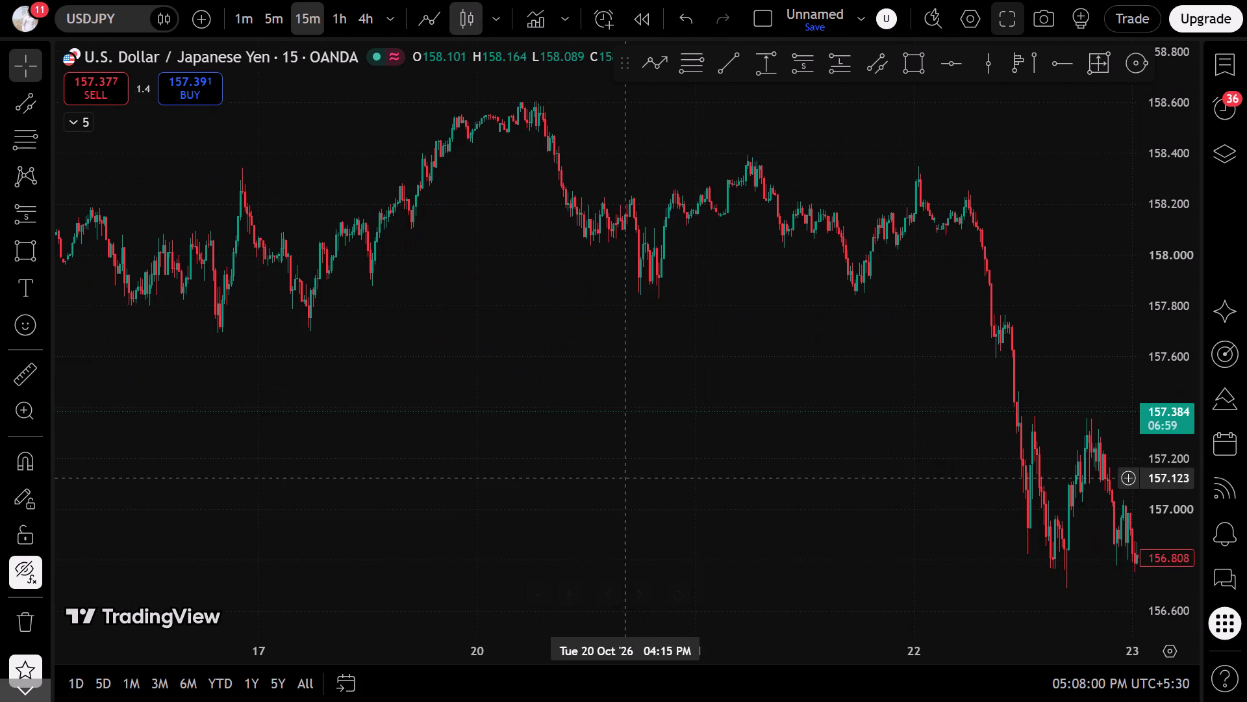
scroll(559, 359, "up", 3)
left_click_drag(445, 322, 753, 535)
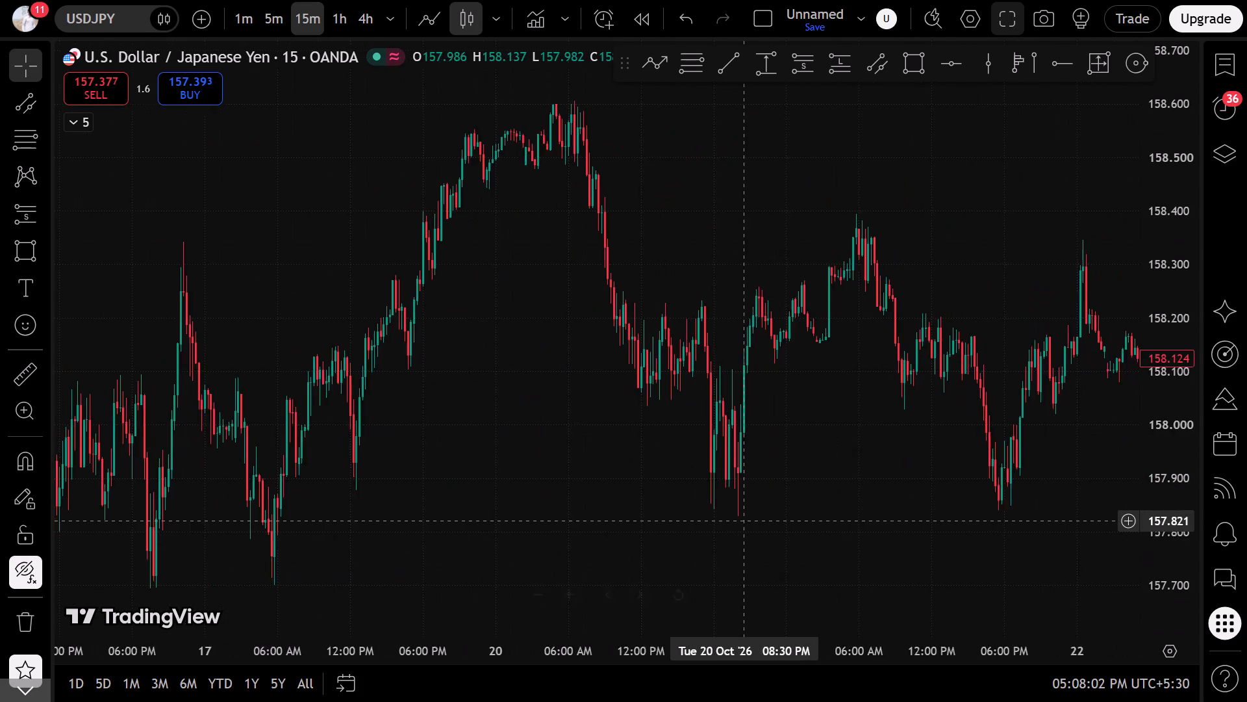
scroll(743, 521, "down", 6)
left_click_drag(771, 515, 733, 533)
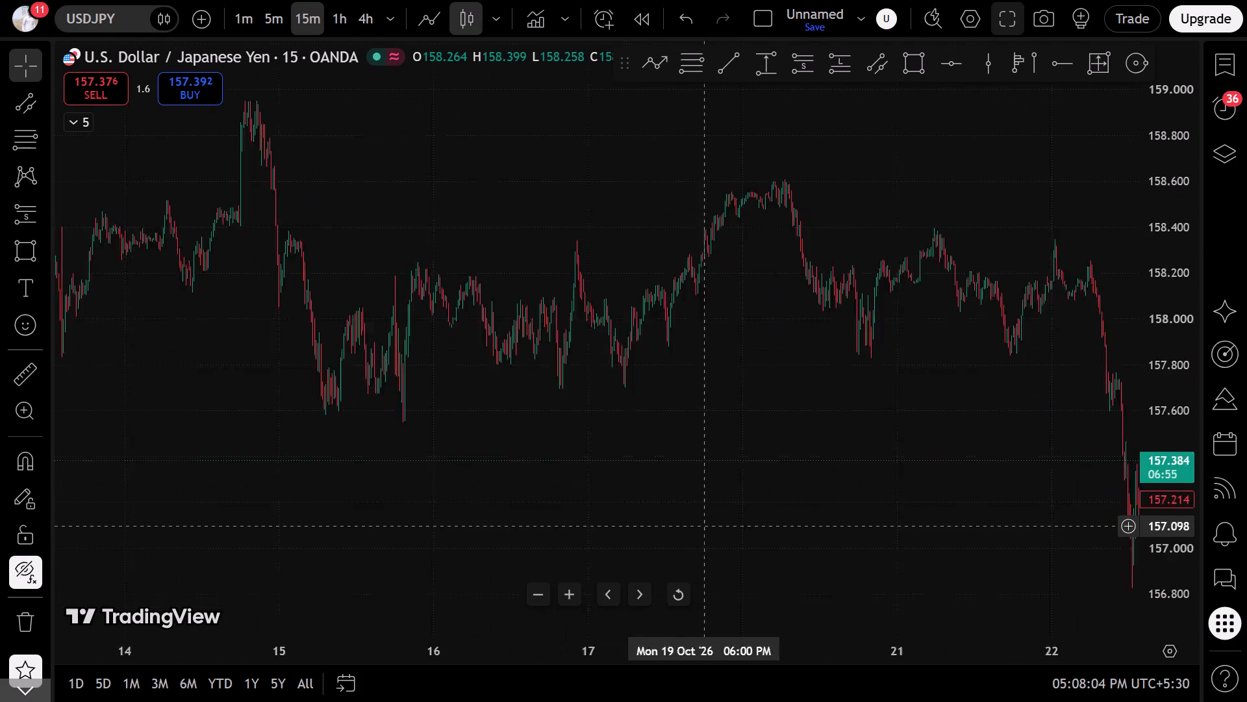
left_click_drag(733, 533, 733, 533)
left_click_drag(1146, 380, 1143, 417)
left_click_drag(924, 527, 367, 358)
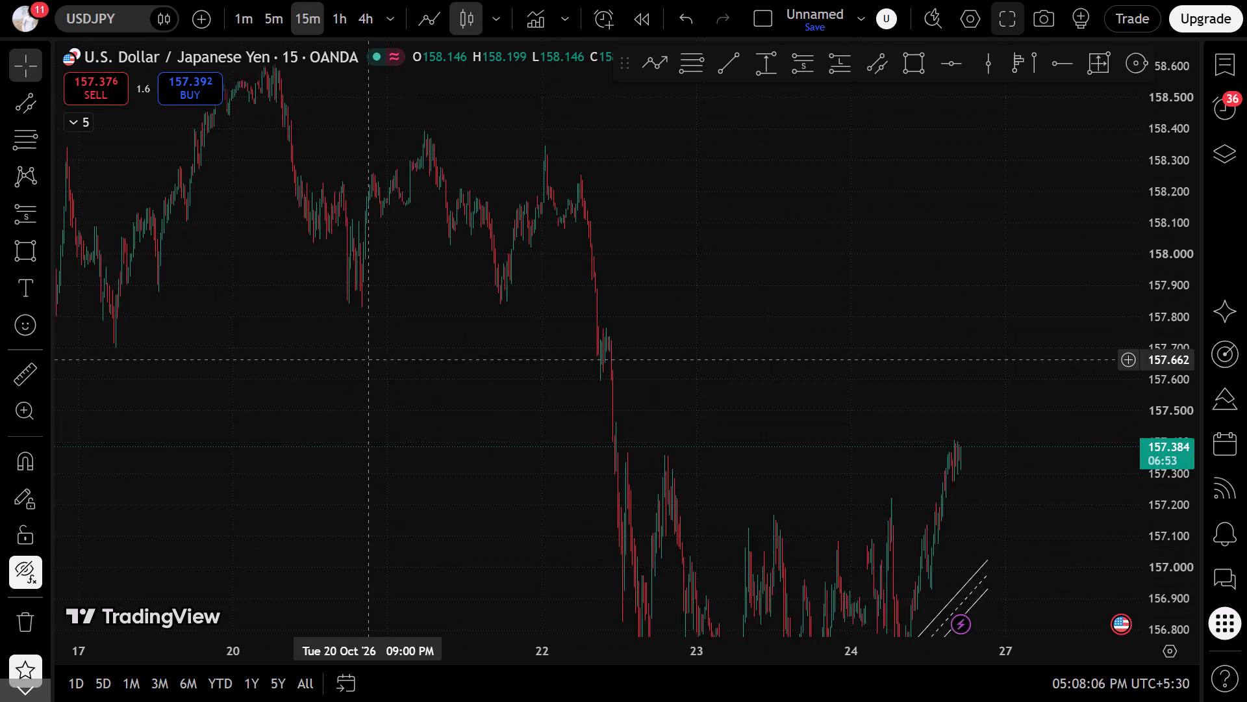
Draw a narrow parallel channel under the rising lows from 19 October 3:45 AM, about 157.665, to 20 October 8:15 AM, about 158.617.
left_click_drag(367, 358, 674, 368)
scroll(636, 389, "up", 5)
left_click_drag(395, 392, 731, 400)
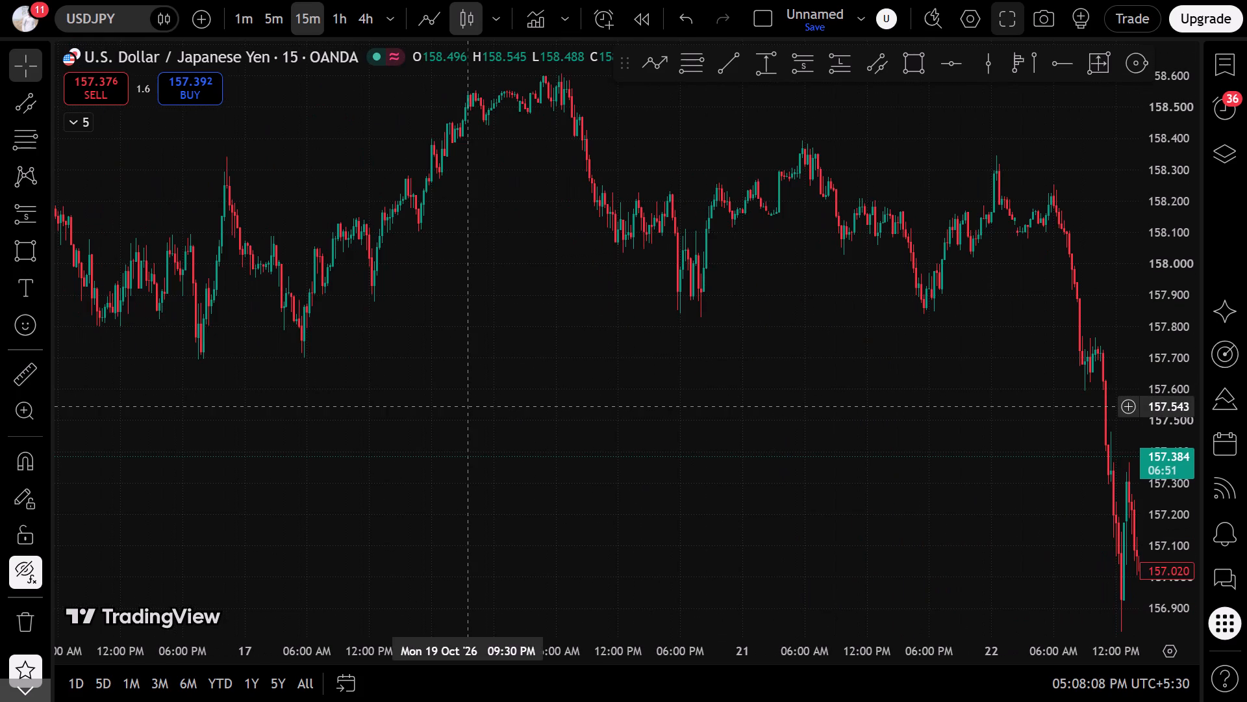
left_click(894, 65)
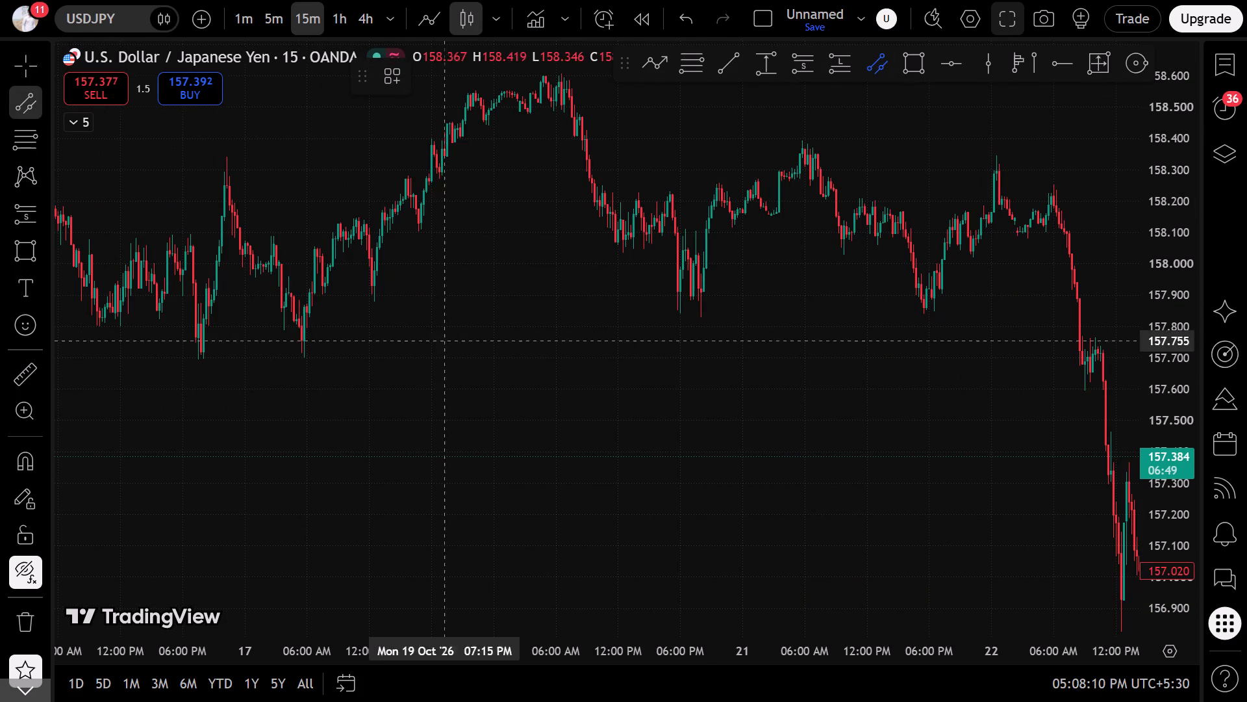
left_click_drag(284, 369, 341, 370)
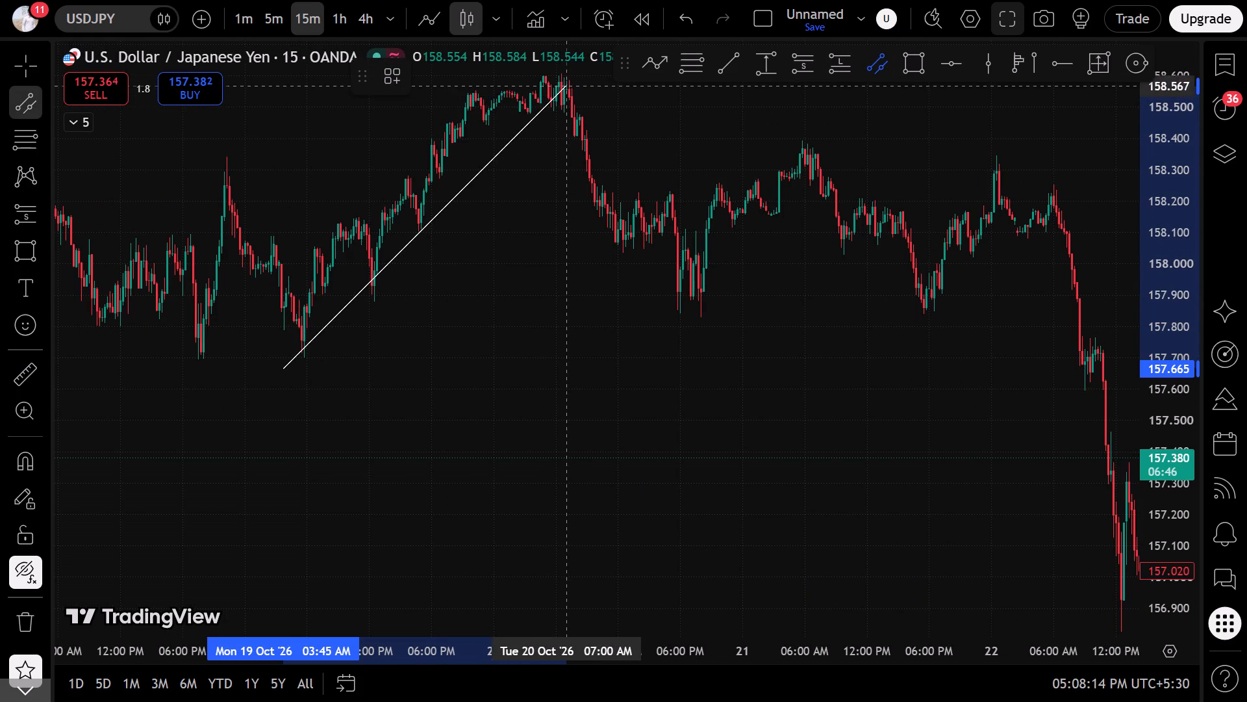
left_click(579, 71)
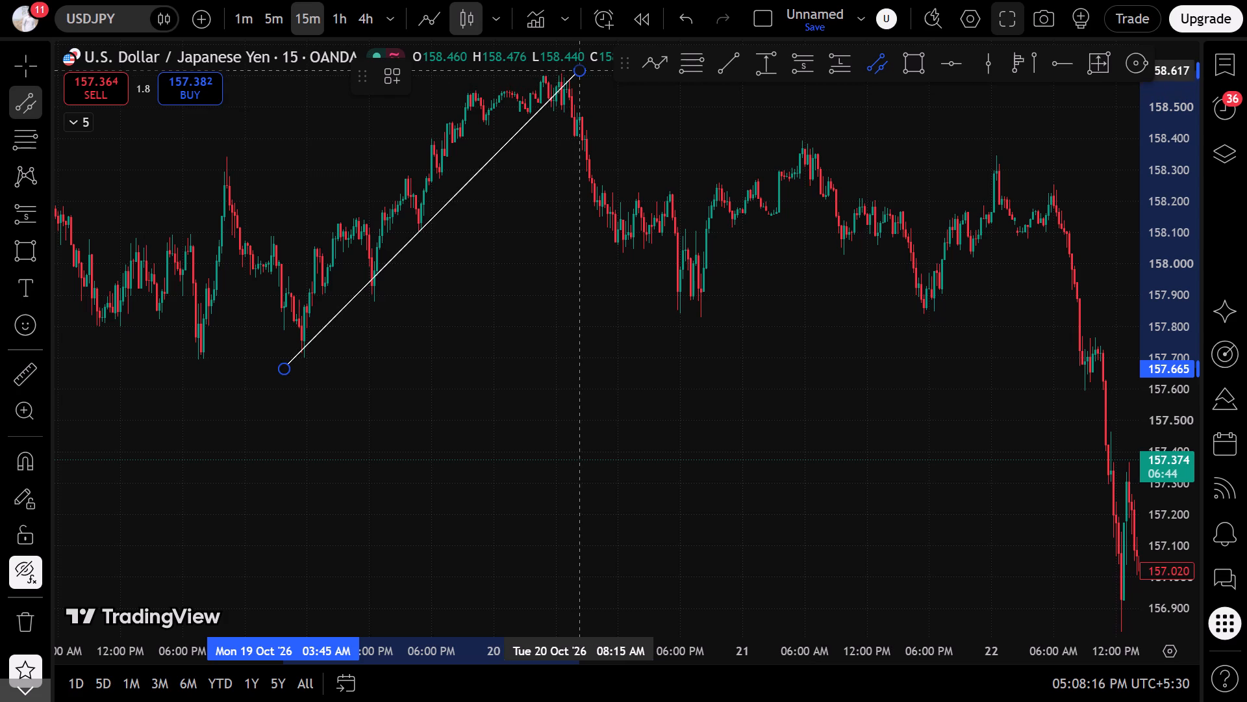
left_click(593, 86)
left_click(584, 179)
Examine 15-minute USDJPY around both rising channels and back through the early-October and late-September swings.
left_click_drag(630, 205, 653, 326)
scroll(653, 326, "down", 5)
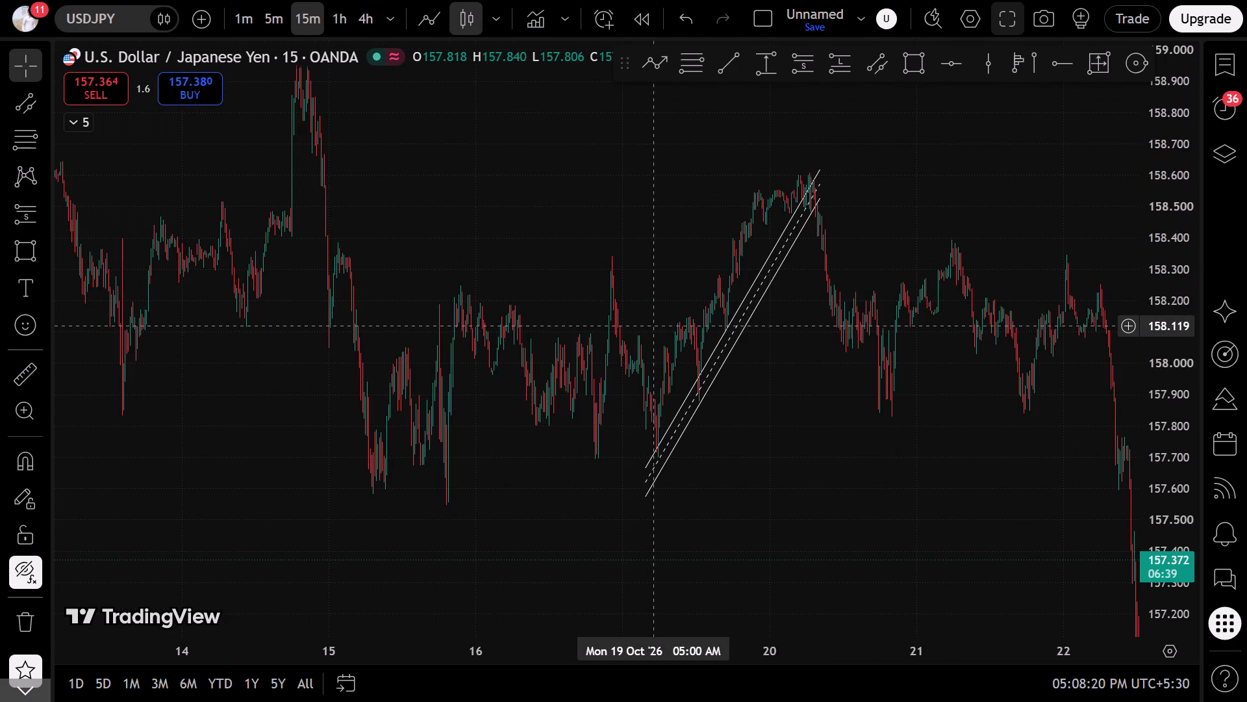
scroll(653, 326, "up", 8)
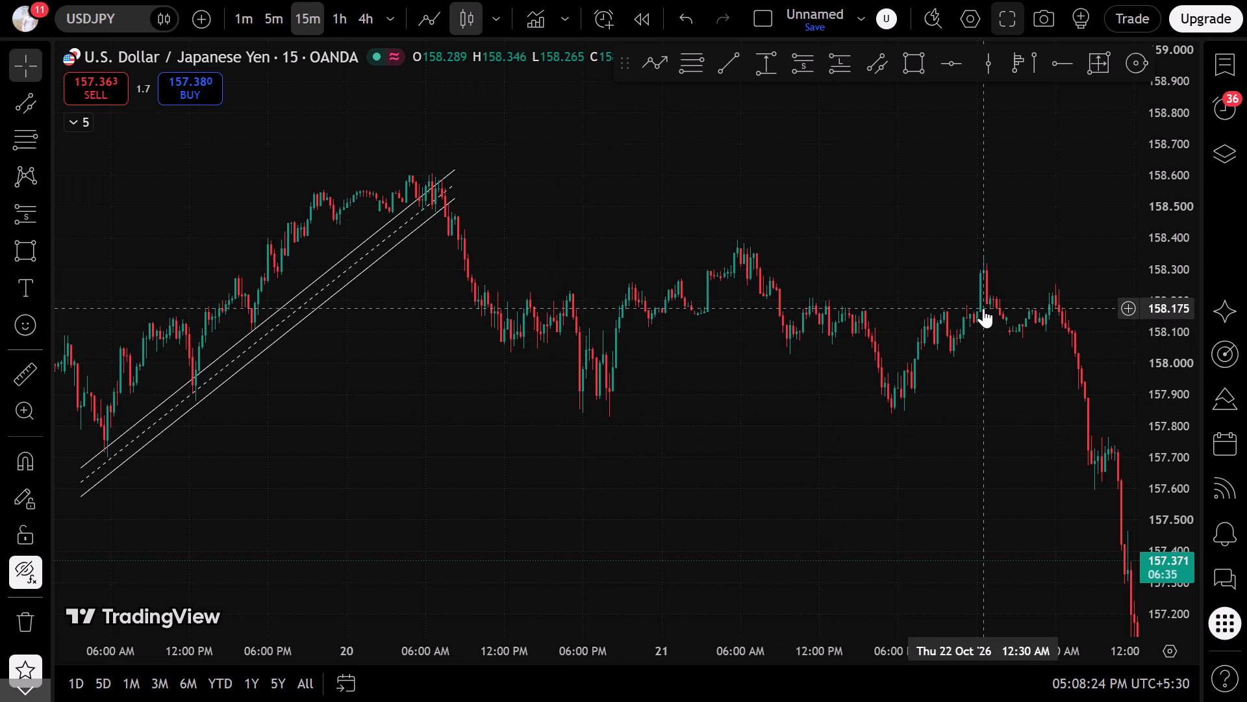
left_click_drag(944, 426, 598, 401)
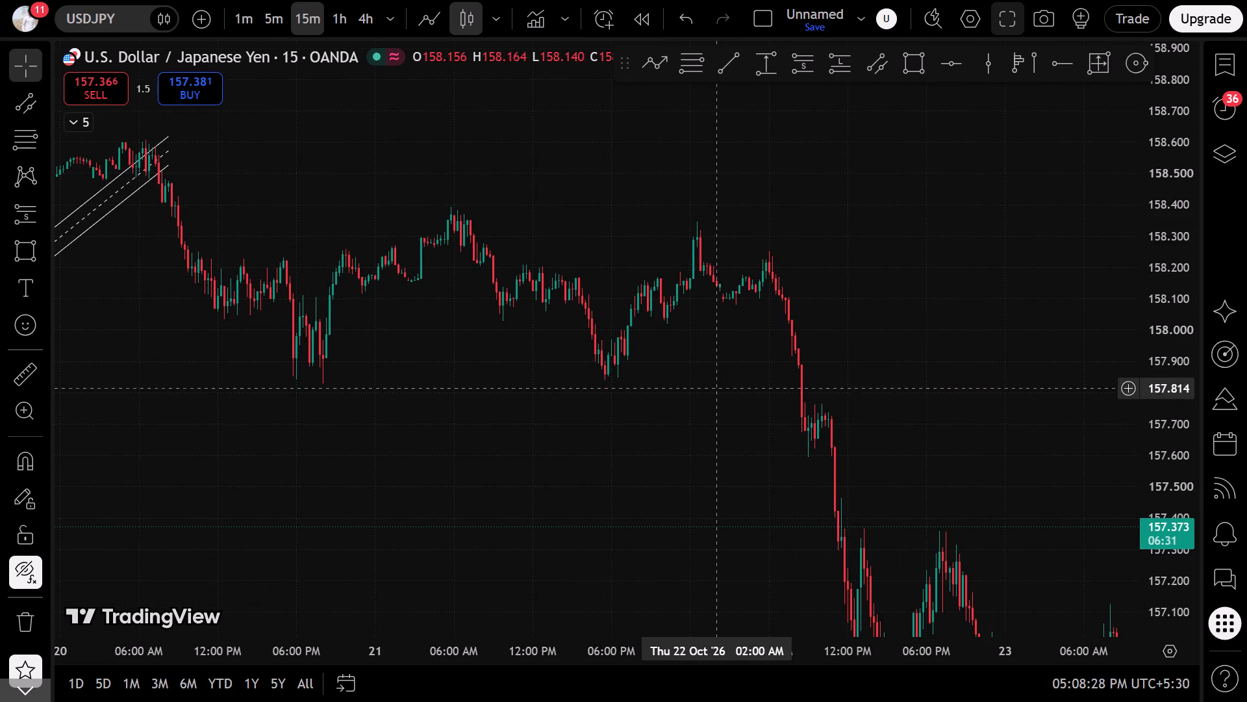
left_click_drag(642, 478, 201, 205)
left_click_drag(418, 423, 121, 354)
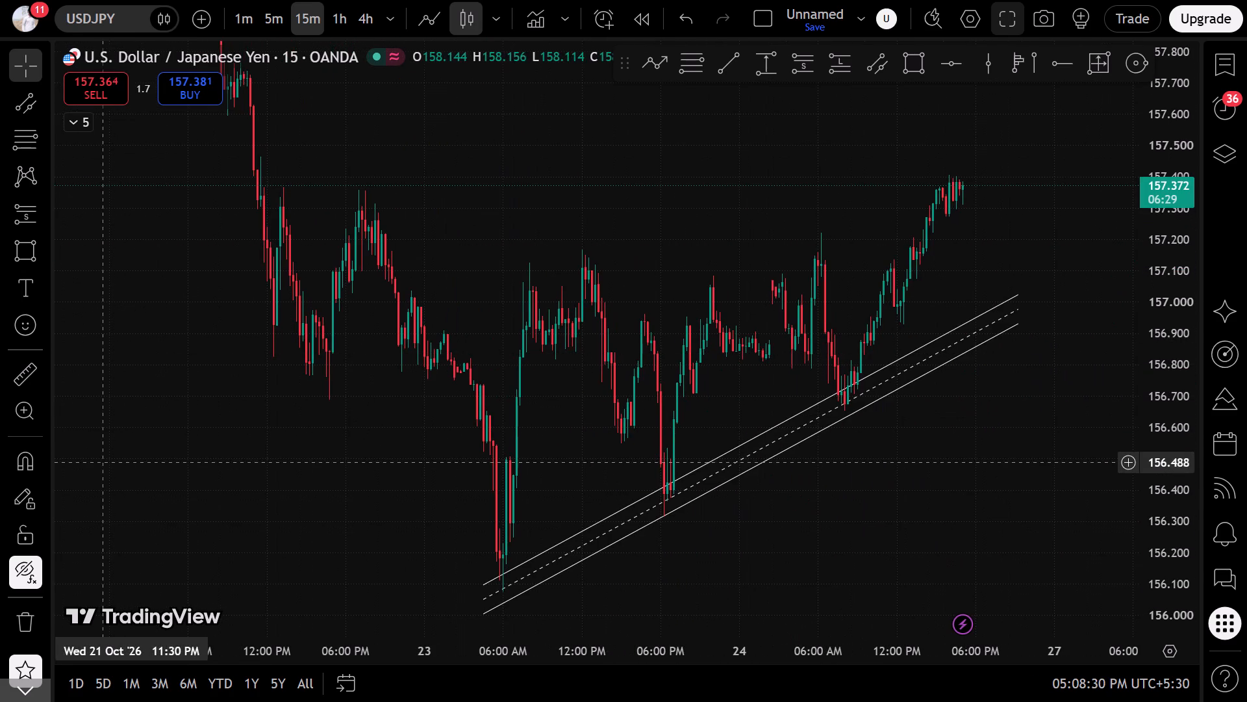
scroll(131, 431, "down", 3)
left_click_drag(182, 306, 550, 536)
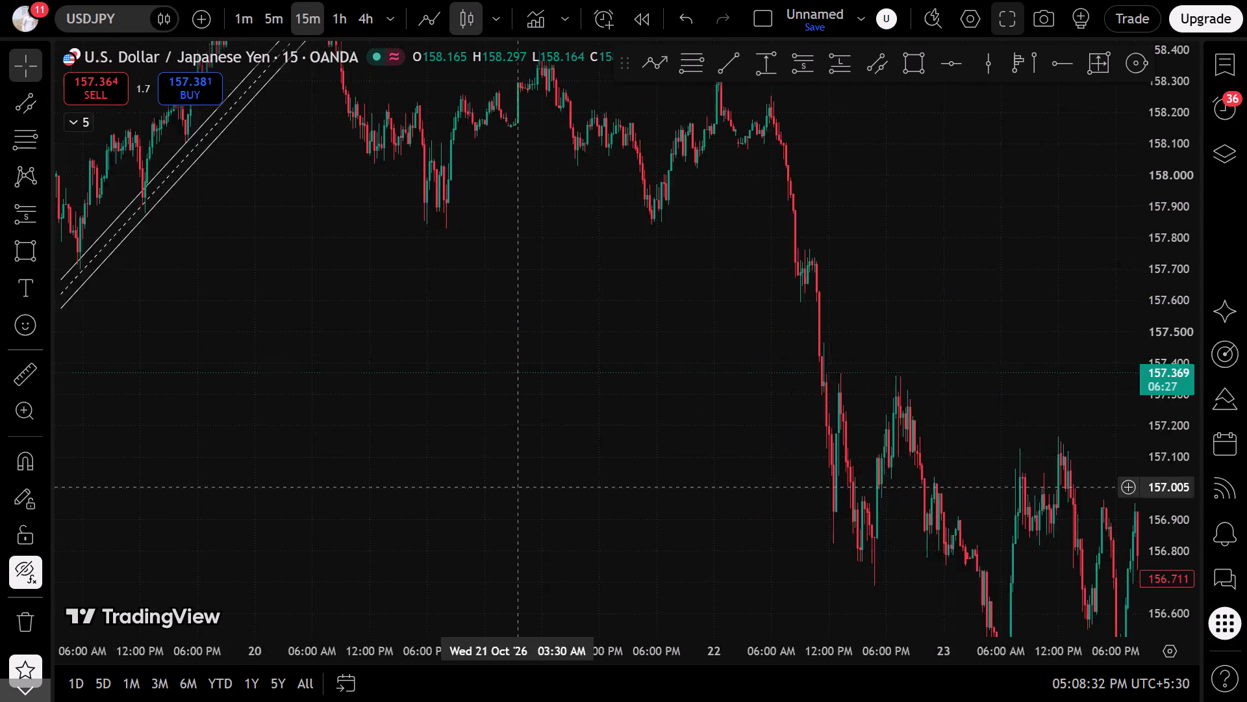
left_click_drag(550, 536, 500, 497)
scroll(500, 497, "down", 7)
left_click_drag(333, 329, 797, 599)
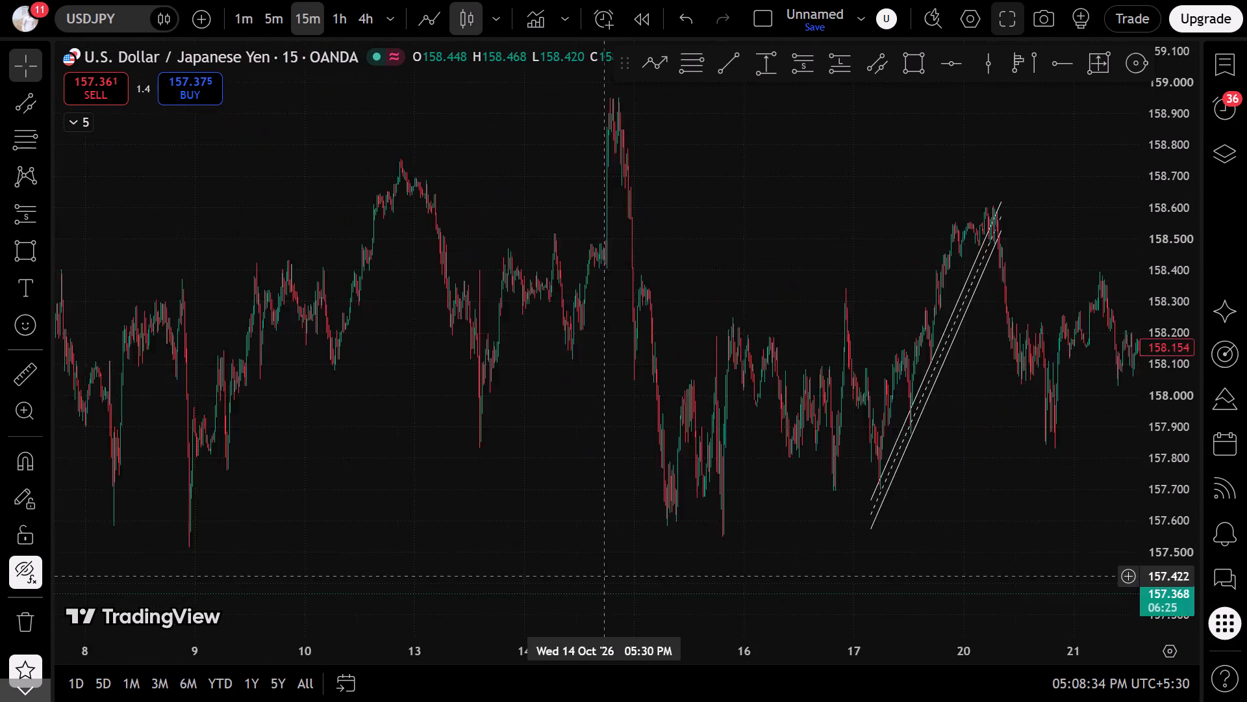
left_click_drag(797, 599, 796, 582)
scroll(703, 474, "down", 7)
left_click_drag(477, 317, 505, 244)
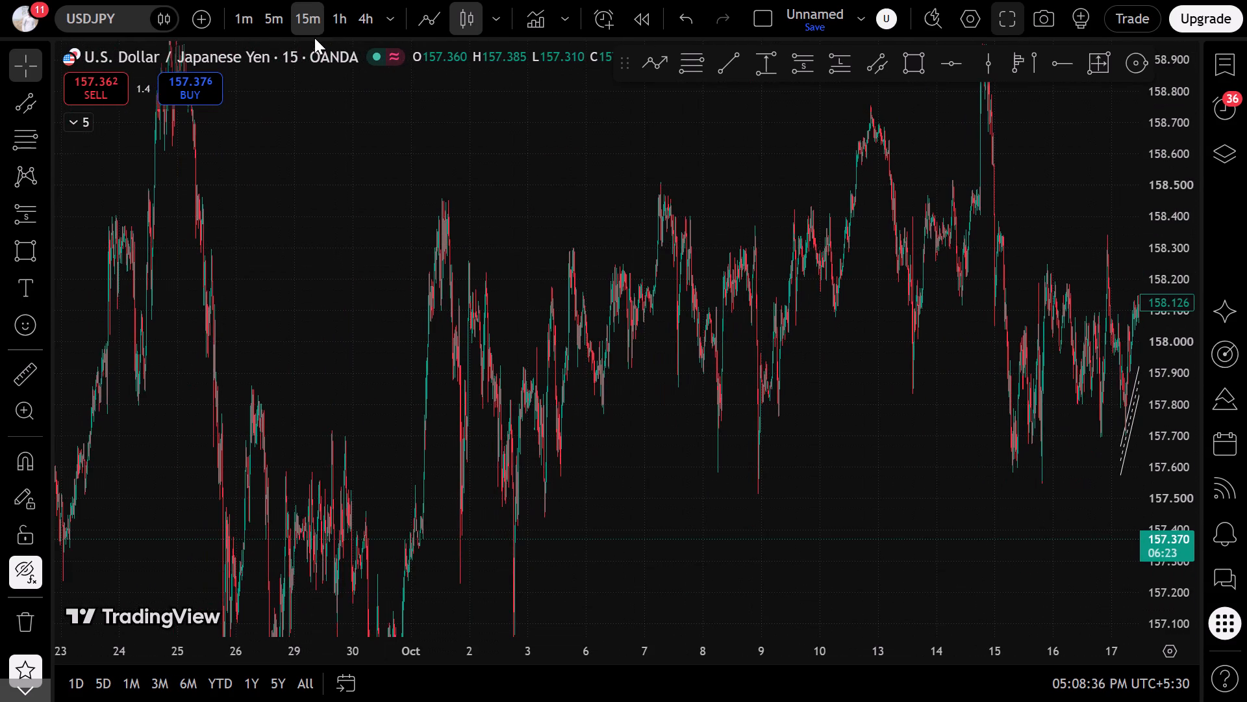
Examine USDJPY on the 1-hour timeframe with the view reset, covering the August and September swings and both October channels.
left_click(337, 24)
left_click(679, 584)
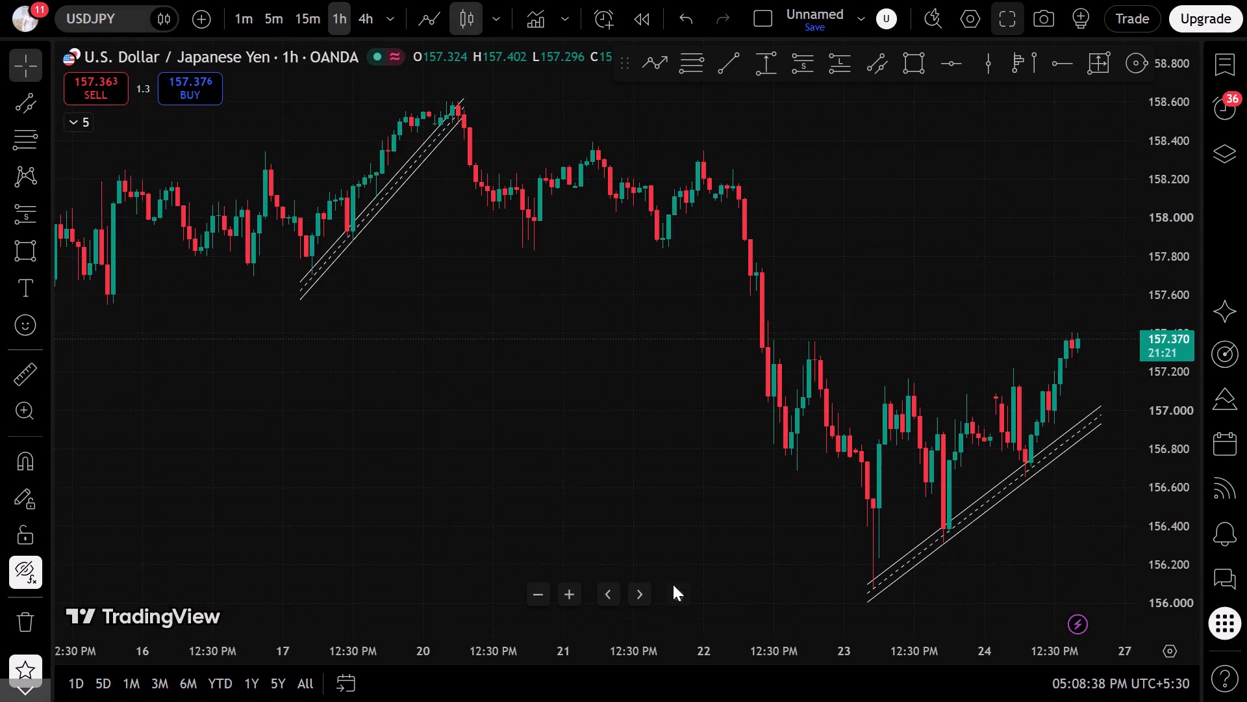
scroll(581, 524, "down", 13)
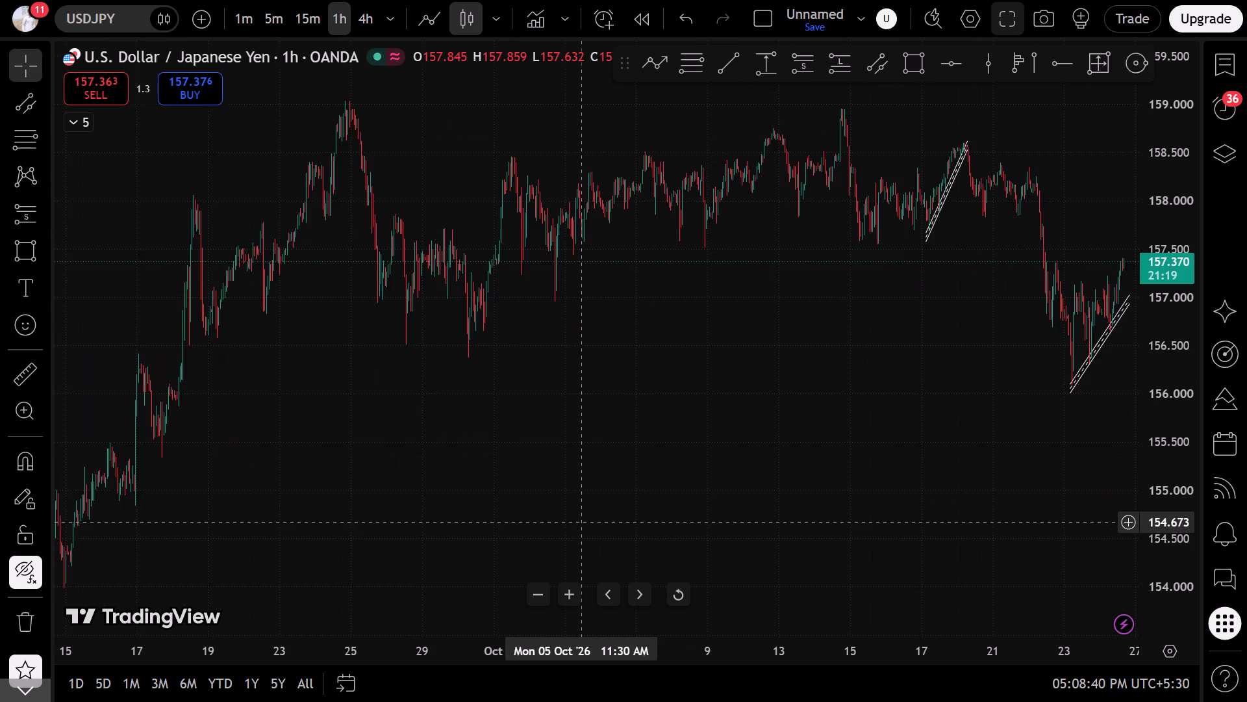
scroll(581, 521, "down", 2)
left_click_drag(436, 483, 832, 425)
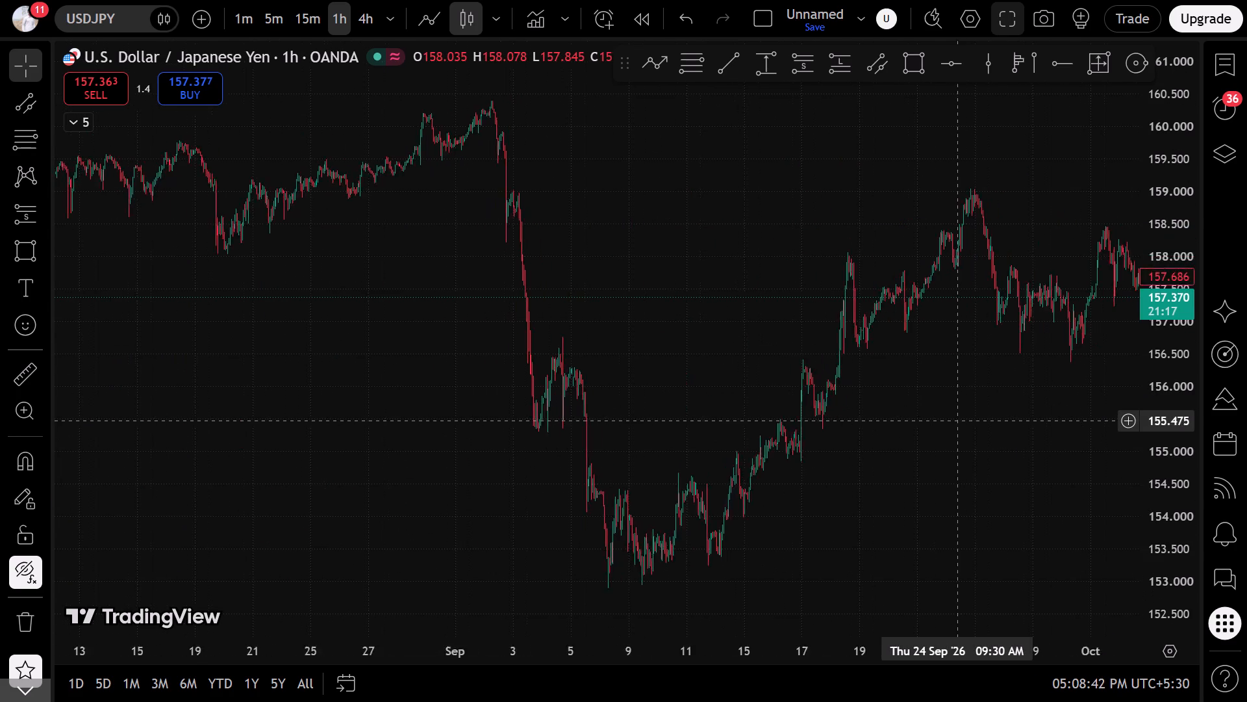
left_click_drag(832, 425, 694, 433)
left_click_drag(698, 439, 249, 484)
scroll(254, 483, "up", 6)
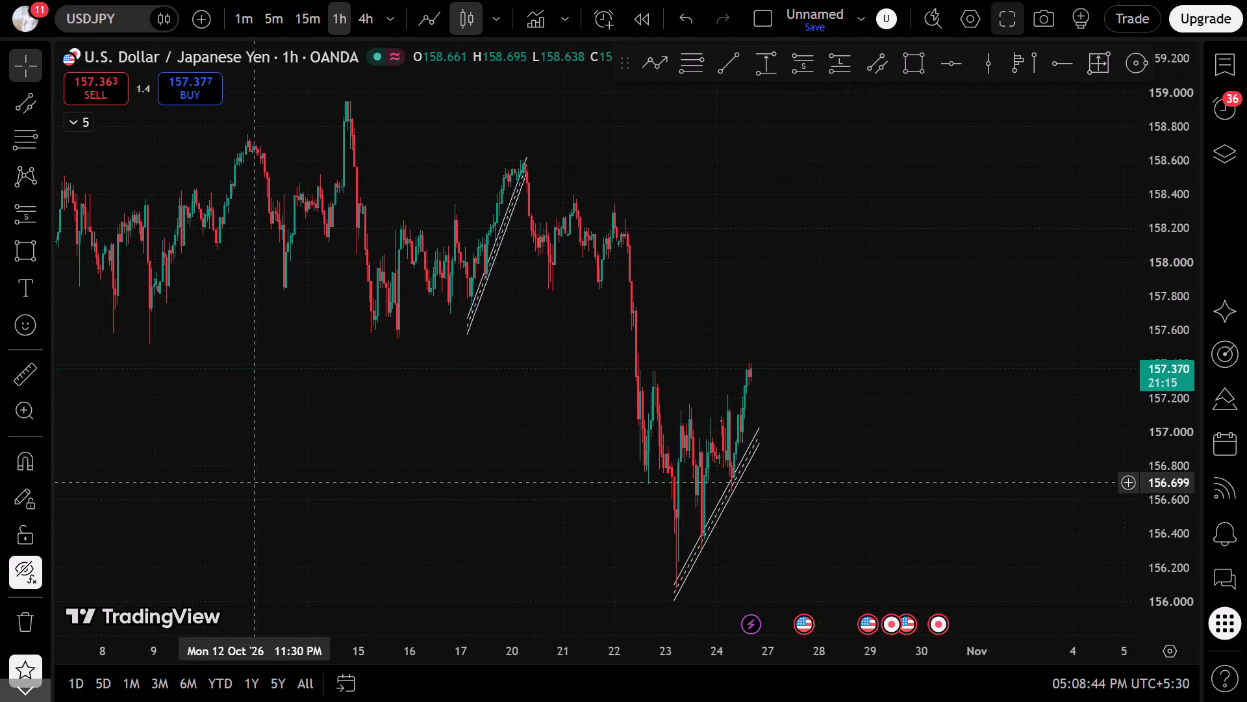
left_click_drag(276, 454, 696, 552)
scroll(613, 525, "up", 6)
Check the 19–20 October channel on the 15-minute timeframe, then bring it into view on the 1-minute timeframe.
left_click(309, 22)
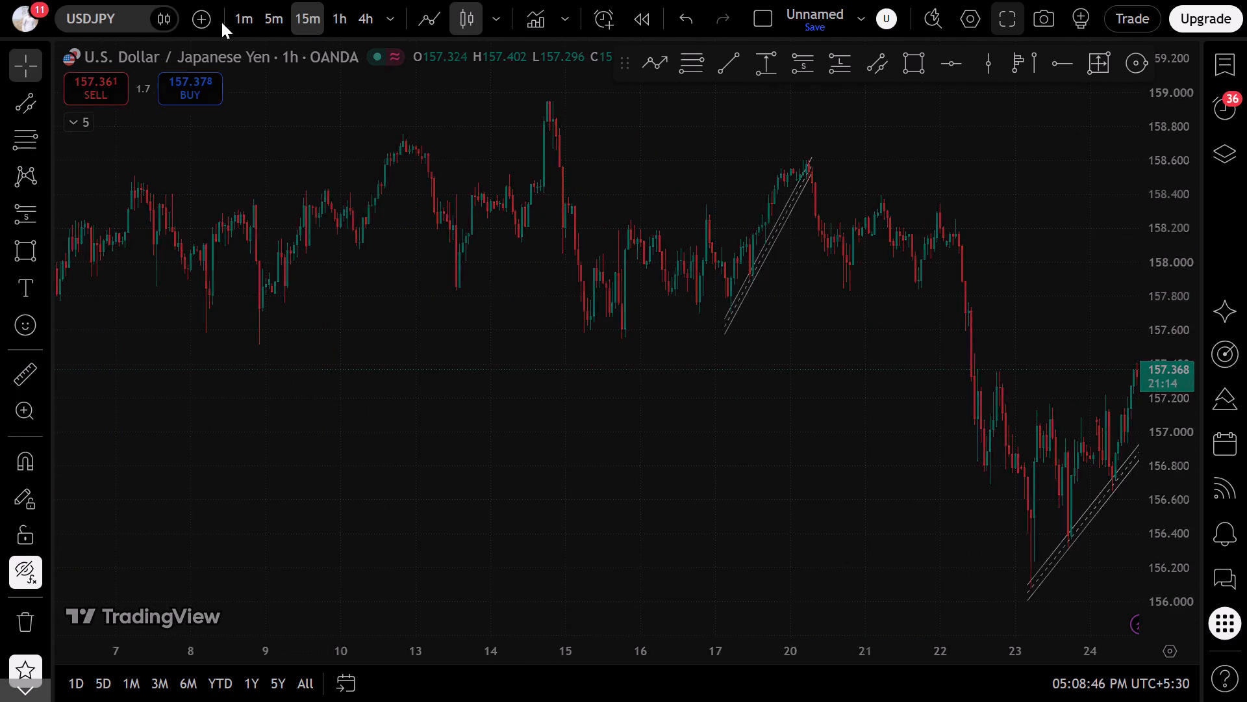
left_click_drag(334, 318, 805, 401)
scroll(814, 408, "down", 7)
left_click_drag(625, 362, 818, 490)
scroll(670, 453, "up", 2)
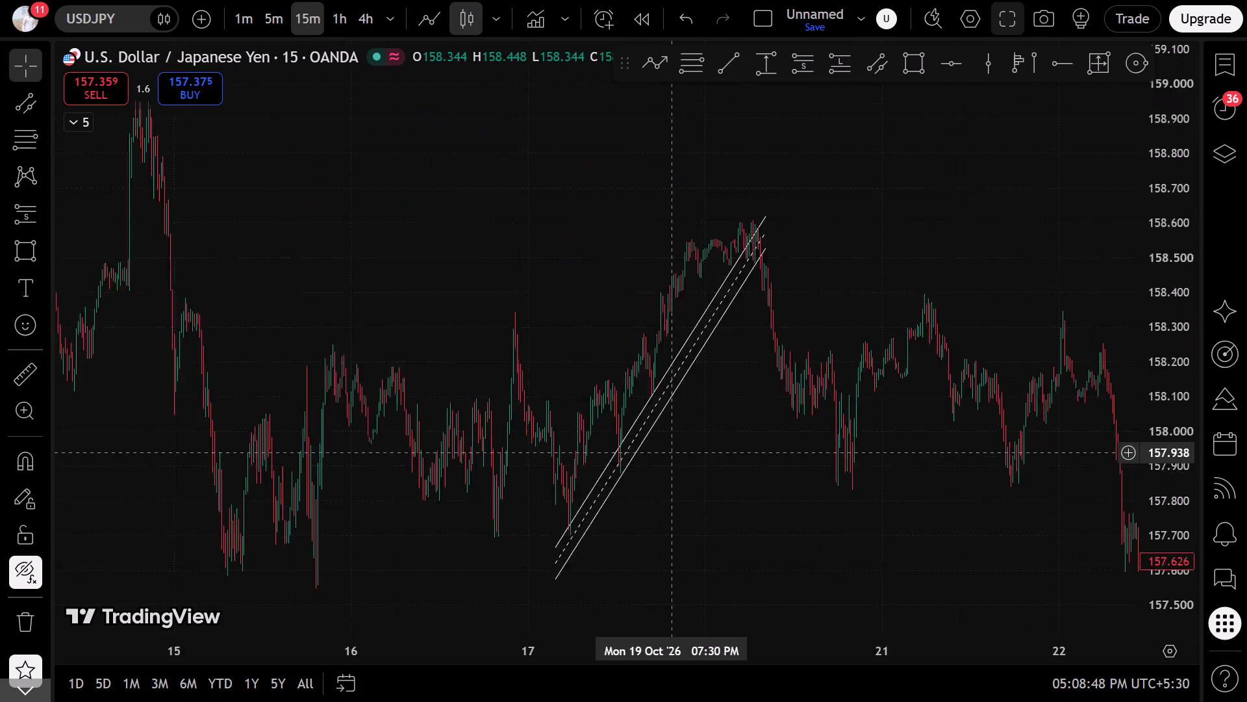
scroll(670, 452, "up", 2)
left_click(239, 18)
left_click_drag(438, 452, 648, 478)
scroll(648, 478, "down", 16)
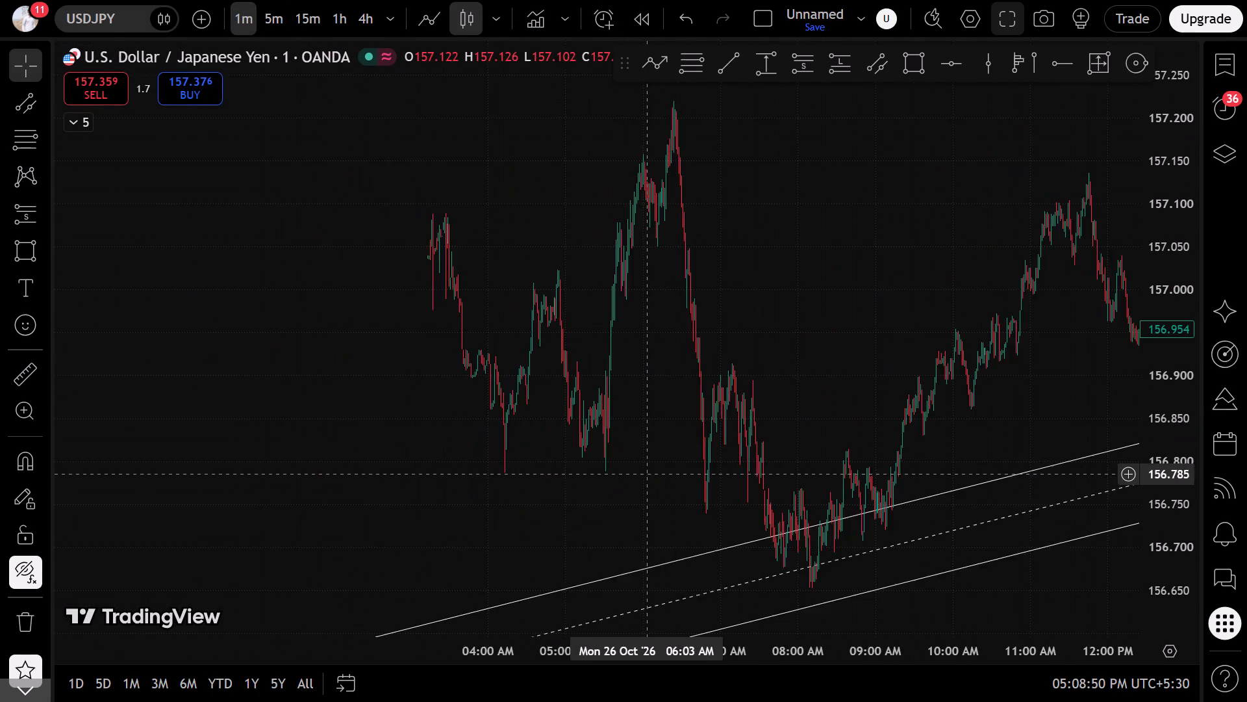
scroll(647, 470, "down", 5)
left_click_drag(640, 443, 750, 449)
scroll(774, 439, "down", 12)
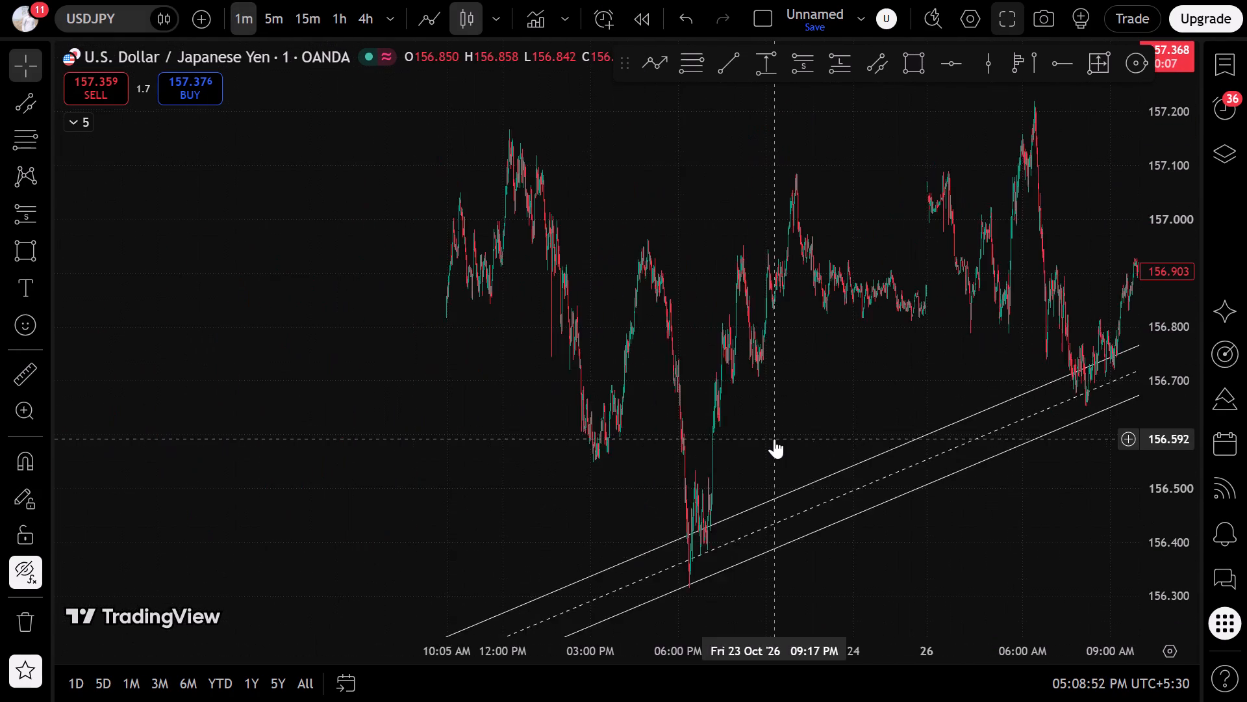
left_click_drag(444, 391, 1246, 508)
left_click_drag(475, 350, 1173, 496)
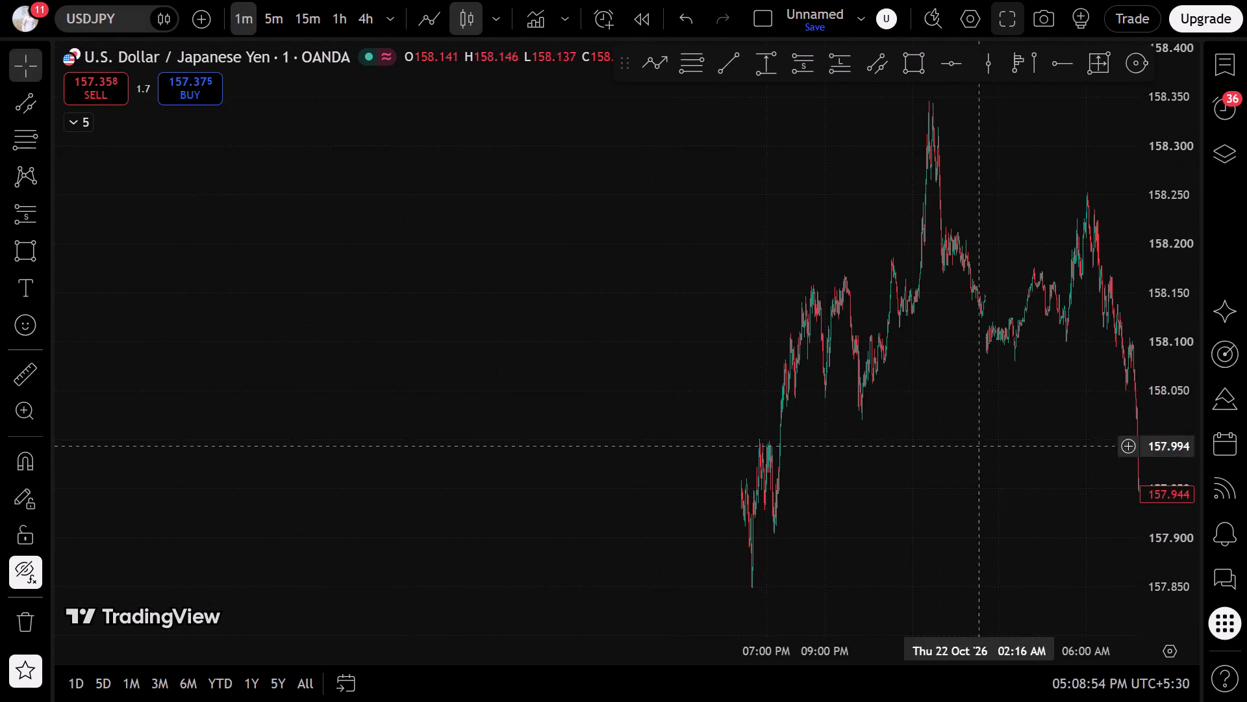
left_click_drag(462, 323, 1246, 512)
left_click_drag(552, 416, 1086, 544)
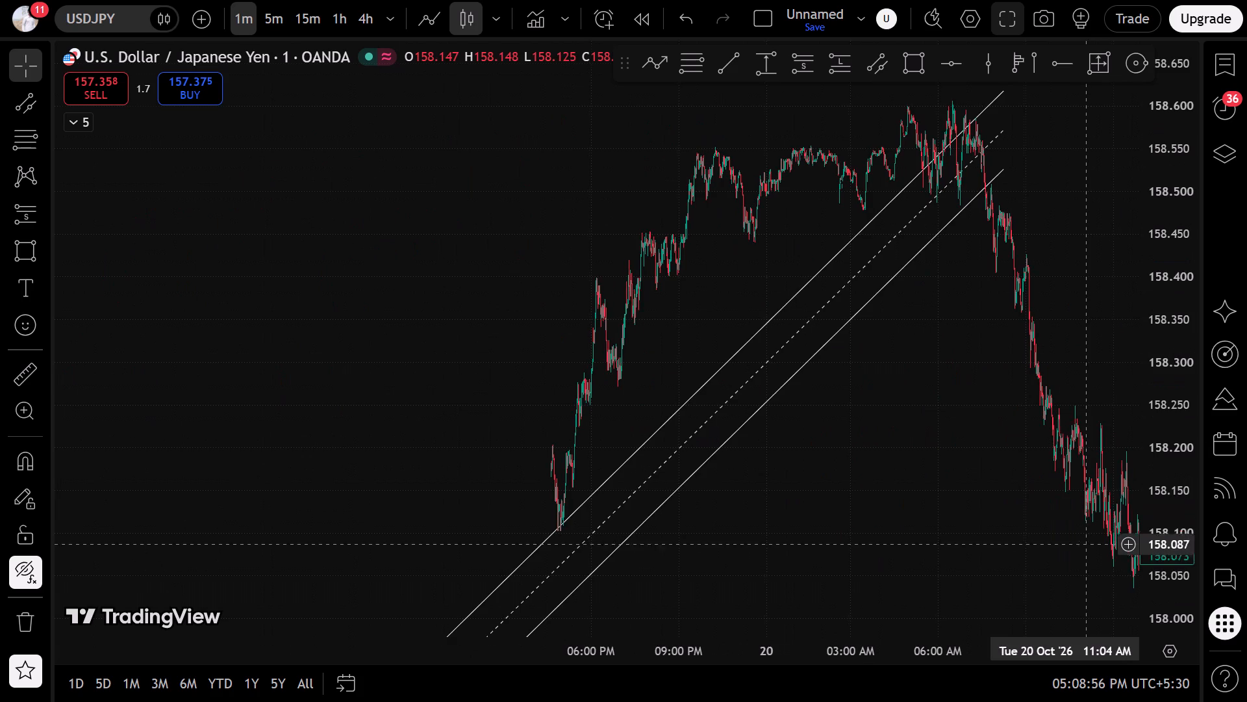
Examine the 1-minute USDJPY decline below the channel's lower line on 20 October, between about 7:30 and 10:30 AM.
scroll(1076, 549, "up", 20)
scroll(1076, 549, "up", 15)
left_click_drag(618, 424, 1211, 701)
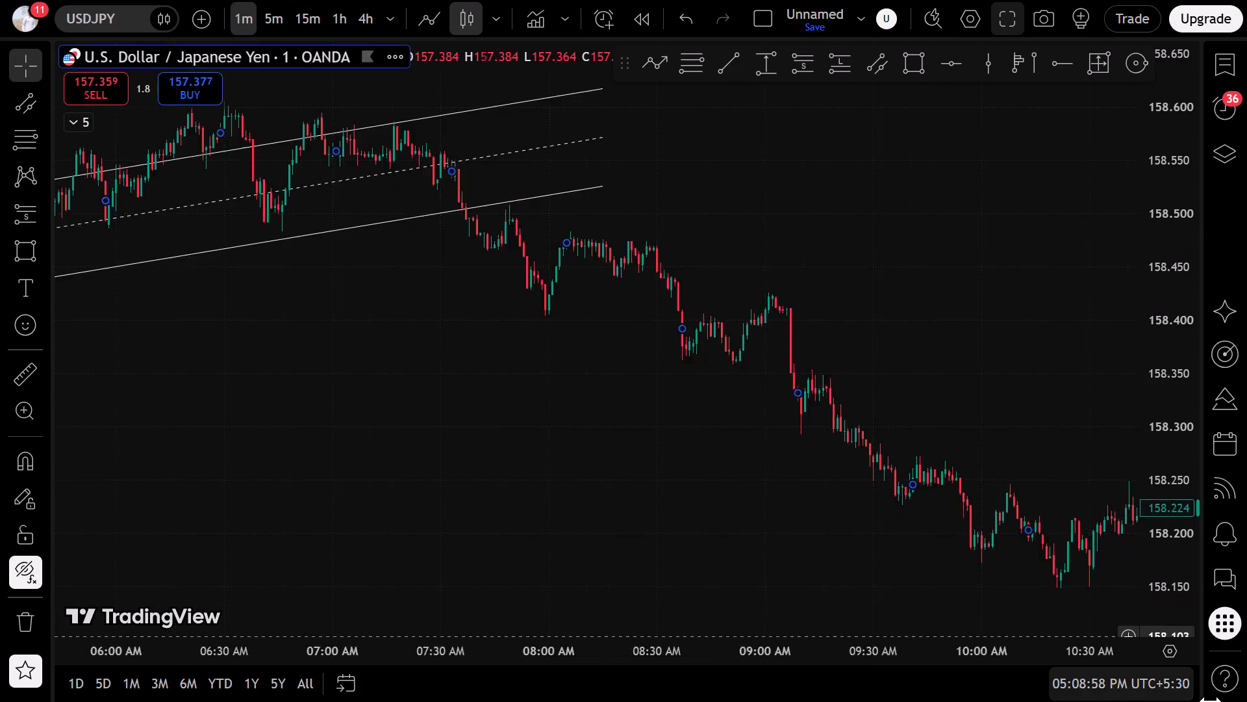
left_click_drag(1211, 701, 1218, 701)
left_click_drag(1172, 429, 1083, 188)
left_click_drag(740, 305, 744, 312)
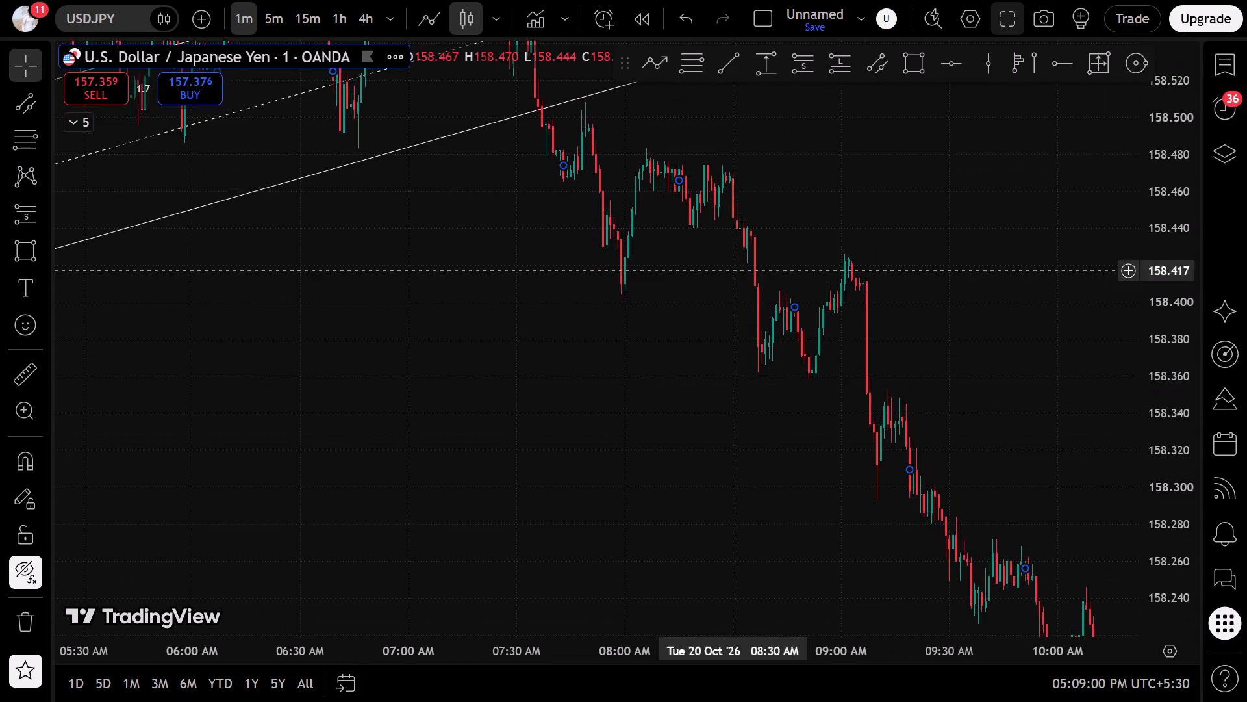
left_click_drag(744, 312, 947, 480)
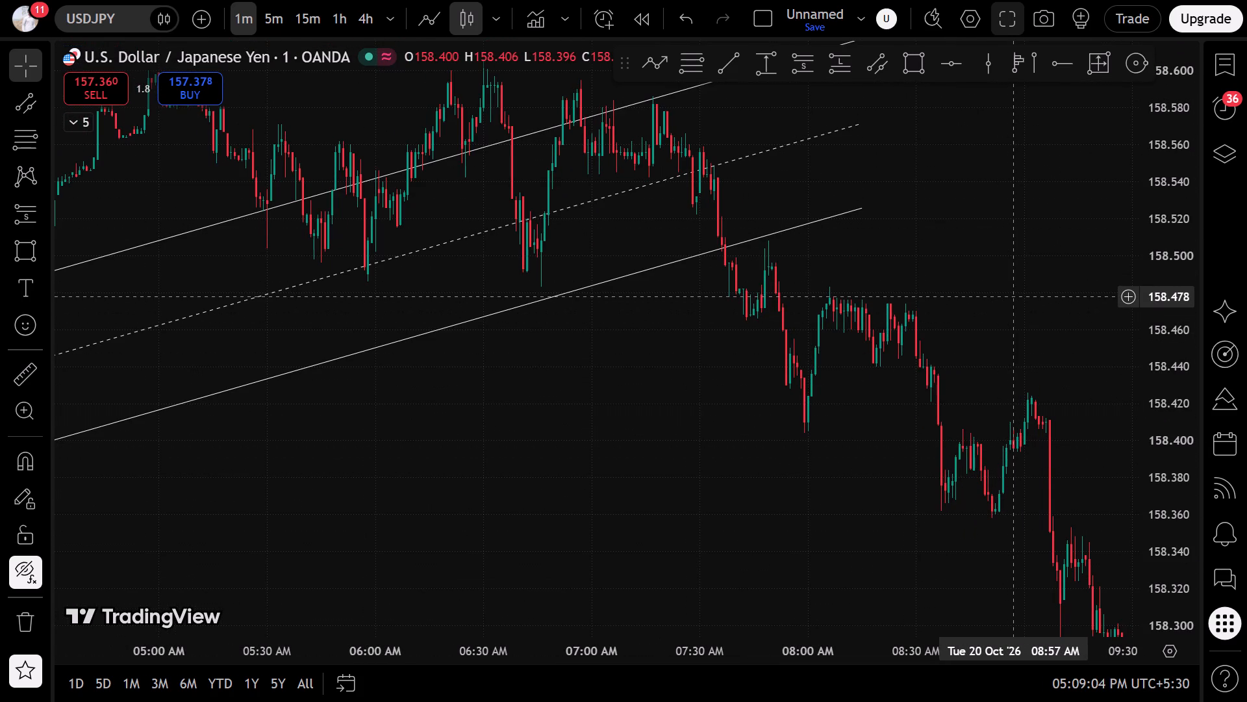
left_click_drag(895, 478, 514, 432)
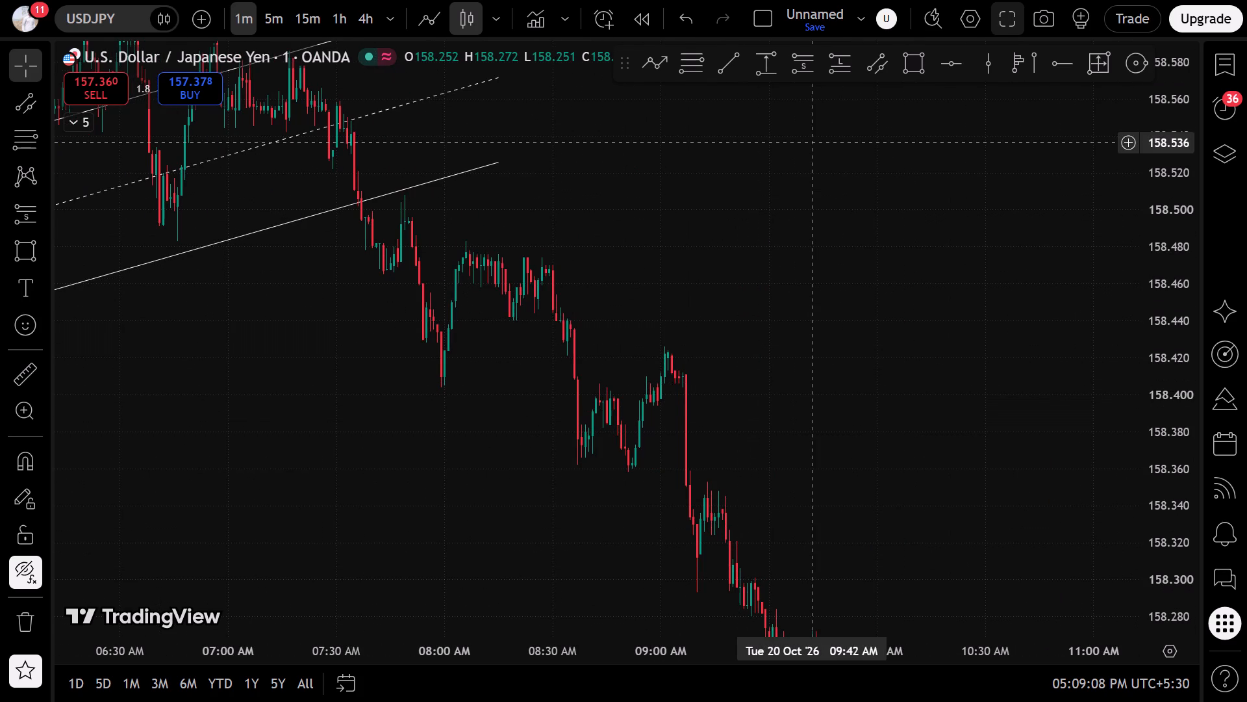
left_click(785, 257)
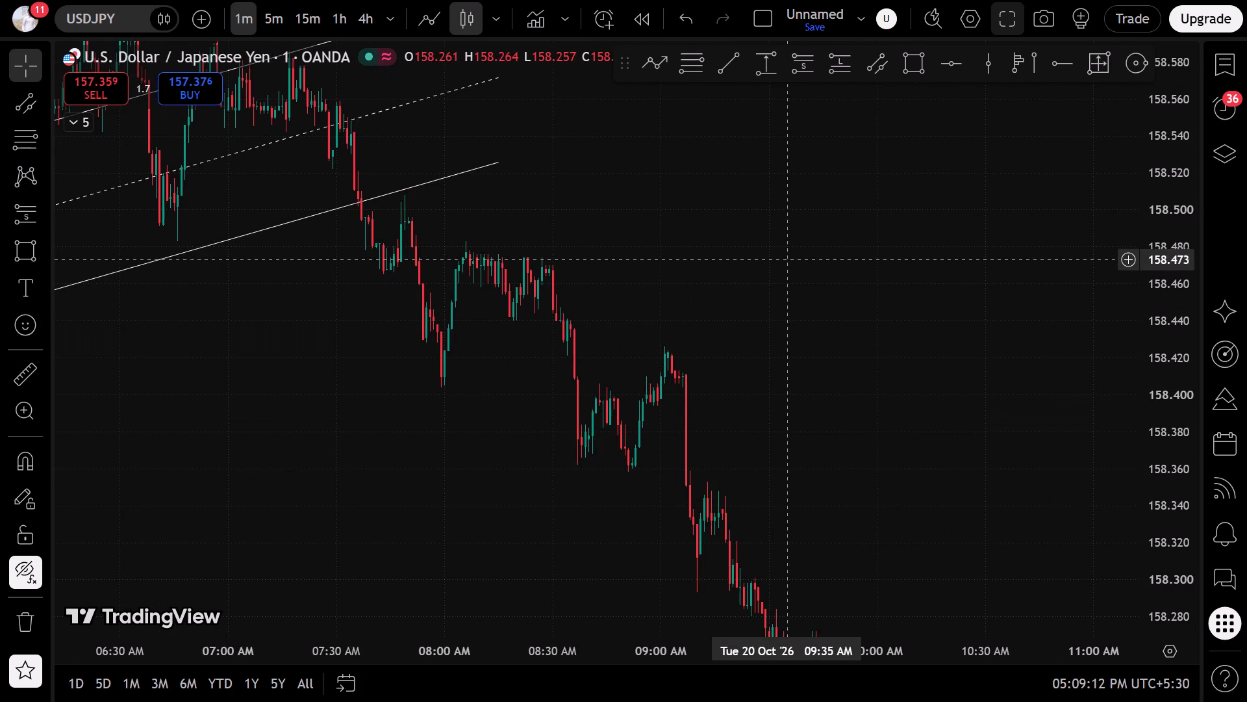
Draw a thin rectangle zone at about 158.474 across the 20 October highs, from 8:20 AM to about 8:36 AM.
left_click_drag(535, 404, 876, 513)
scroll(876, 513, "up", 7)
left_click_drag(1174, 455, 1083, 144)
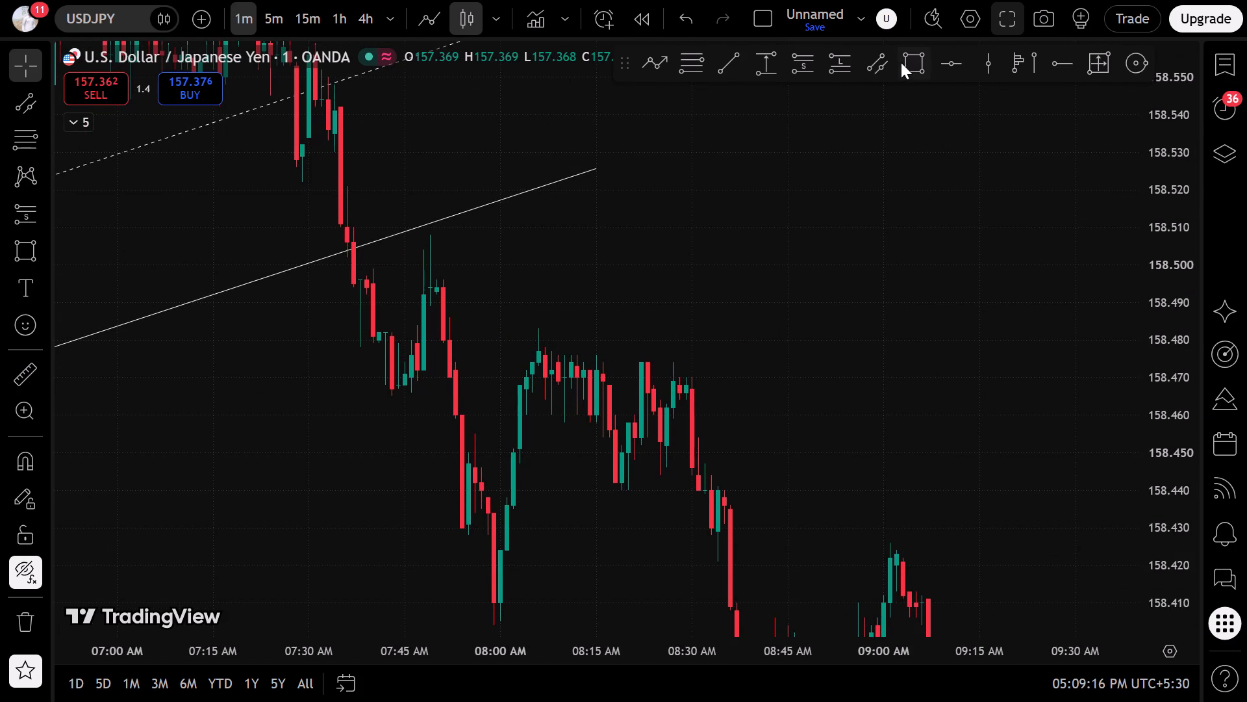
left_click(901, 62)
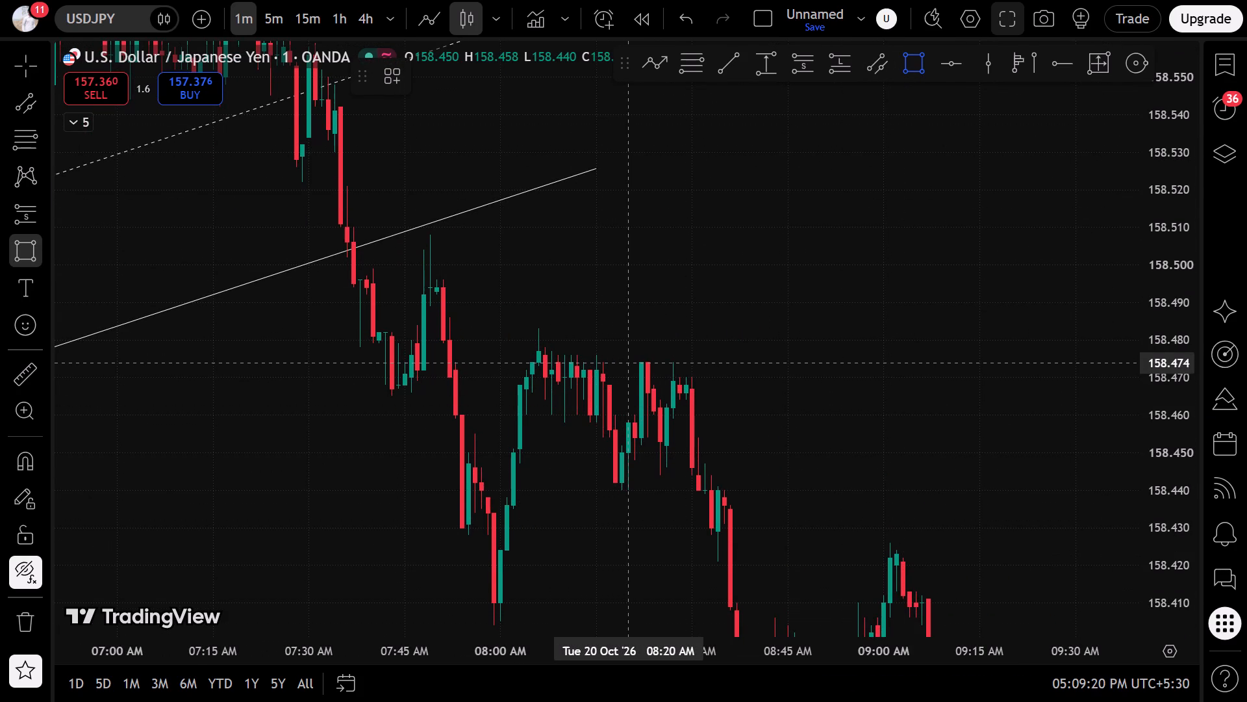
left_click(626, 363)
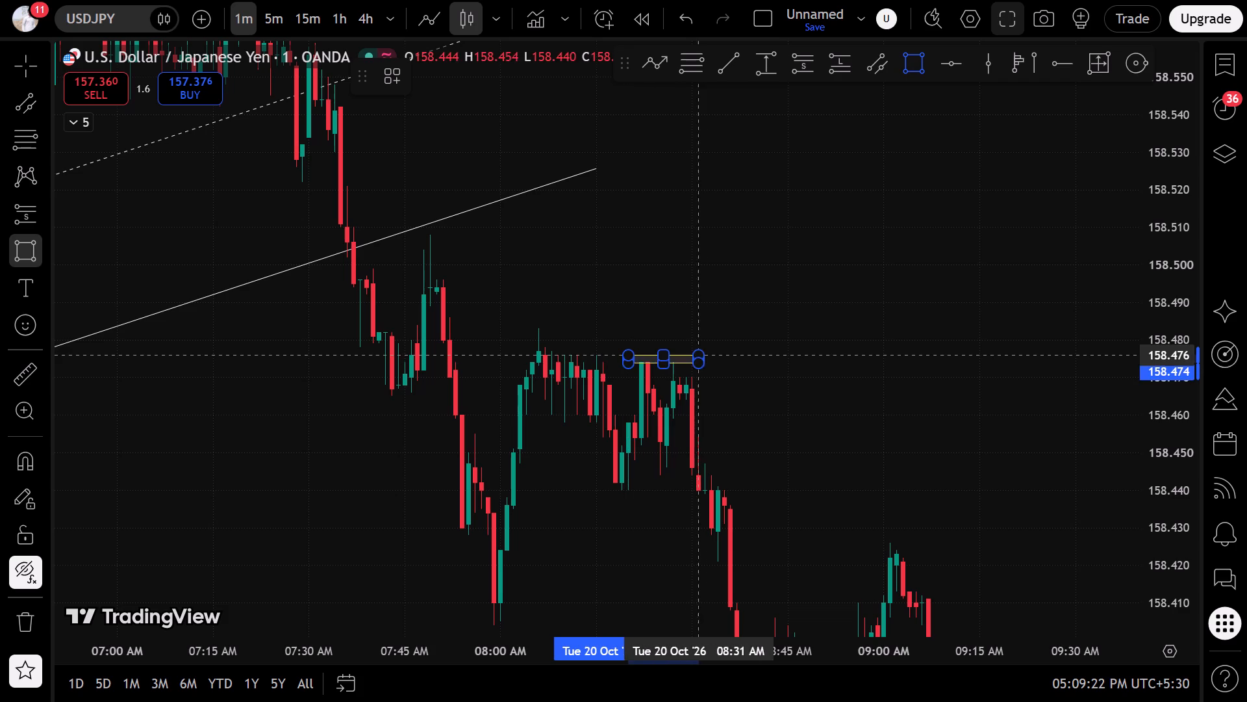
left_click(730, 361)
left_click_drag(696, 400, 692, 416)
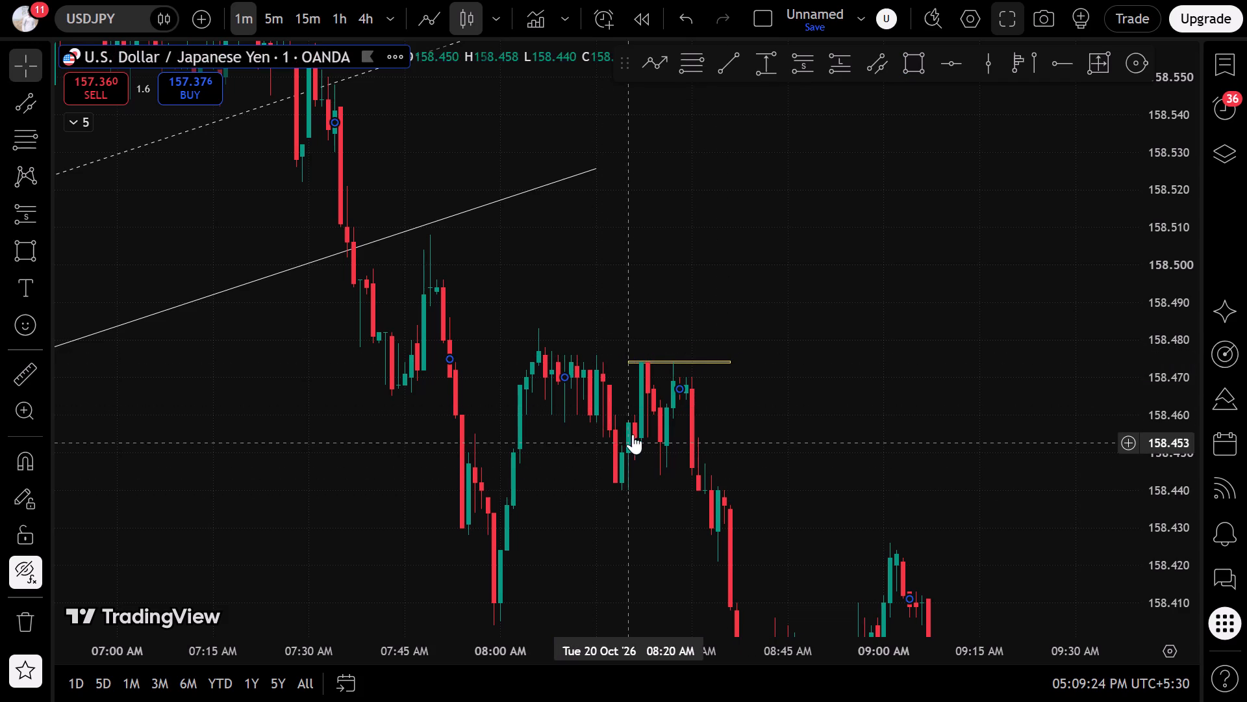
left_click(634, 433)
left_click(904, 356)
Draw a rectangle zone between 158.397 and 158.406 from 8:39 to 9:15 AM on 20 October.
left_click_drag(953, 574, 910, 584)
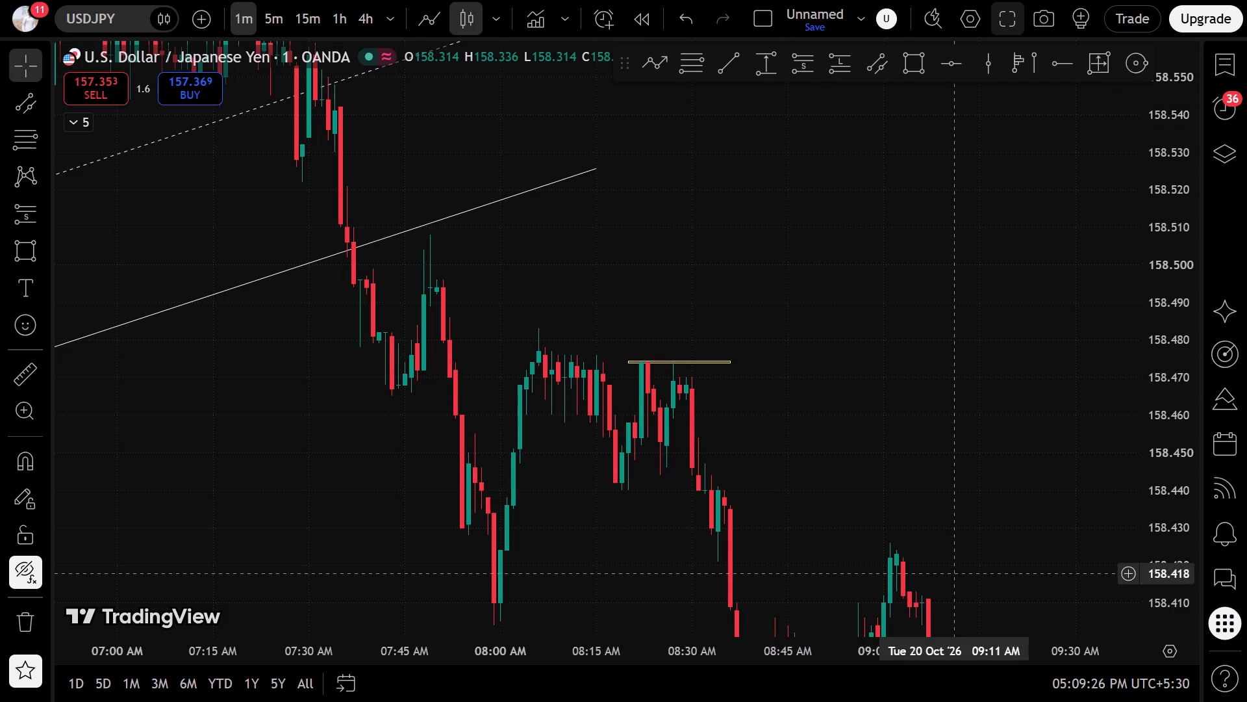
left_click_drag(910, 584, 610, 291)
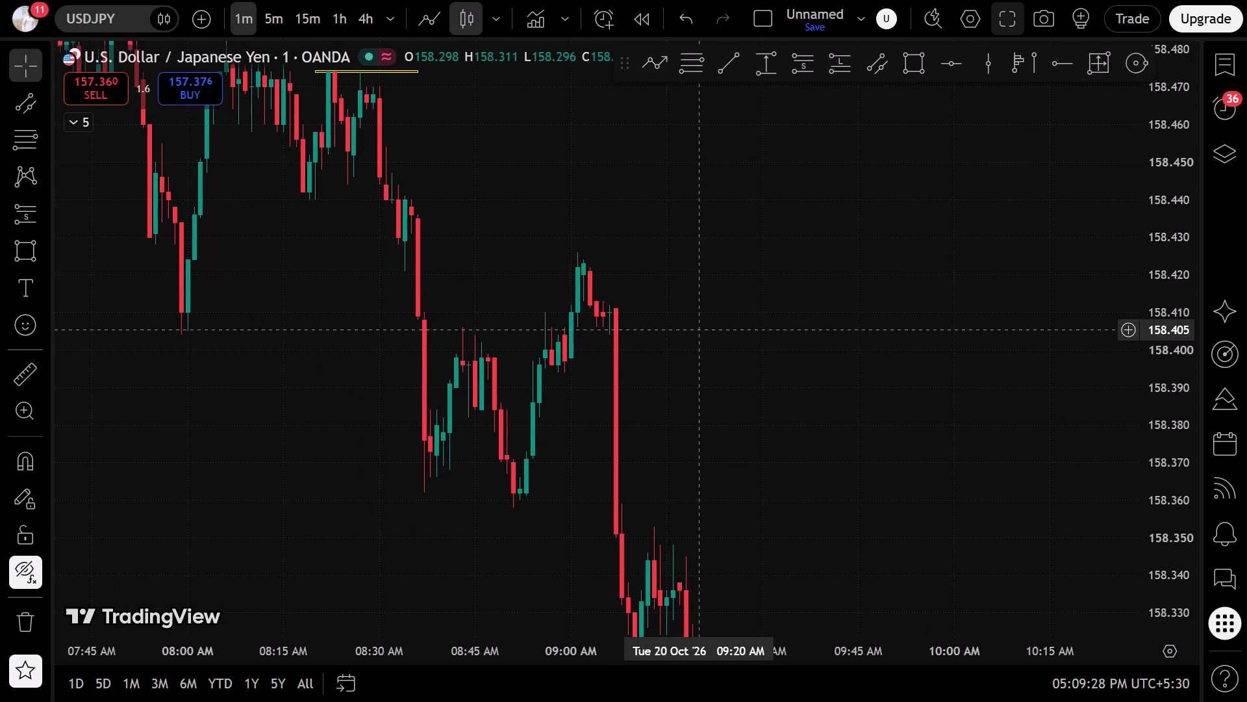
left_click(922, 56)
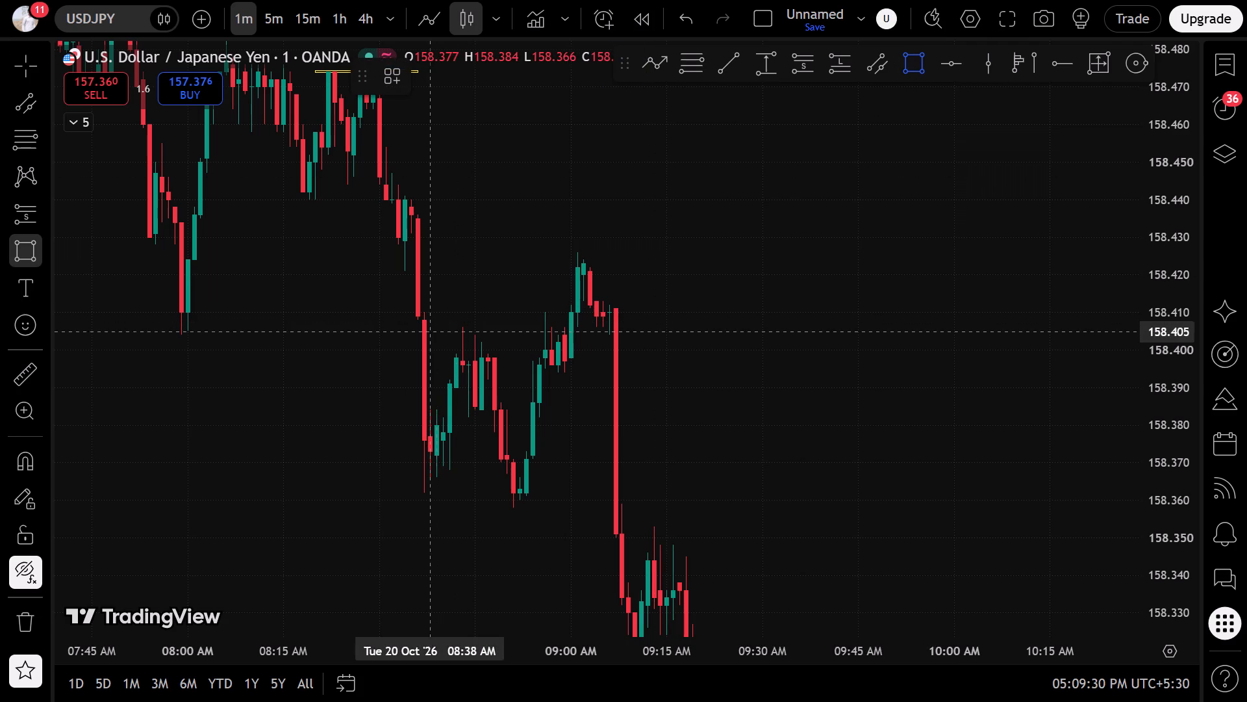
left_click(434, 326)
left_click(670, 361)
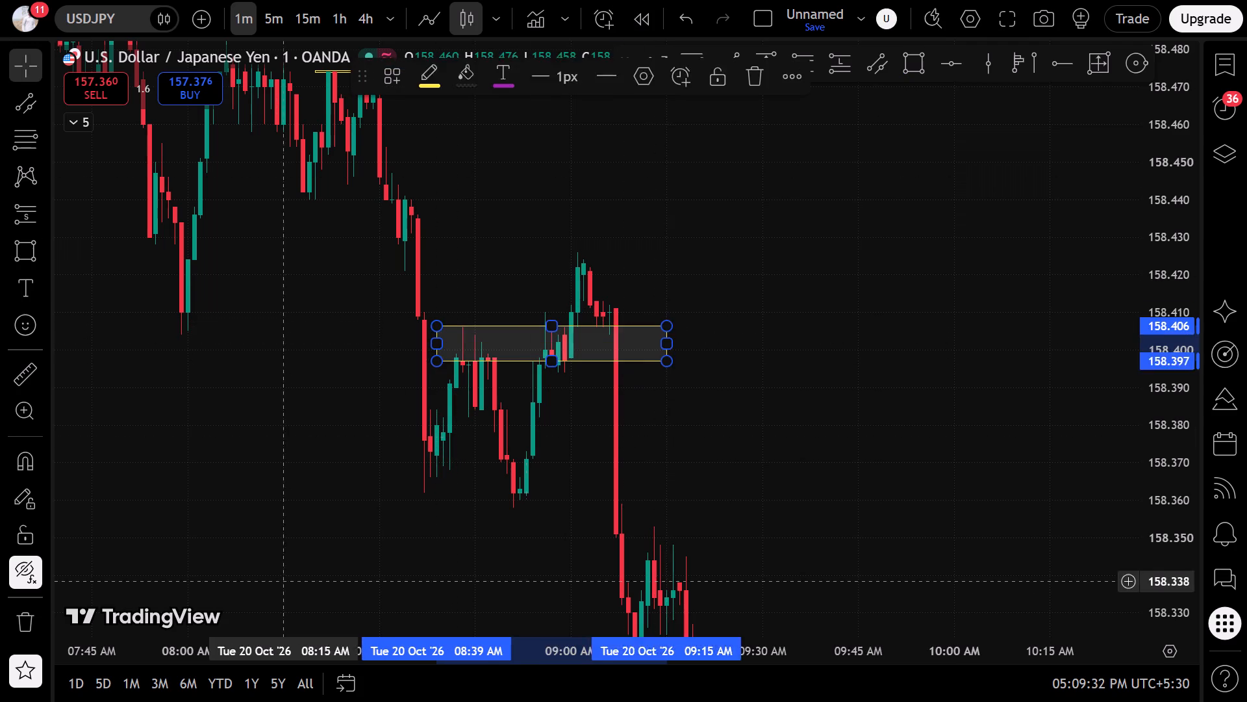
left_click(281, 582)
Draw a rectangle zone from about 158.236 to 158.249 over the 20 October highs, from 9:59 AM to about 11:30 AM.
left_click_drag(275, 591, 216, 444)
scroll(216, 437, "down", 6)
left_click_drag(1165, 282, 1152, 348)
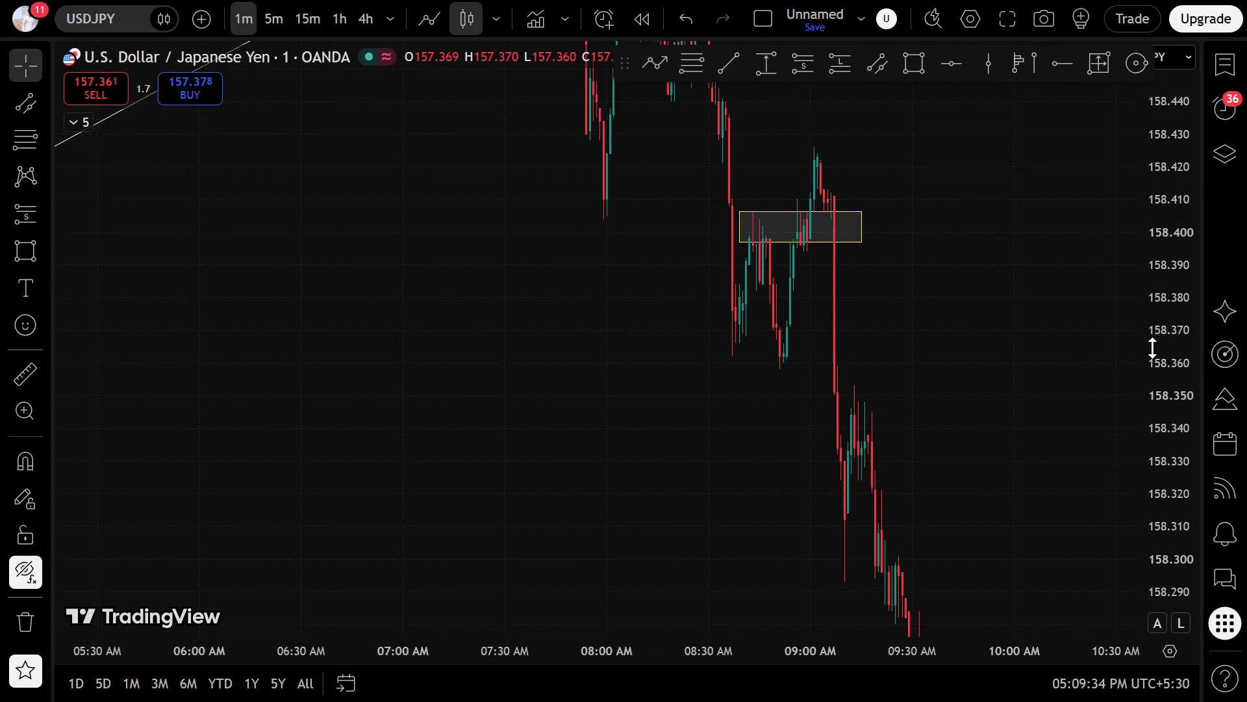
left_click_drag(1152, 348, 1040, 553)
left_click_drag(787, 565, 467, 356)
scroll(412, 405, "up", 5)
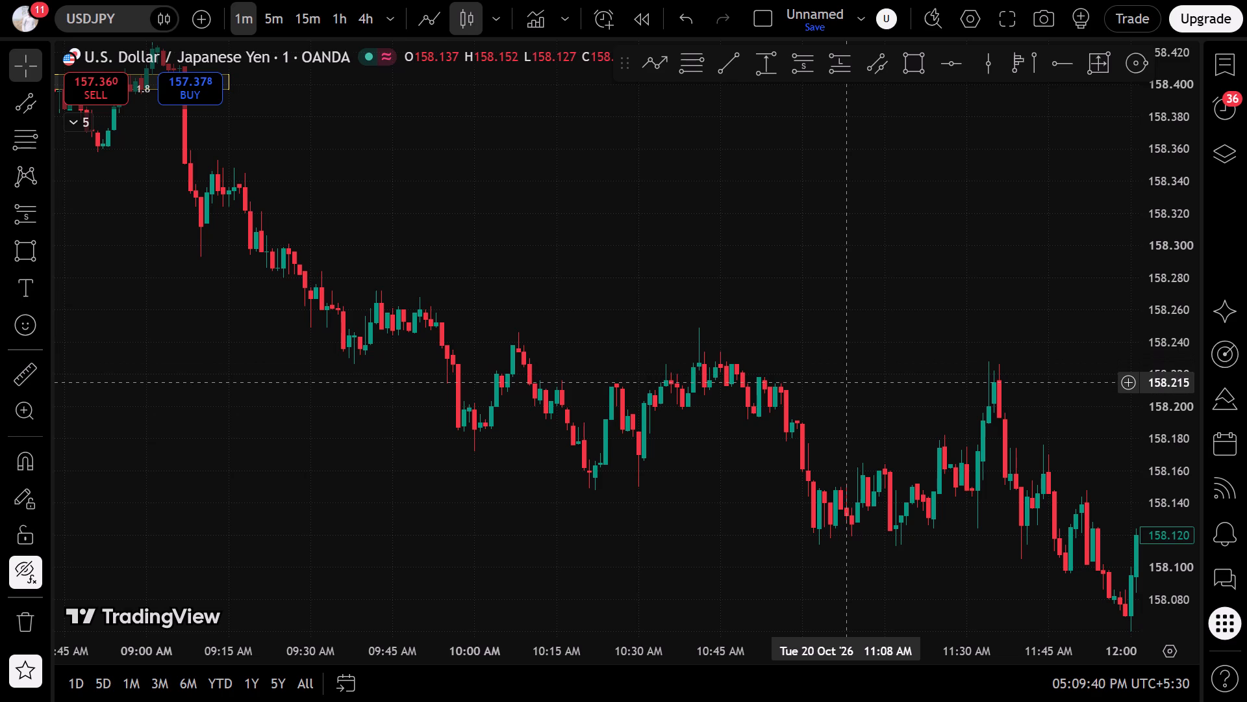
left_click(854, 348)
scroll(855, 348, "down", 2)
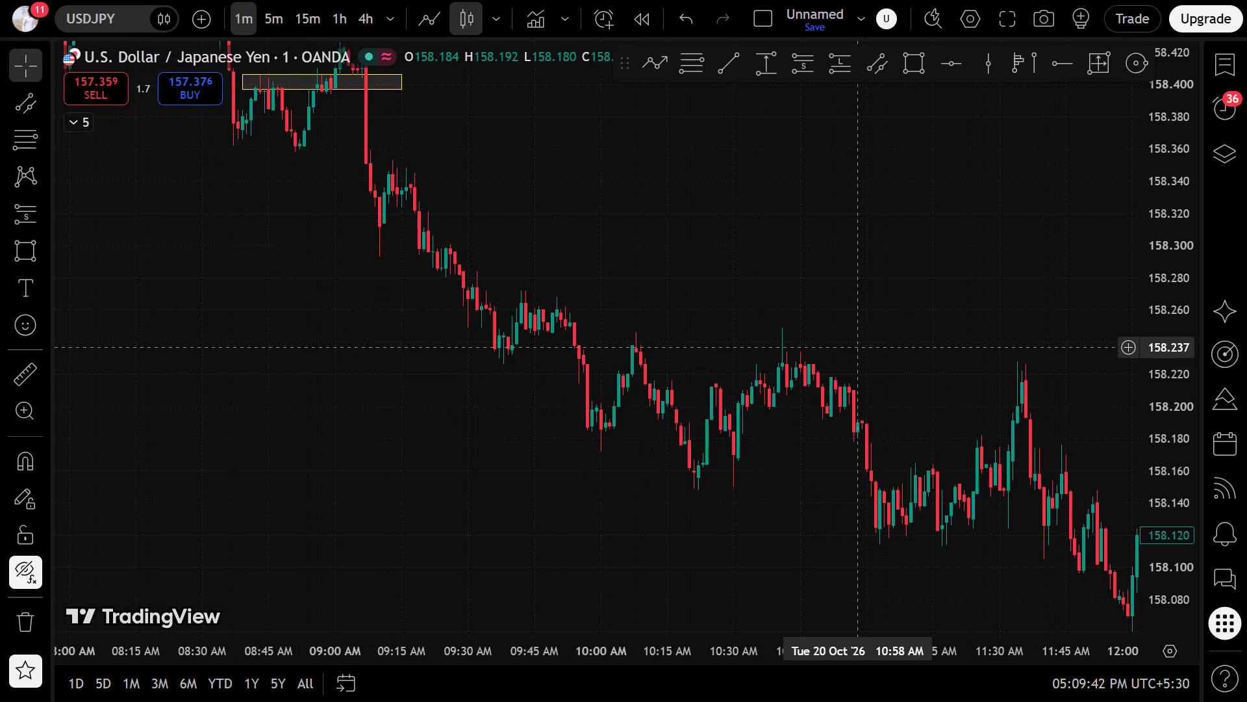
left_click(908, 61)
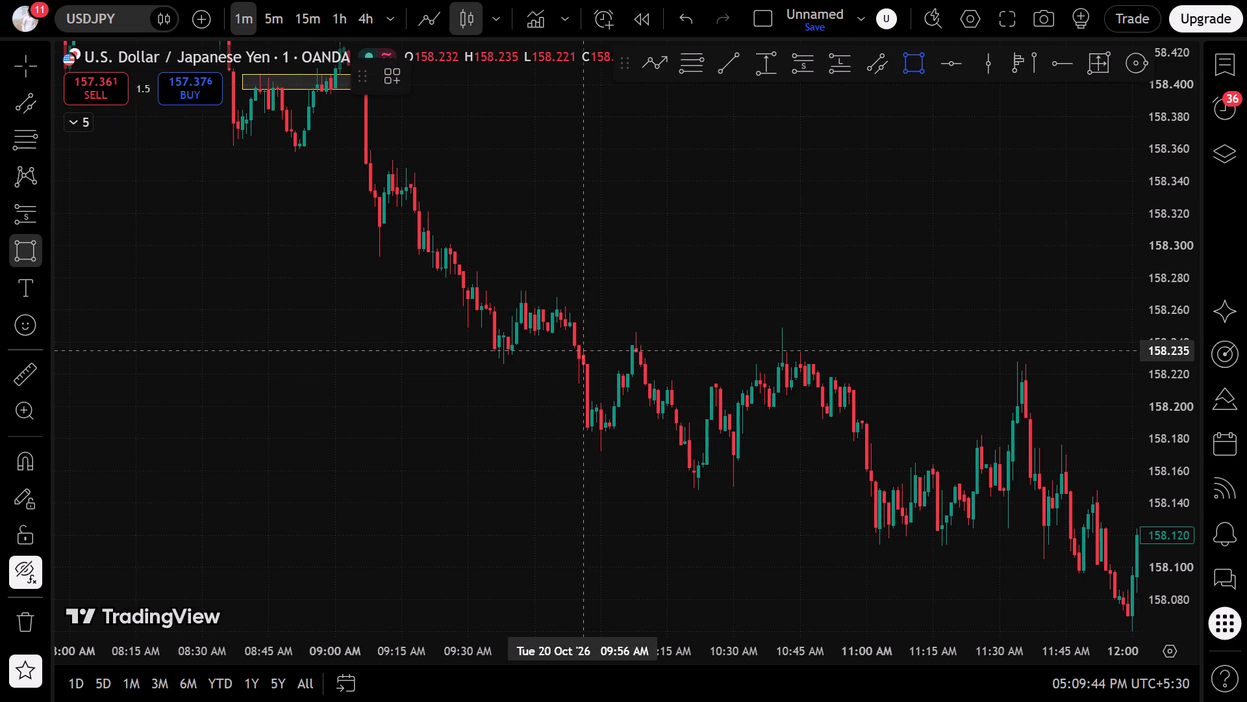
left_click(594, 348)
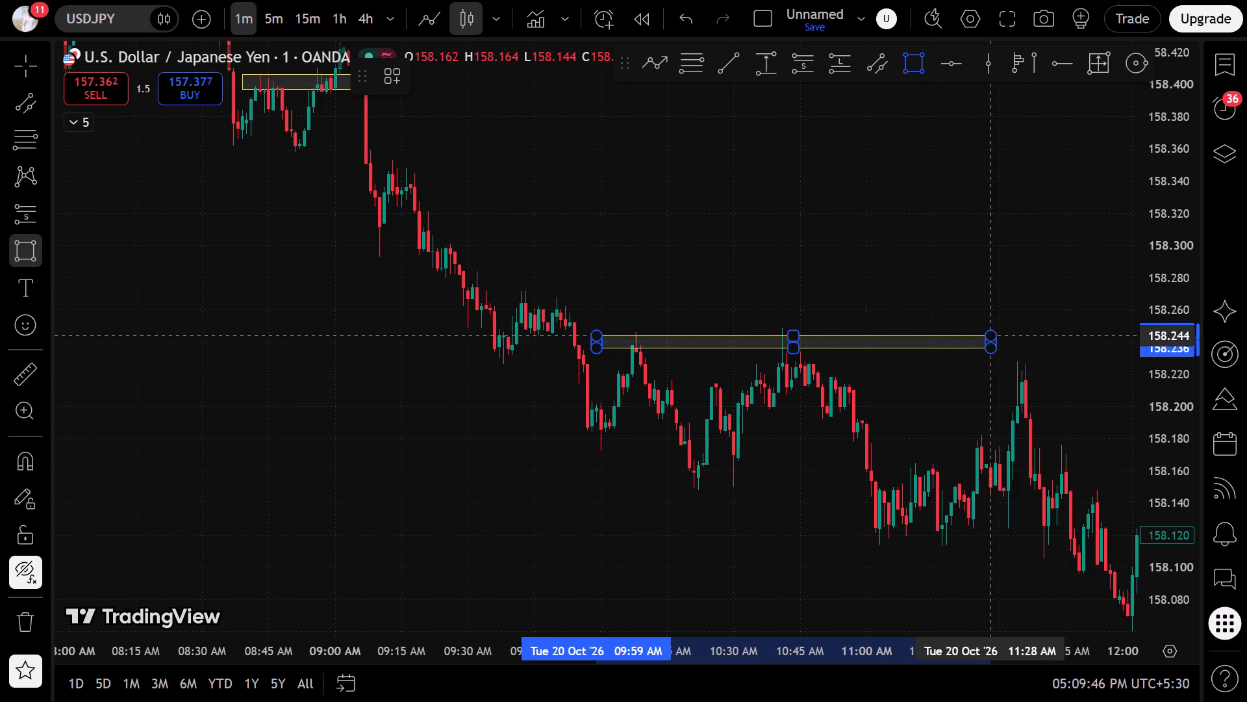
left_click(1009, 328)
left_click(894, 419)
Place a short position at 10:35 AM with entry 158.211 and stop 158.253 above the third zone, extending it to 1:13 PM.
left_click_drag(874, 445, 404, 355)
scroll(409, 346, "down", 3)
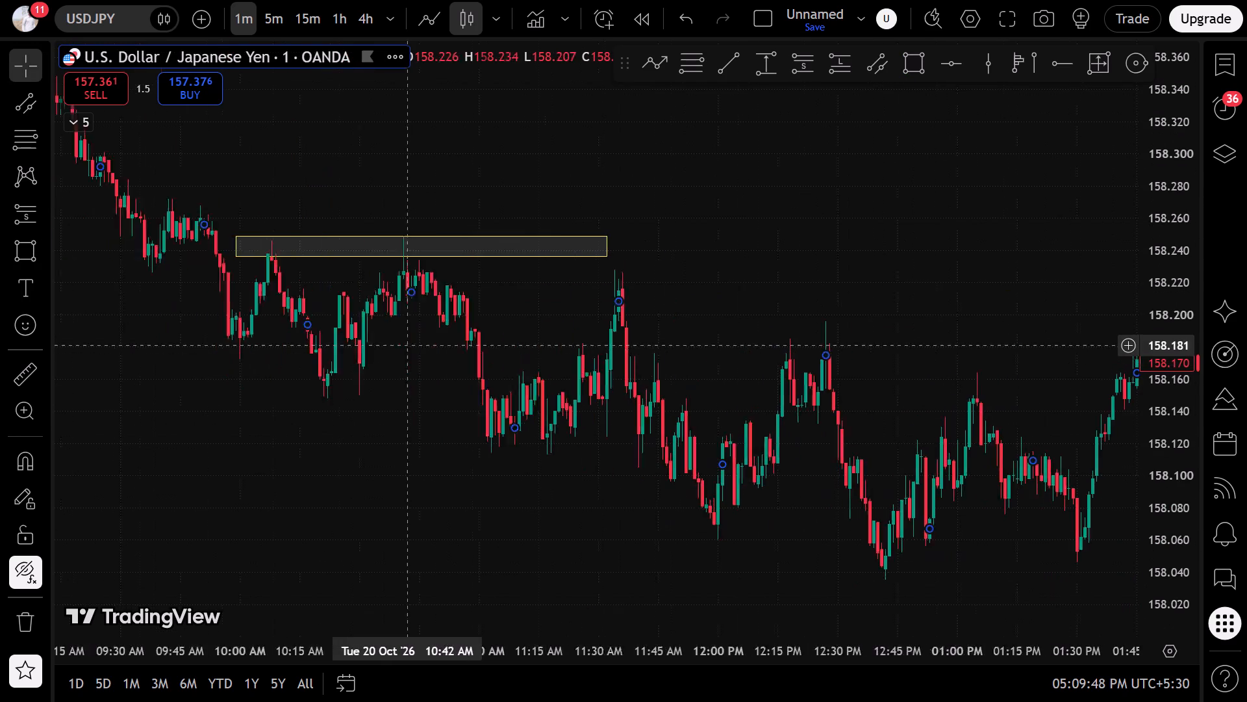
scroll(409, 346, "down", 10)
left_click_drag(872, 416, 295, 417)
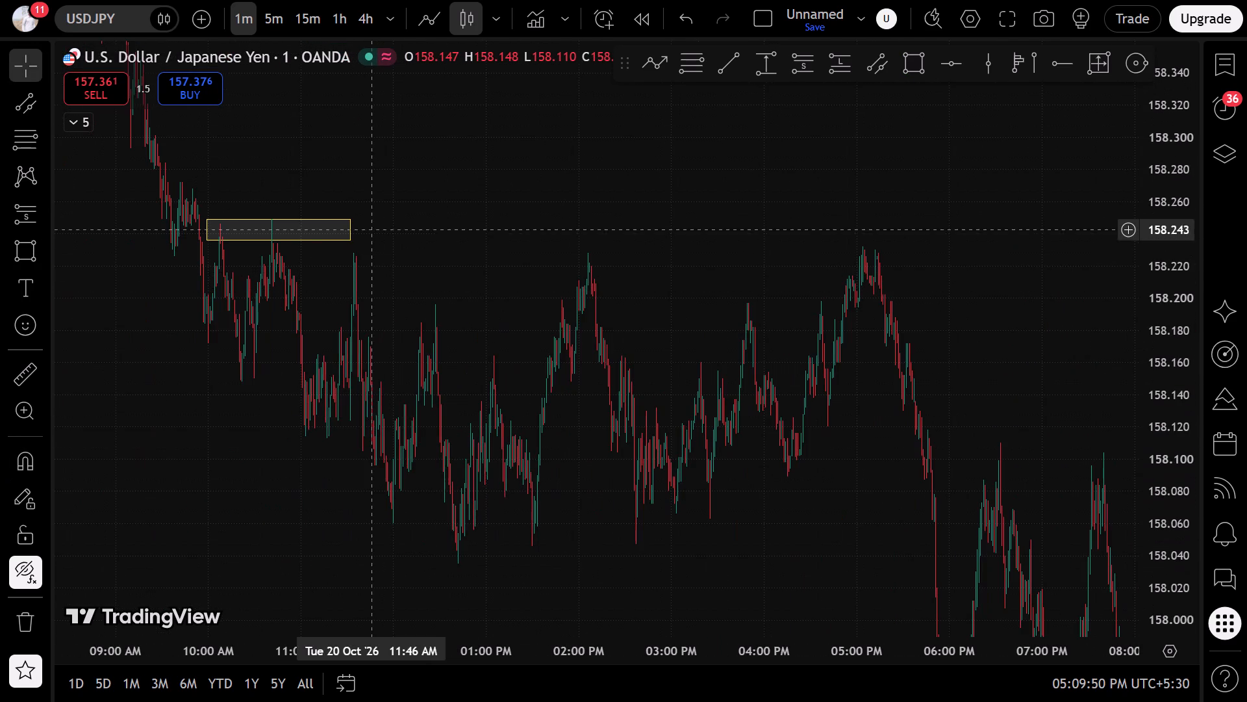
left_click_drag(405, 320, 894, 241)
scroll(835, 263, "up", 4)
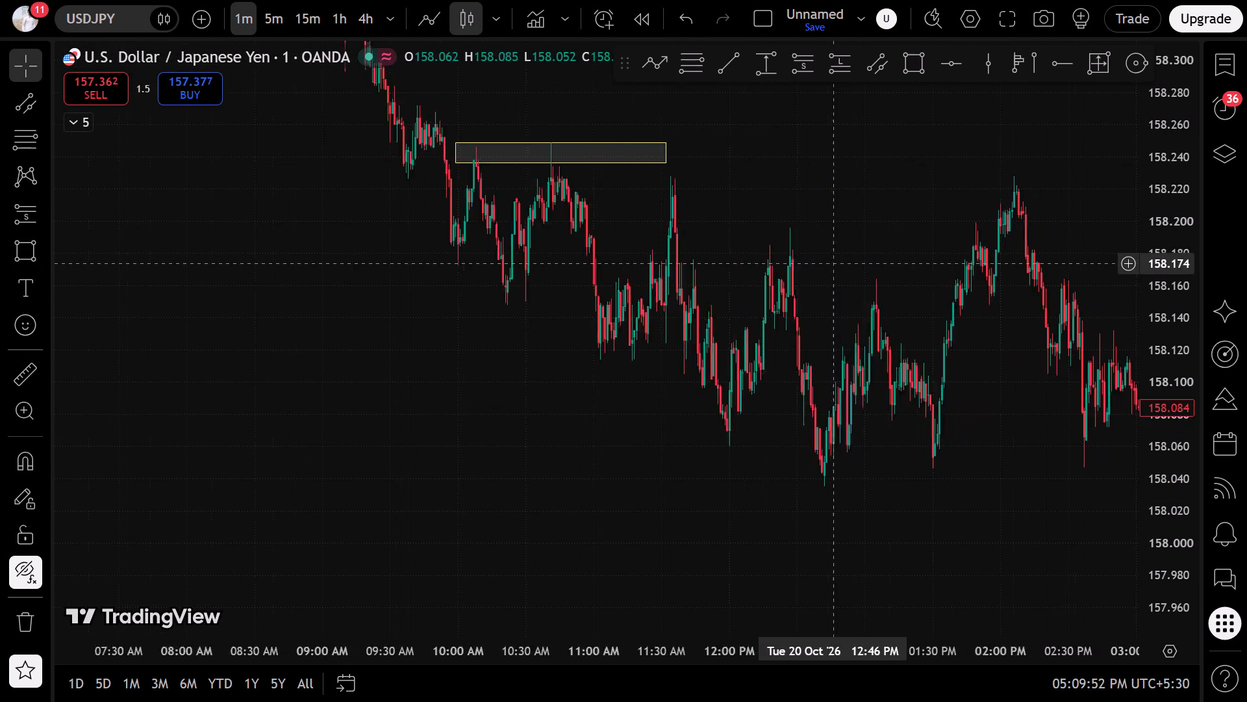
scroll(835, 263, "up", 8)
left_click_drag(431, 259, 966, 272)
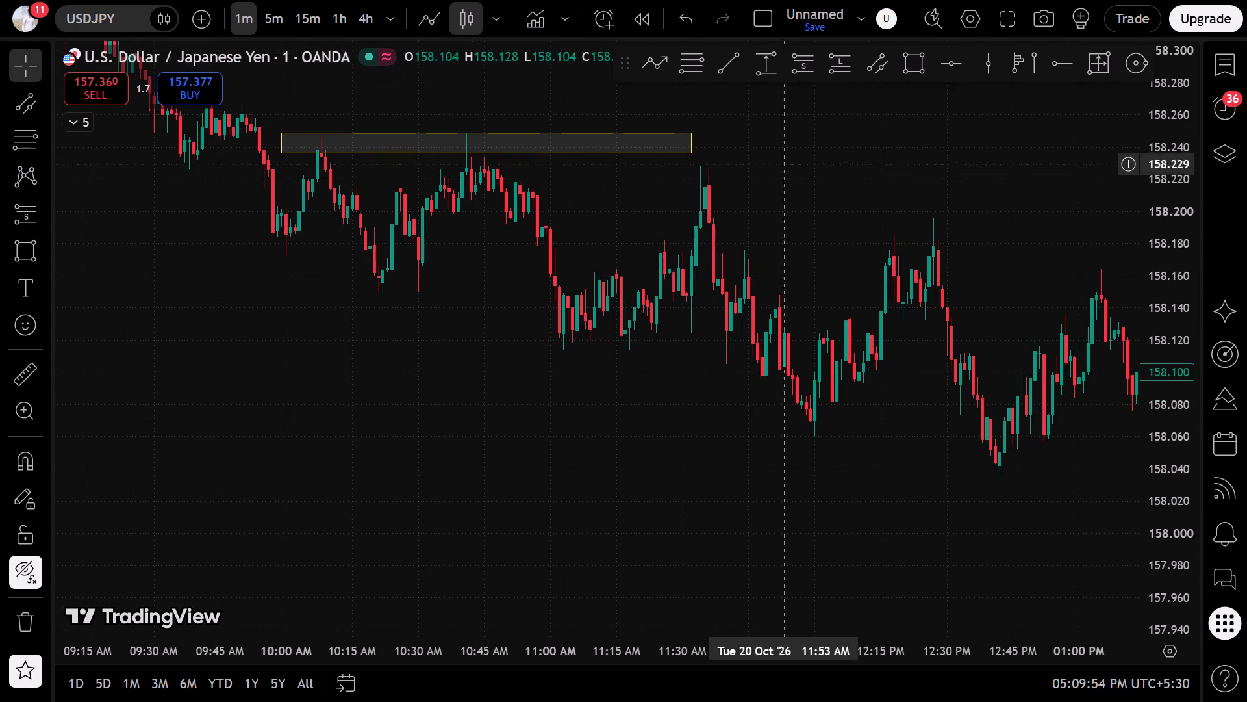
left_click(799, 60)
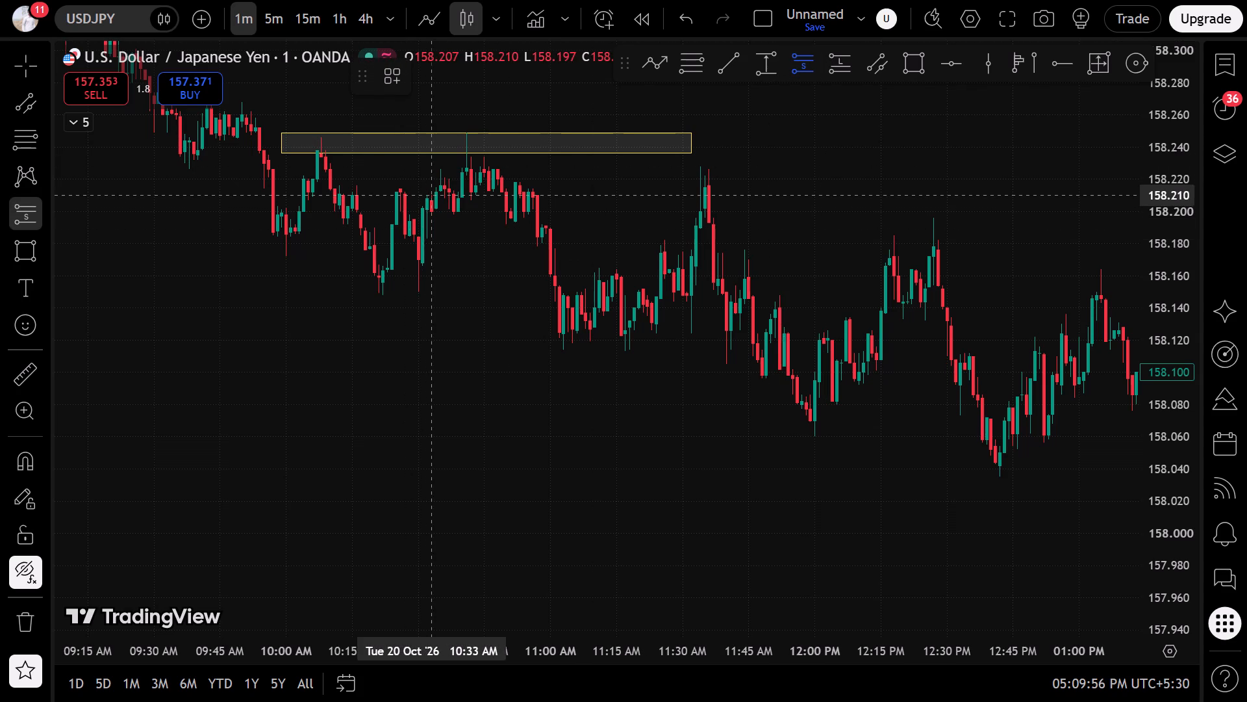
left_click(442, 193)
left_click_drag(686, 187, 694, 279)
left_click_drag(448, 157, 456, 198)
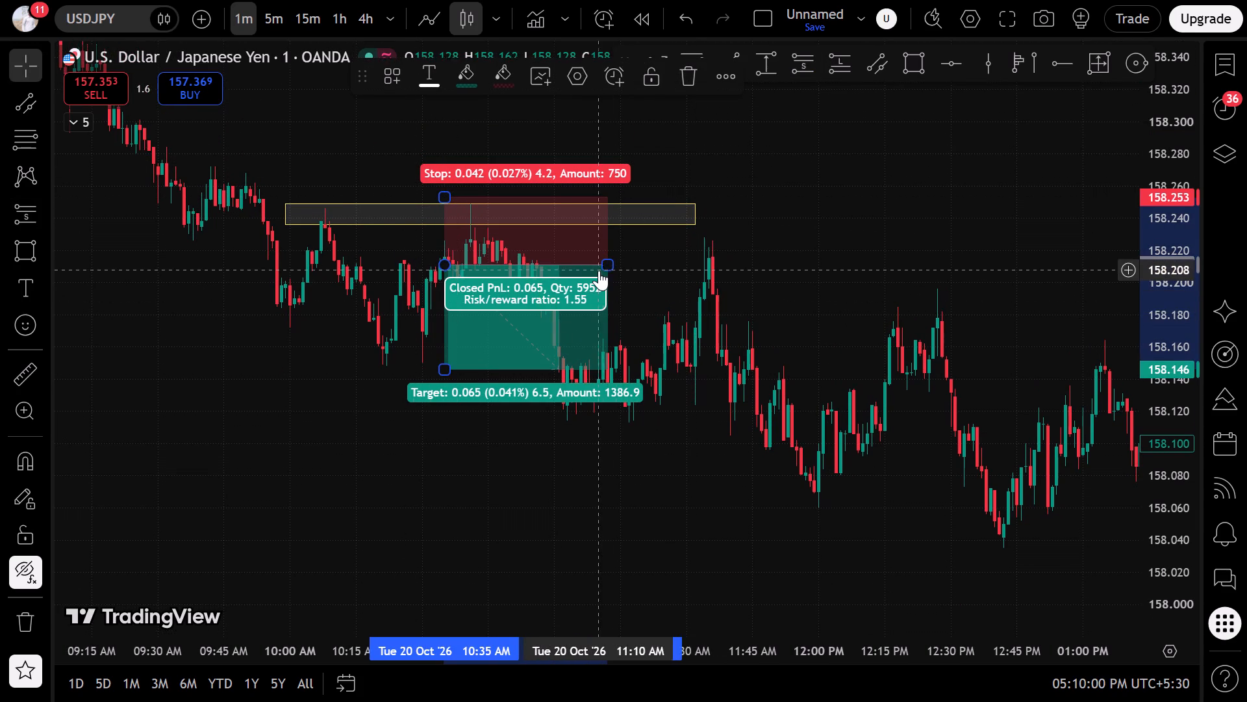
left_click_drag(612, 264, 1246, 253)
Lower the short position's target to 157.820, near the evening lows of 20 October.
left_click_drag(894, 435, 240, 363)
scroll(246, 302, "down", 20)
scroll(246, 302, "down", 1)
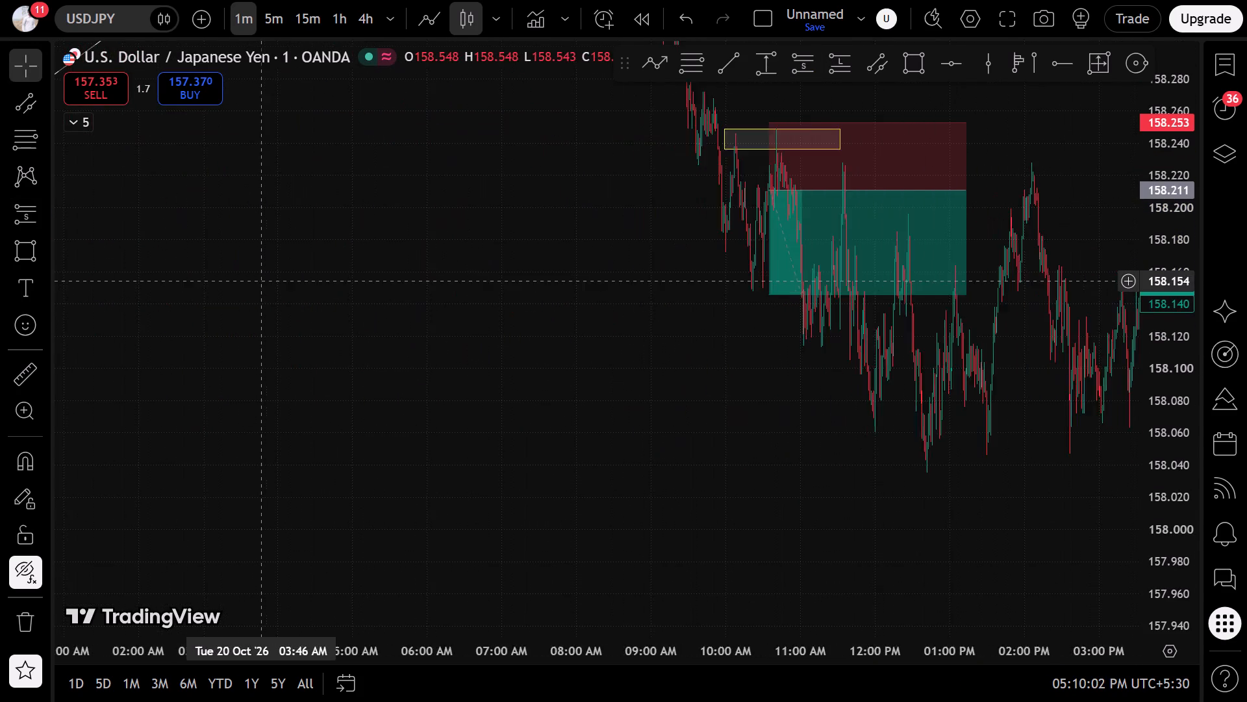
scroll(262, 281, "down", 5)
left_click_drag(1165, 121, 1081, 499)
left_click_drag(957, 494, 194, 465)
scroll(236, 427, "down", 7)
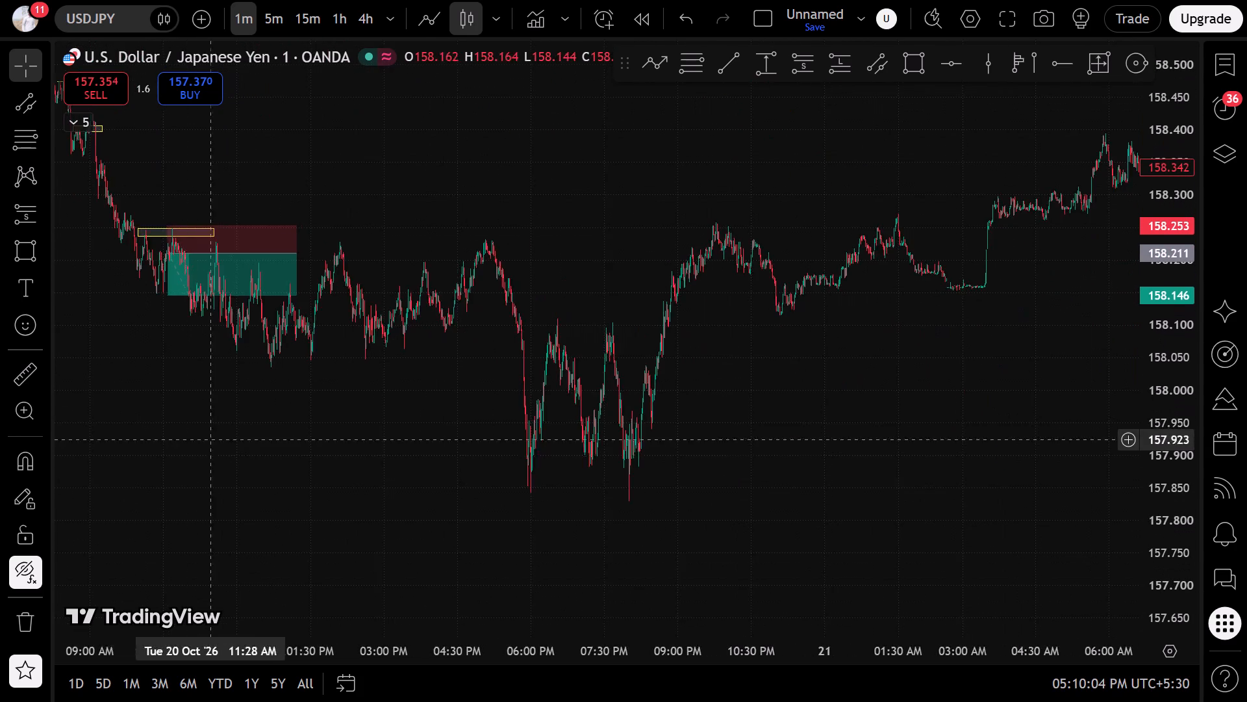
left_click_drag(556, 292, 569, 453)
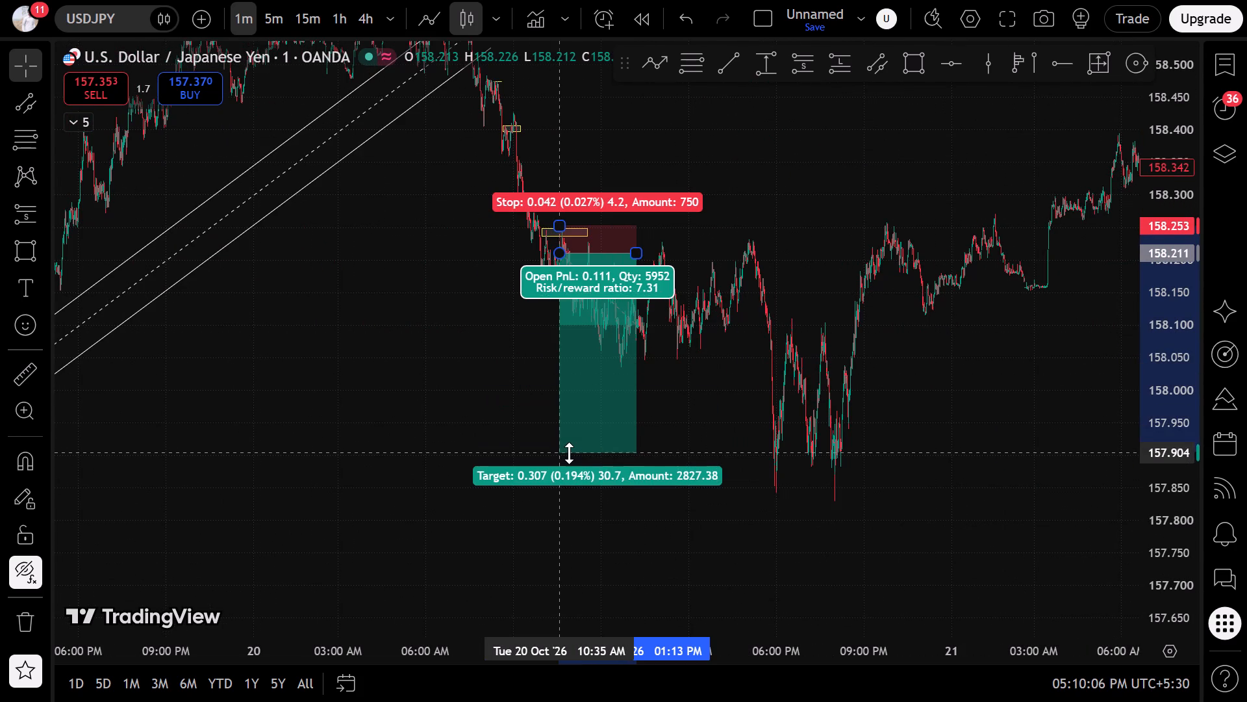
left_click_drag(569, 453, 539, 507)
left_click(479, 507)
Raise the short position's target to about 158.132.
scroll(466, 508, "down", 7)
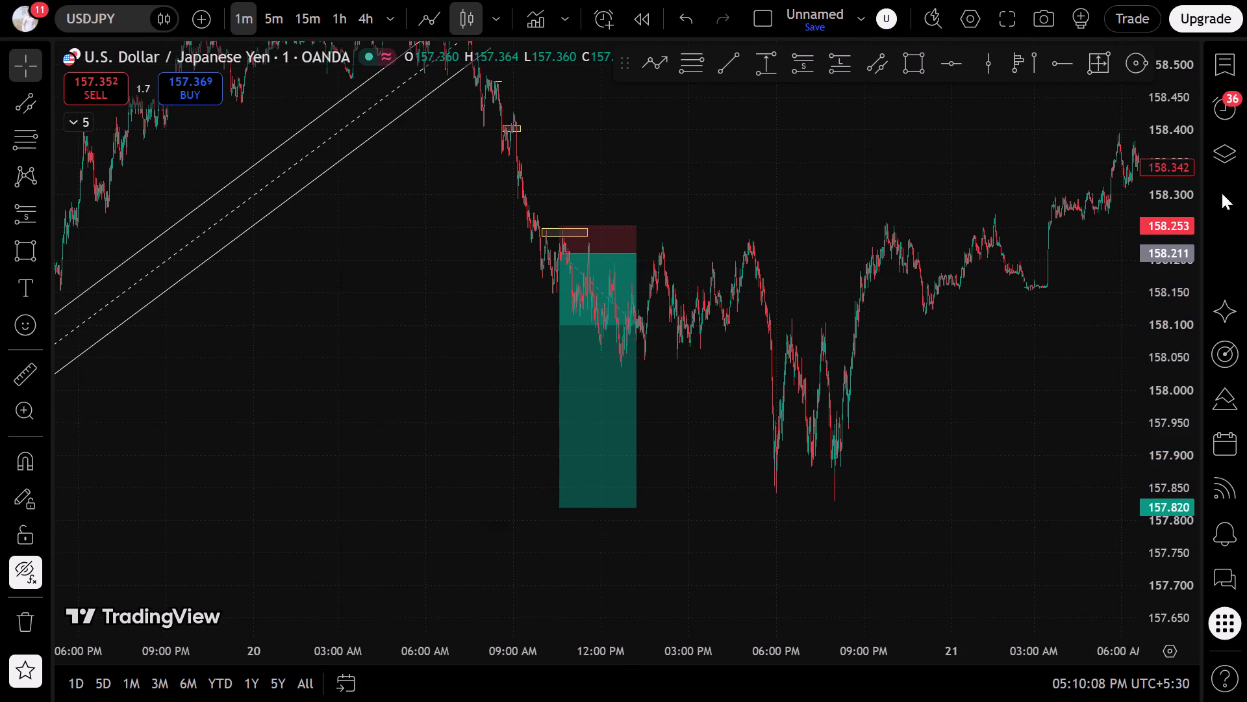
left_click_drag(1153, 175, 866, 528)
scroll(774, 488, "down", 14)
left_click_drag(548, 470, 568, 480)
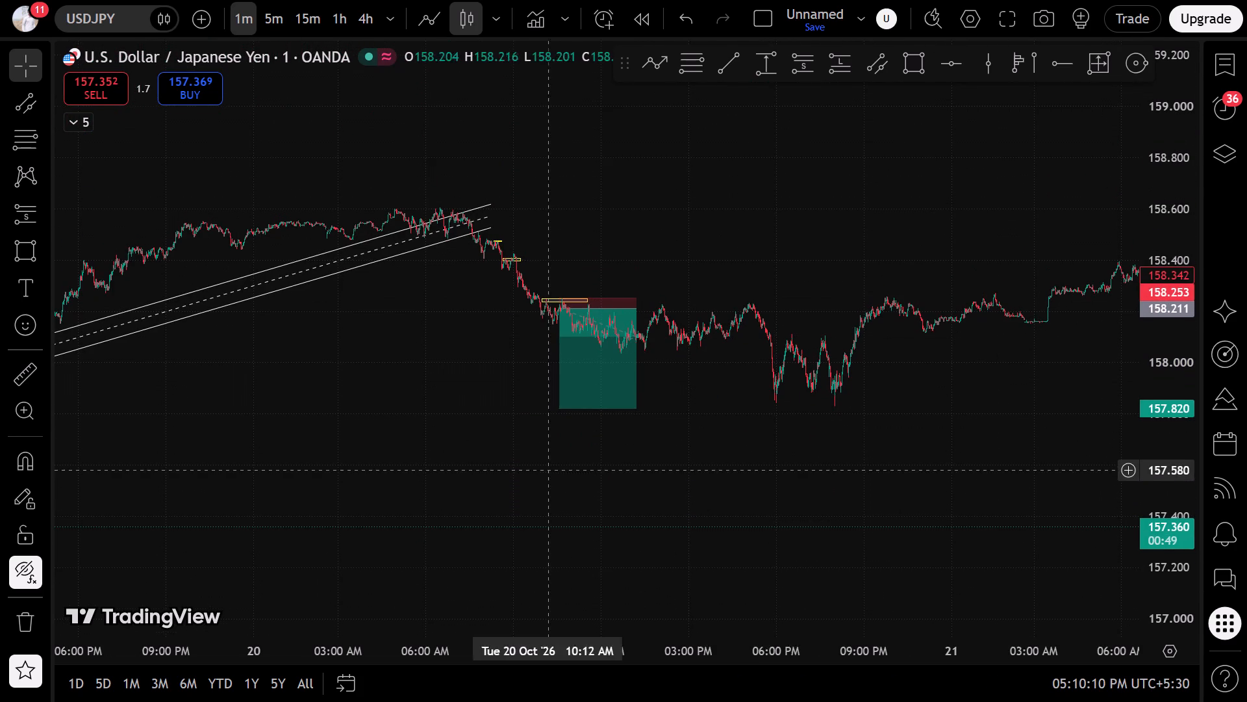
left_click_drag(568, 480, 1052, 428)
scroll(979, 406, "down", 1)
left_click_drag(848, 352, 273, 449)
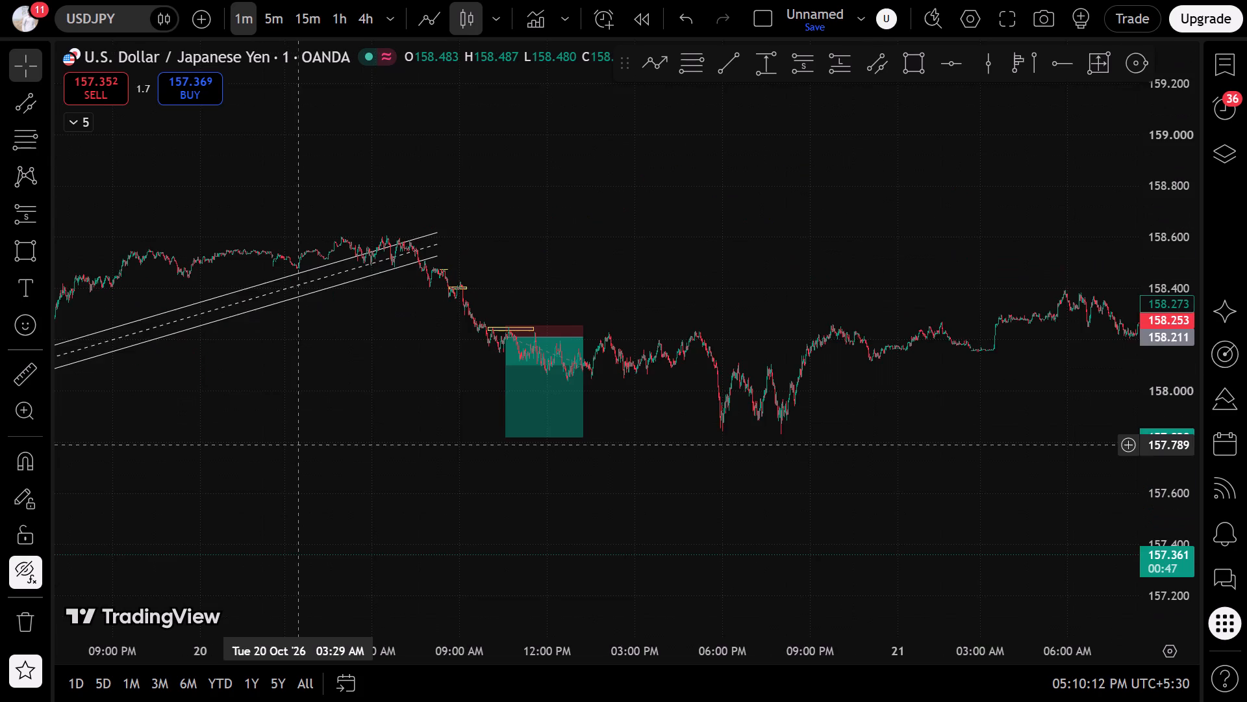
left_click_drag(273, 449, 549, 429)
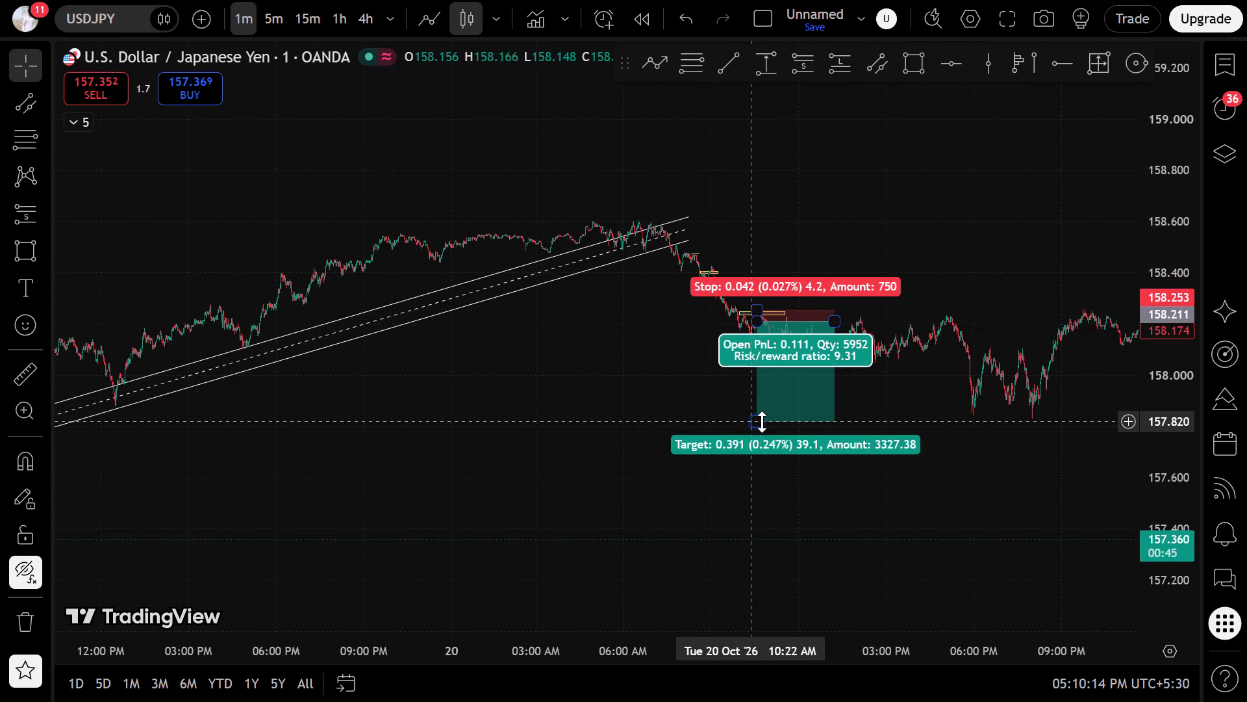
left_click(762, 422)
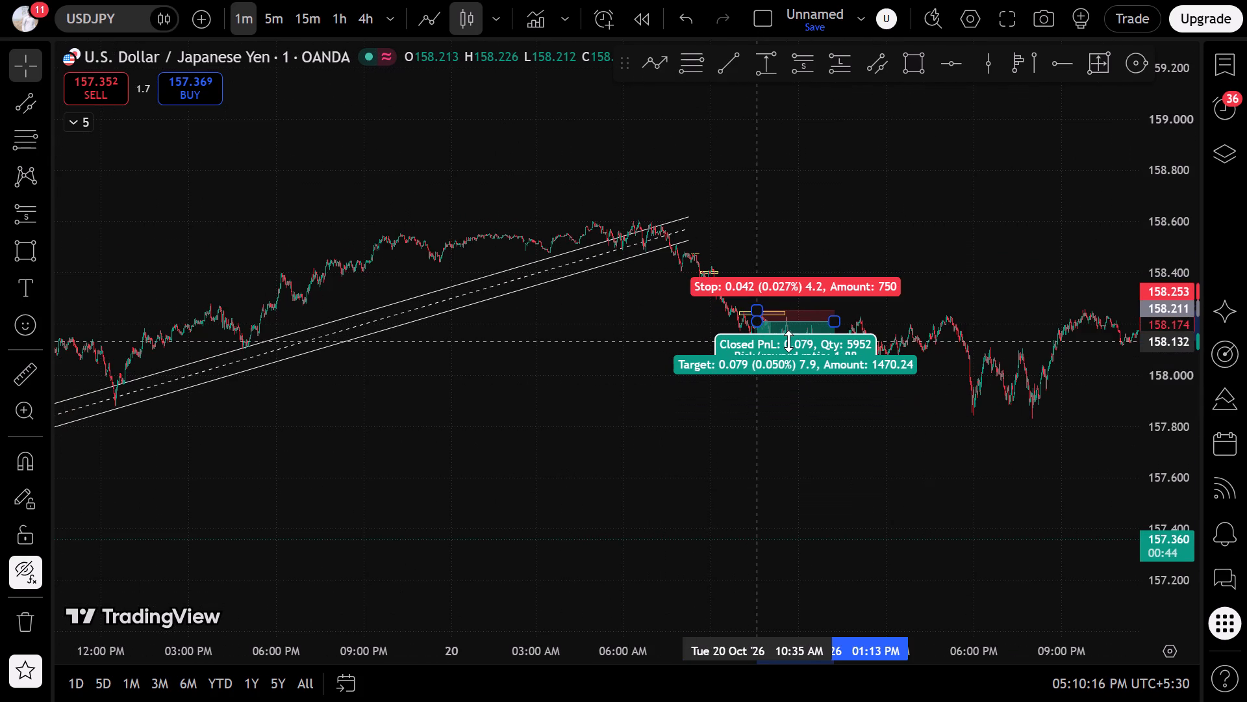
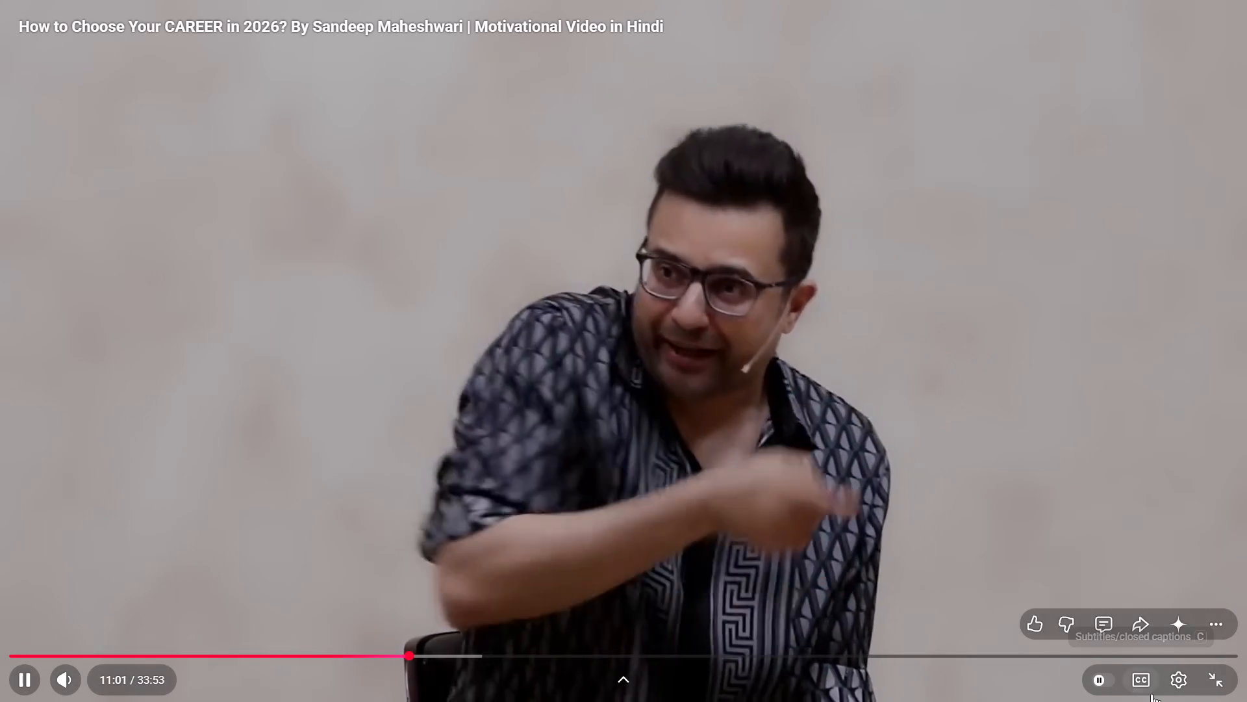
Leave the career video's full-screen view, return to the USDJPY chart, deselect the short position and dismiss the advertisement.
left_click(1201, 684)
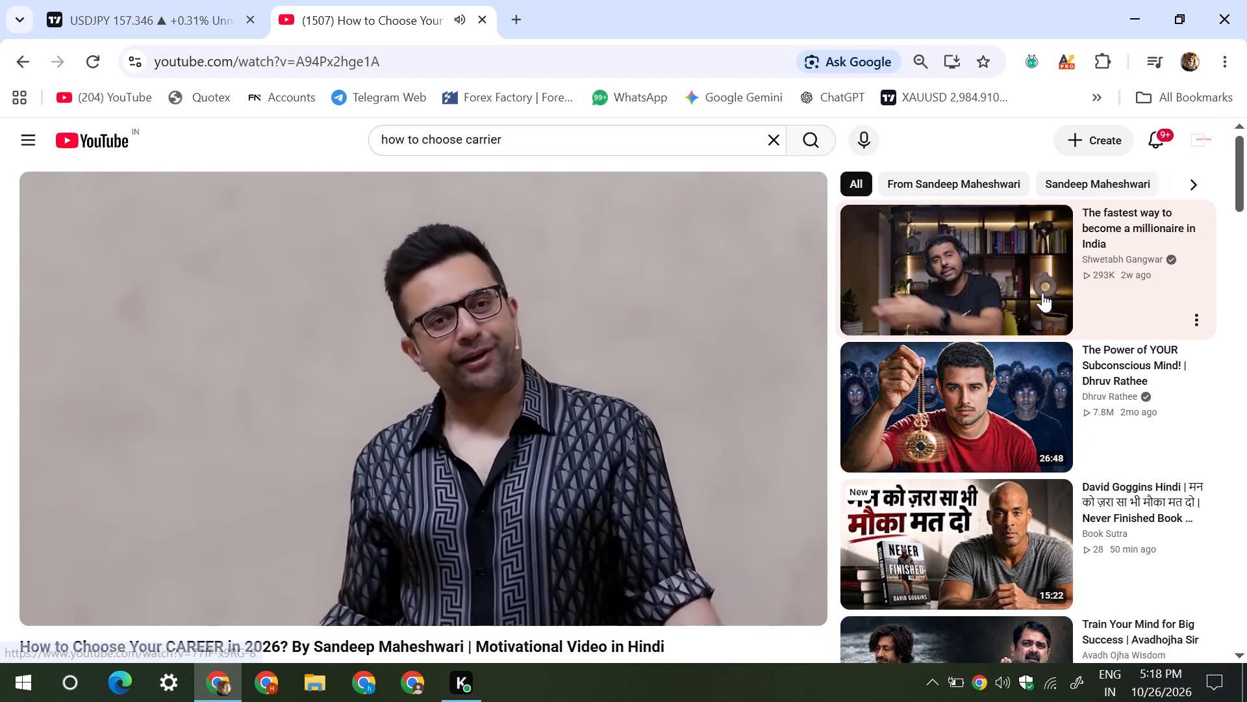
left_click(188, 7)
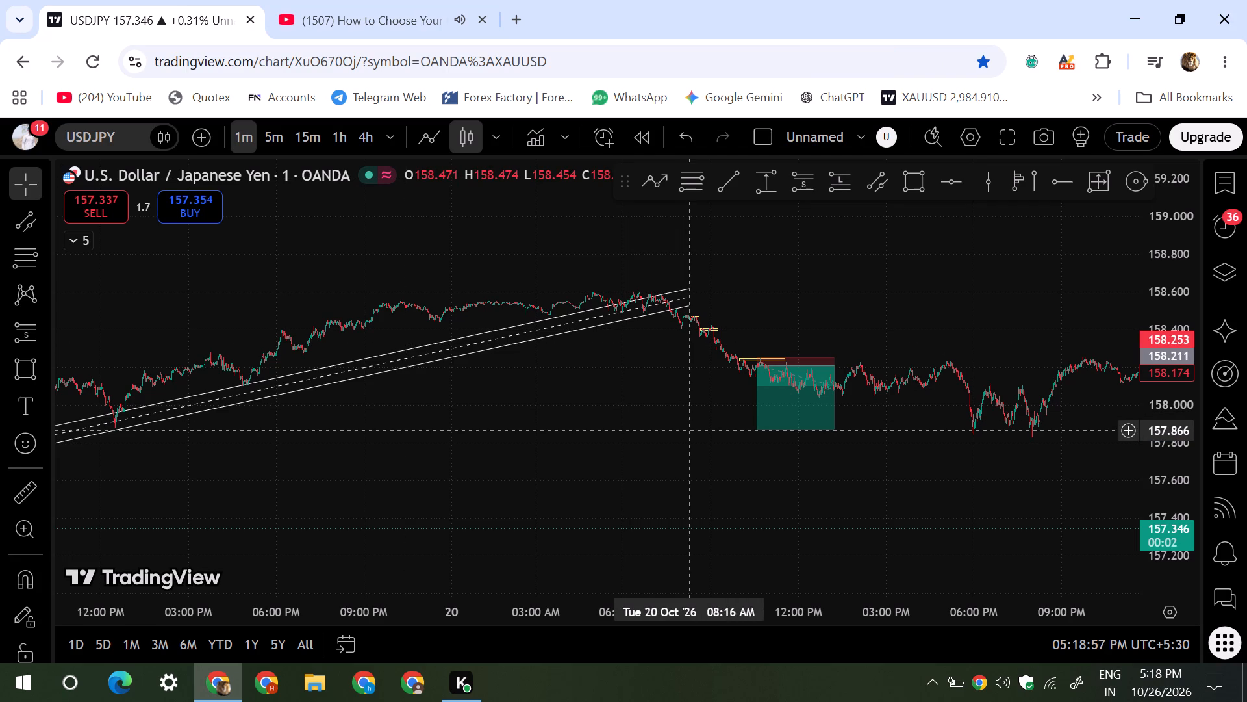
left_click(689, 430)
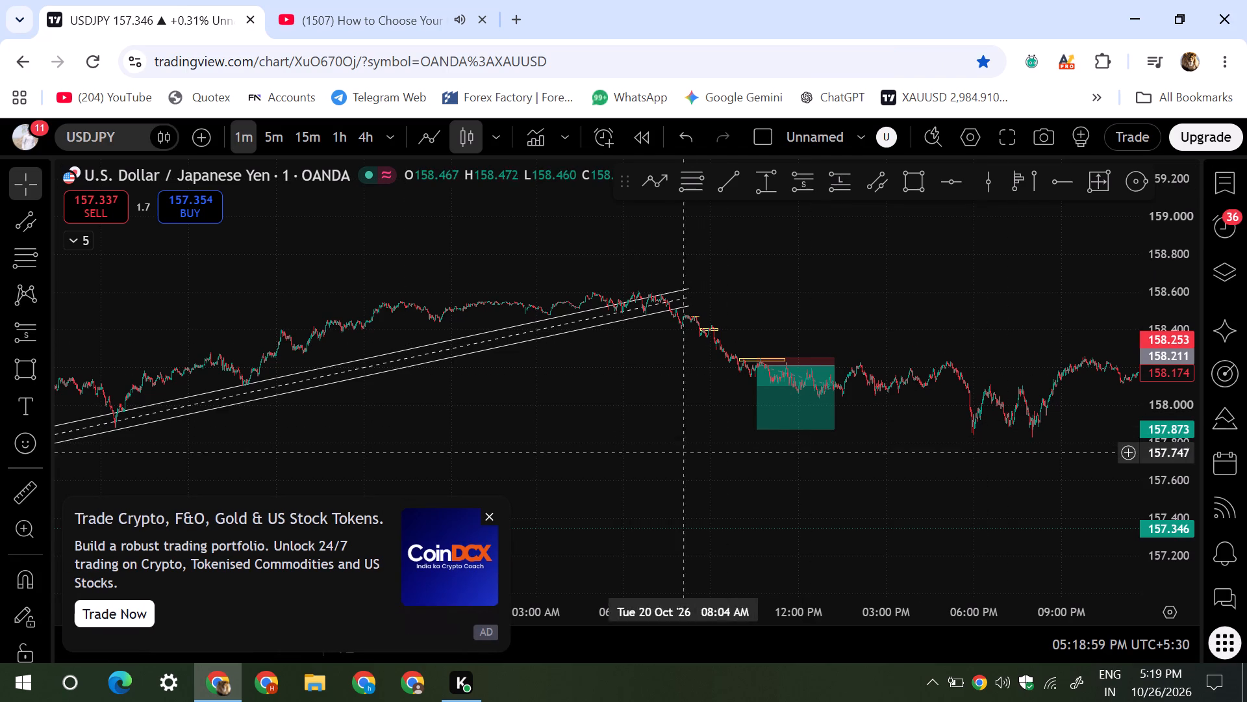
left_click(495, 512)
Examine the USDJPY 1-minute price action forward to 26 October and back to the earliest available bars.
scroll(447, 424, "down", 11)
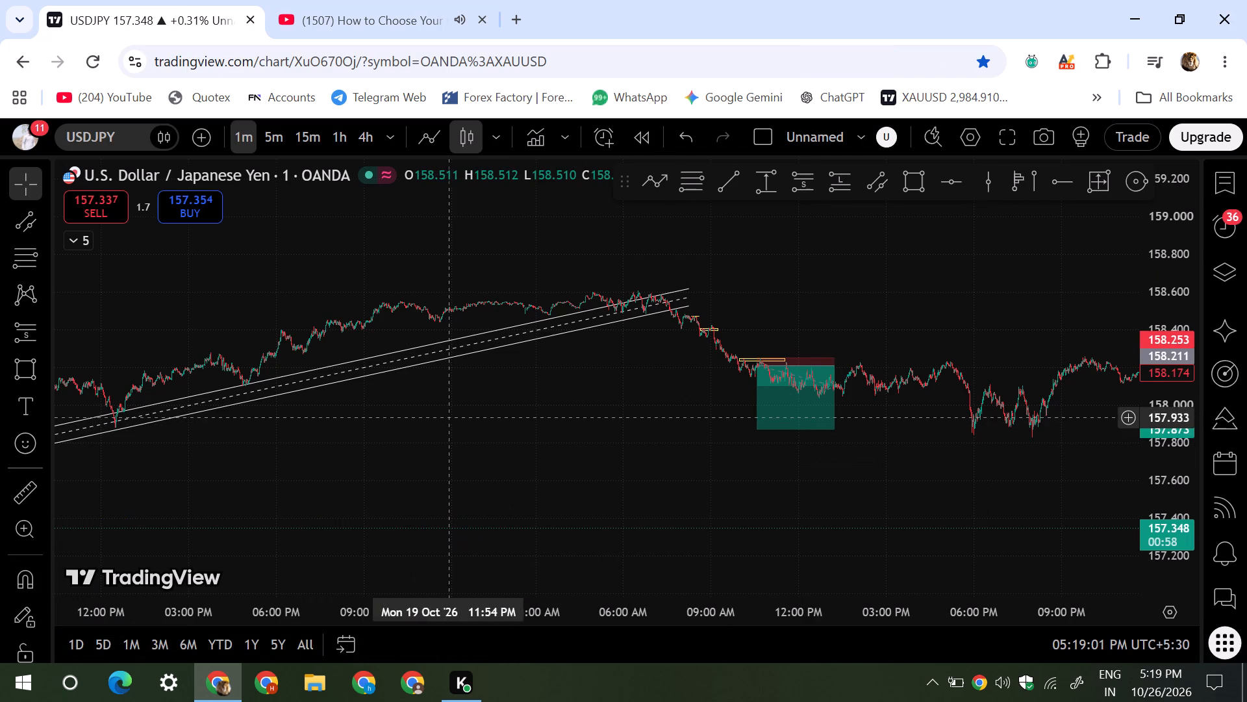
left_click_drag(989, 258, 103, 313)
left_click_drag(893, 375, 436, 476)
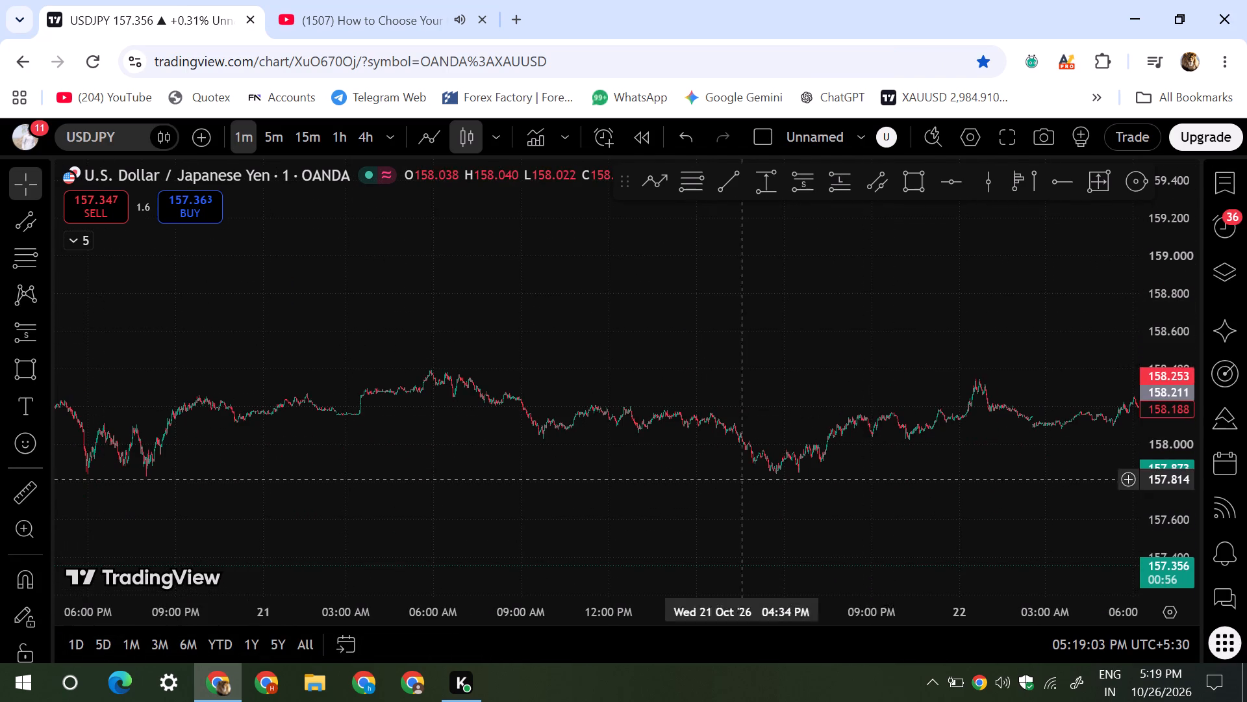
left_click_drag(436, 476, 10, 414)
left_click_drag(1052, 448, 147, 225)
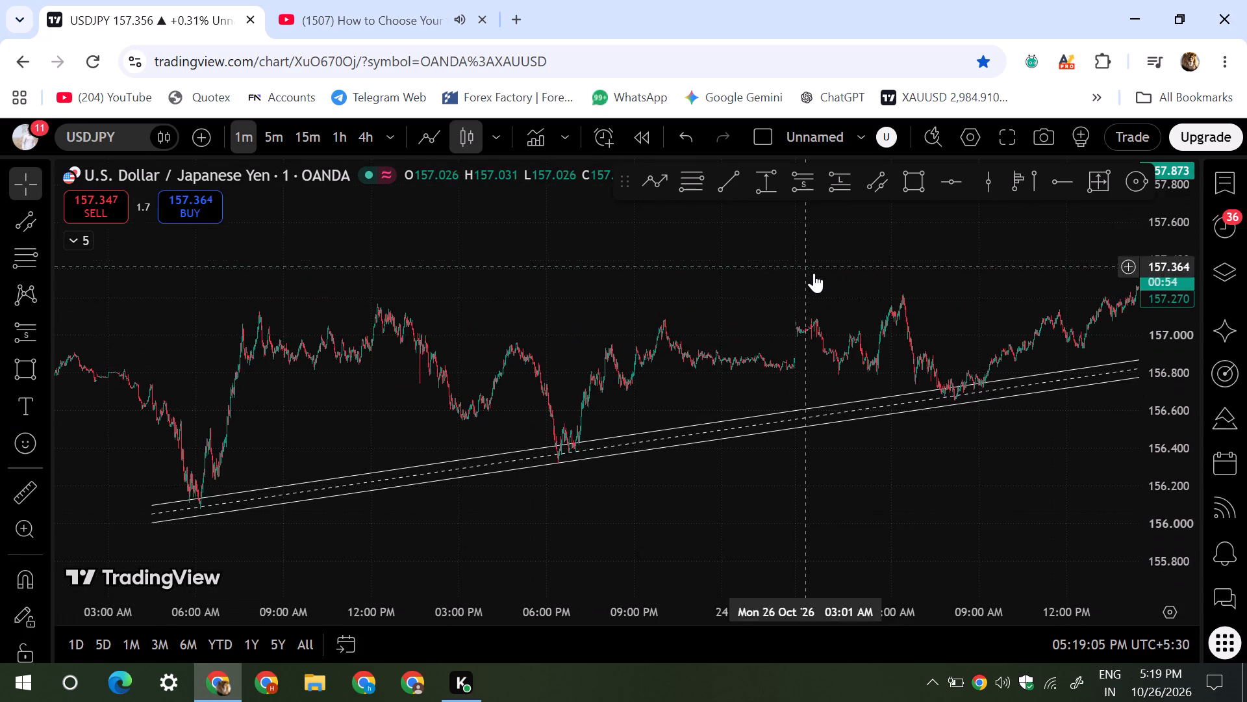
left_click_drag(816, 275, 1216, 359)
scroll(799, 370, "down", 6)
left_click_drag(306, 428, 1246, 503)
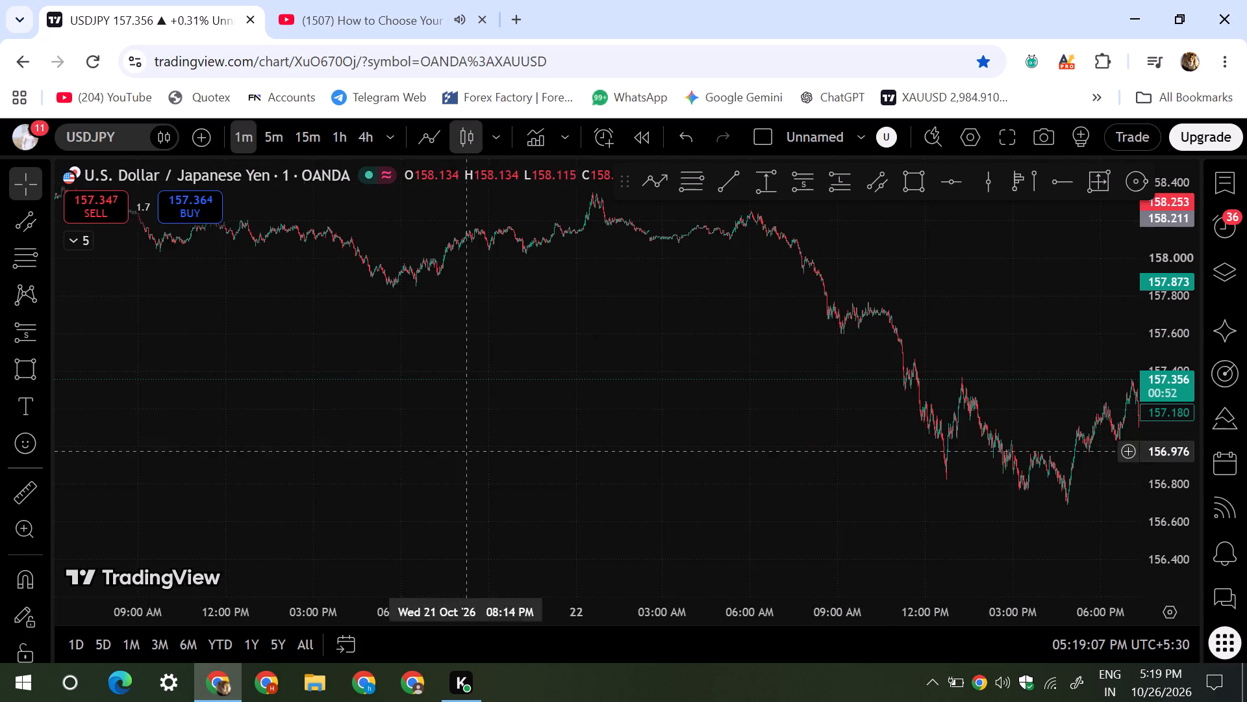
left_click_drag(137, 448, 1246, 507)
left_click_drag(202, 427, 1246, 484)
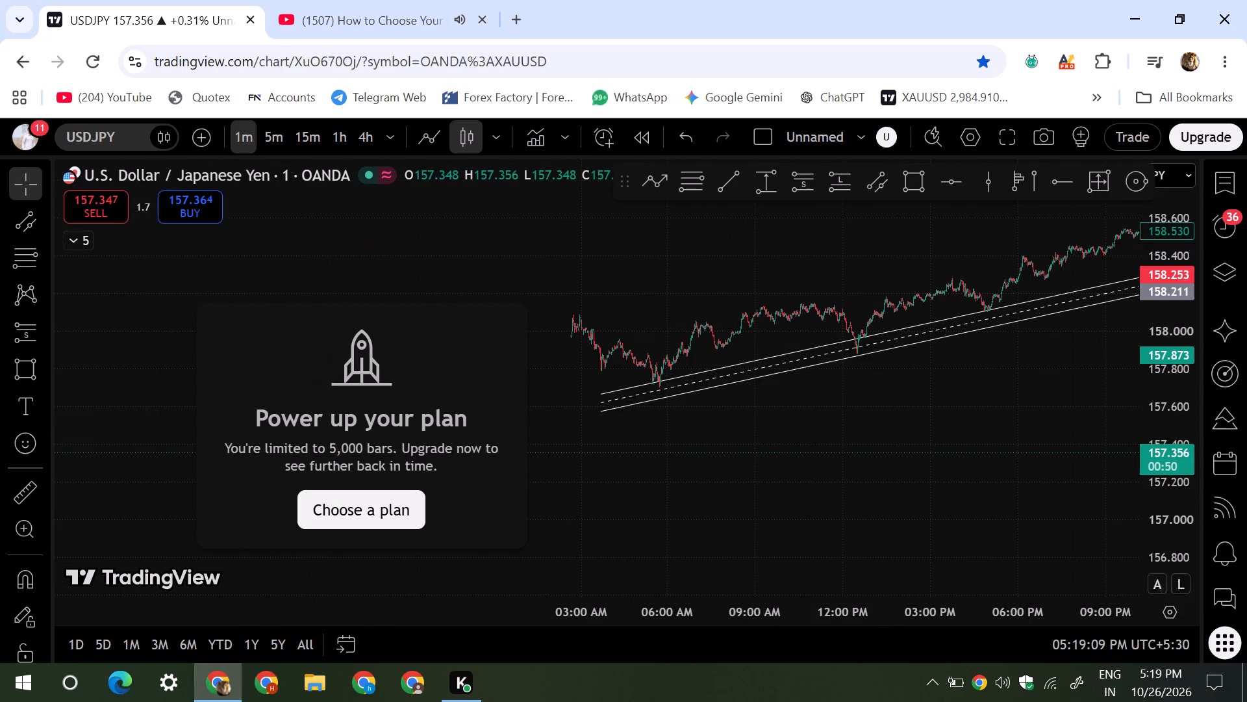
Open USDCHF from the watchlist on the 1-hour timeframe and reset the chart view.
left_click(1226, 193)
left_click(1093, 421)
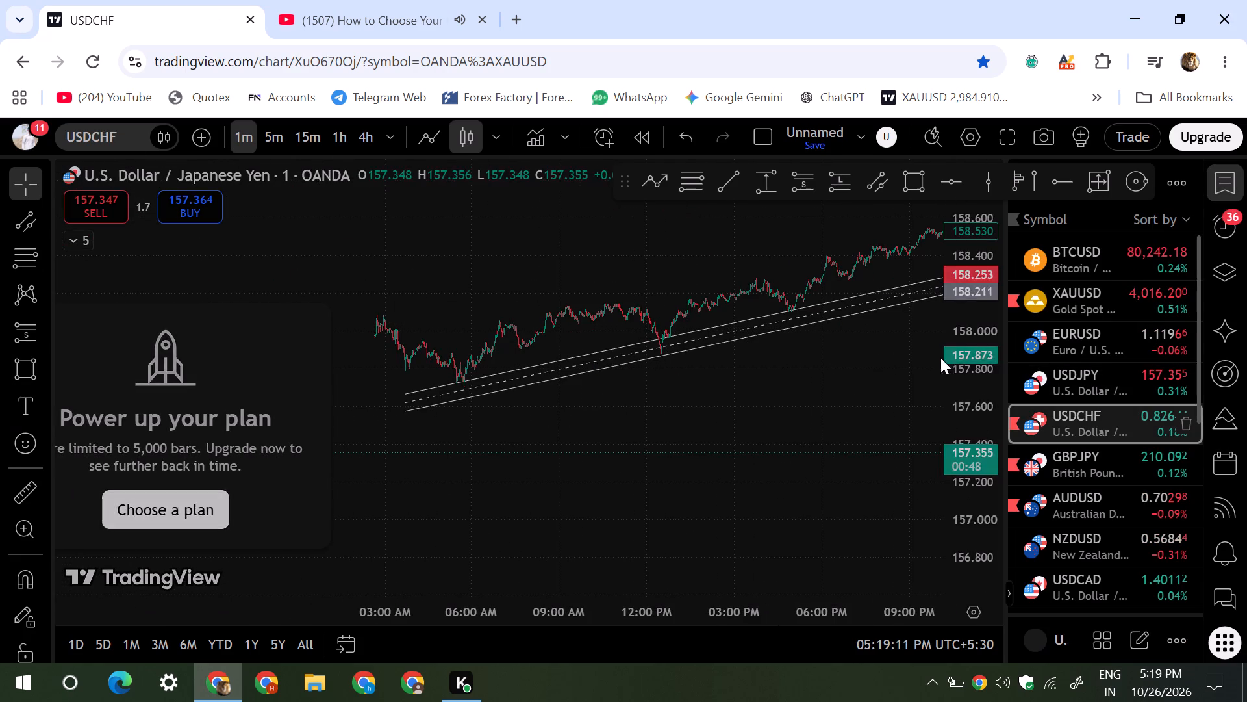
left_click(340, 127)
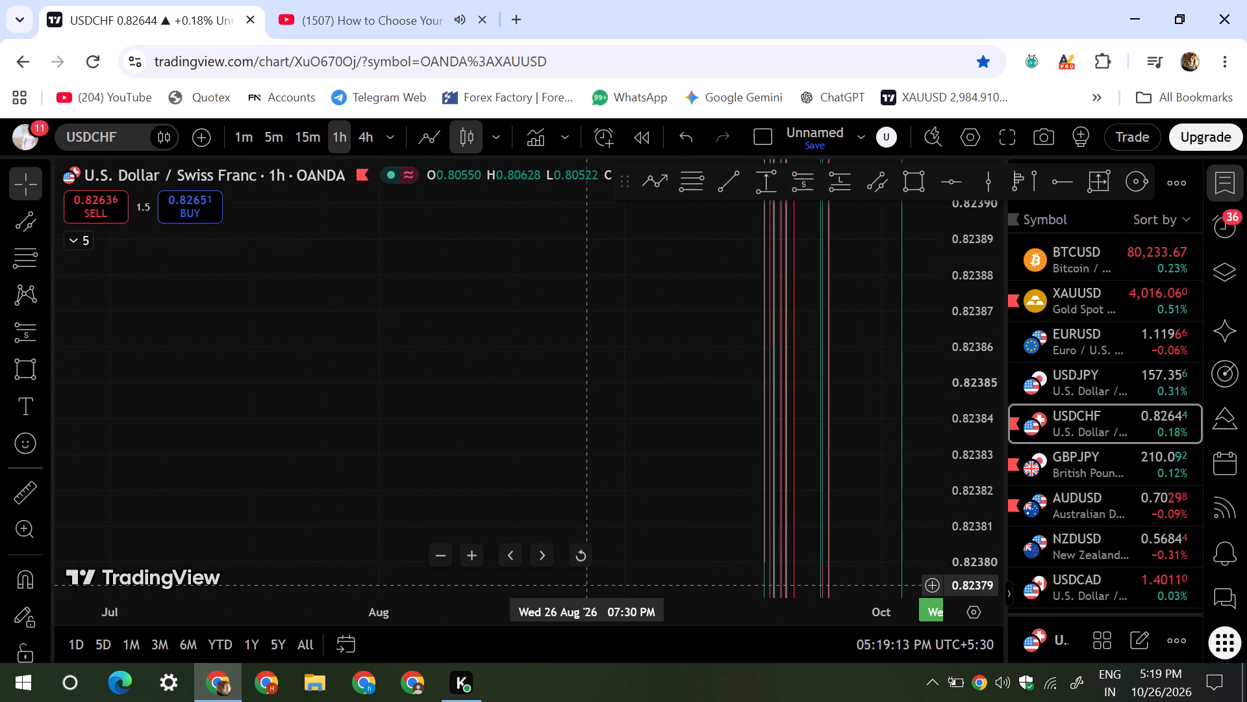
left_click(580, 565)
Remove all existing drawings from the USDCHF chart and close the watchlist.
scroll(587, 441, "down", 8)
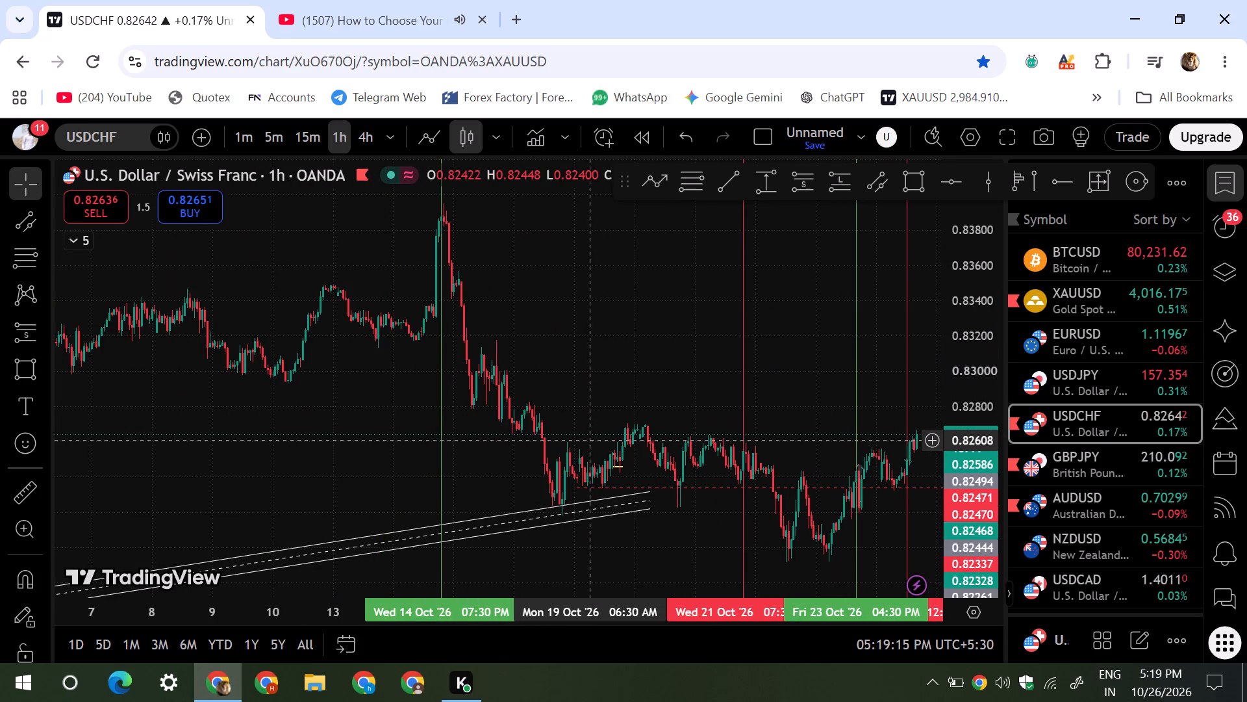
scroll(1, 623, "down", 5)
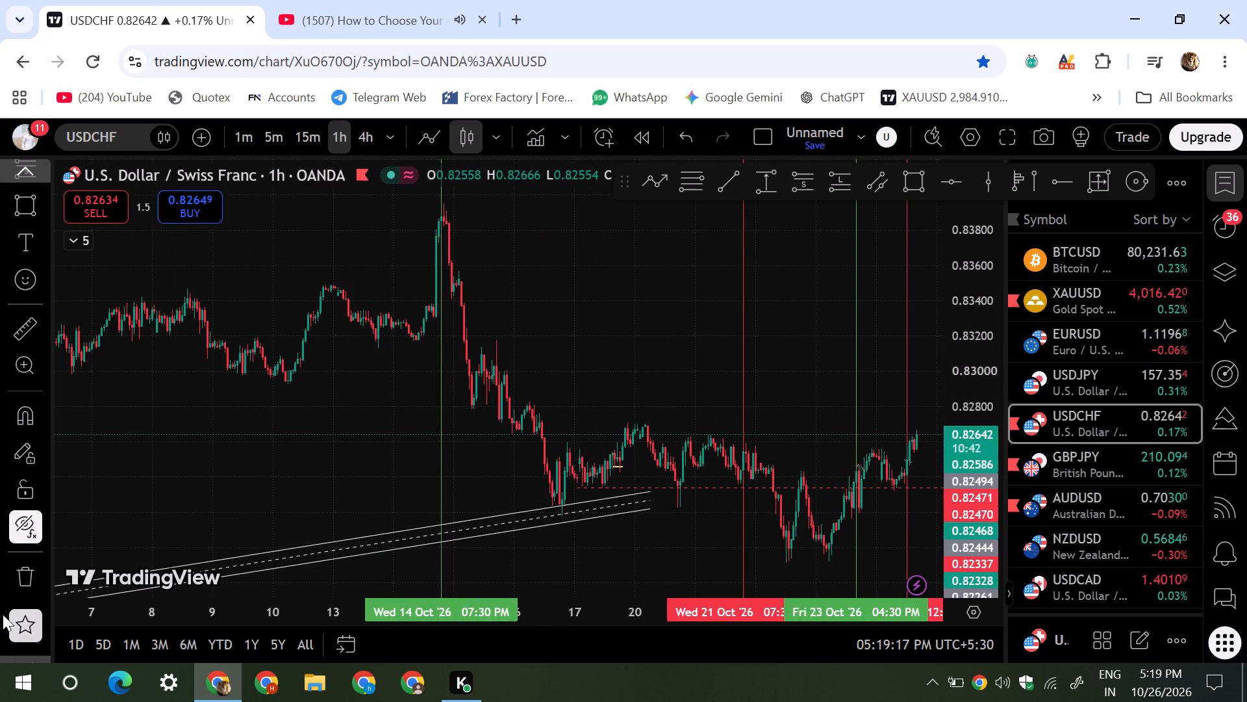
left_click(8, 585)
left_click(135, 549)
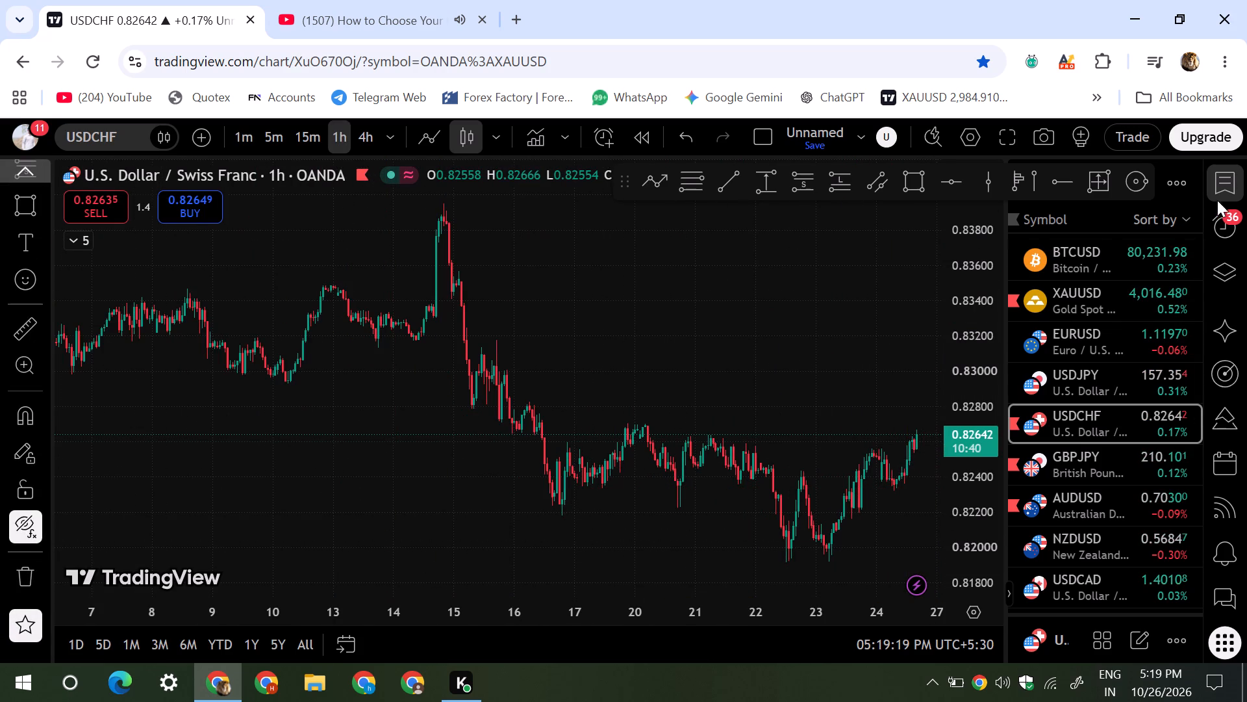
left_click(1228, 187)
Place a vertical line on the USDCHF 1-hour chart at 16 October, 7:30 AM.
scroll(902, 412, "up", 7)
scroll(902, 412, "down", 12)
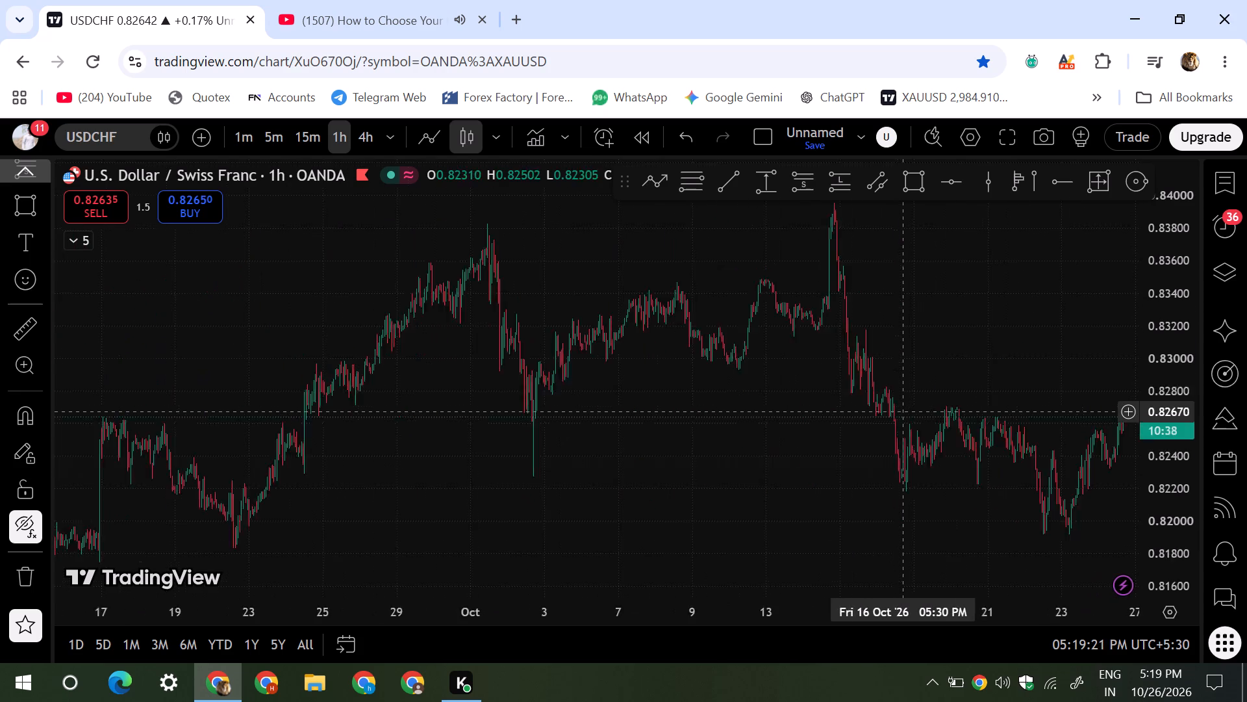
scroll(902, 412, "down", 1)
scroll(713, 411, "up", 9)
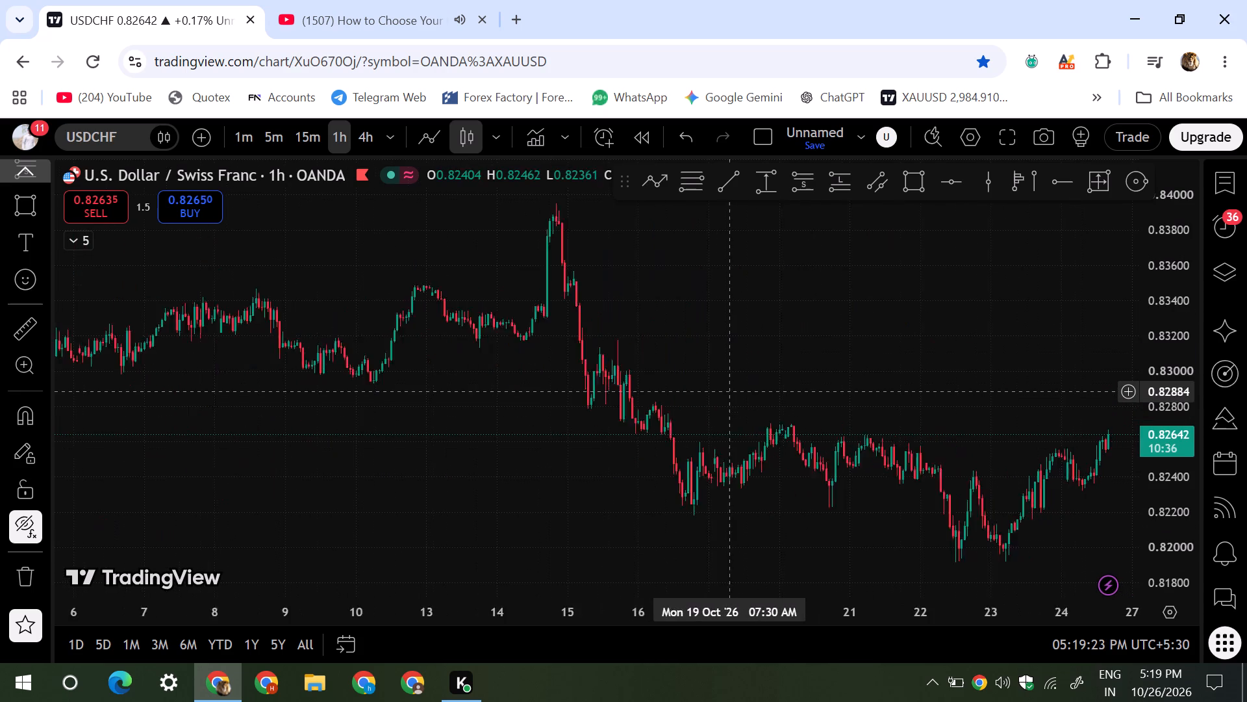
scroll(729, 391, "up", 3)
scroll(729, 391, "down", 2)
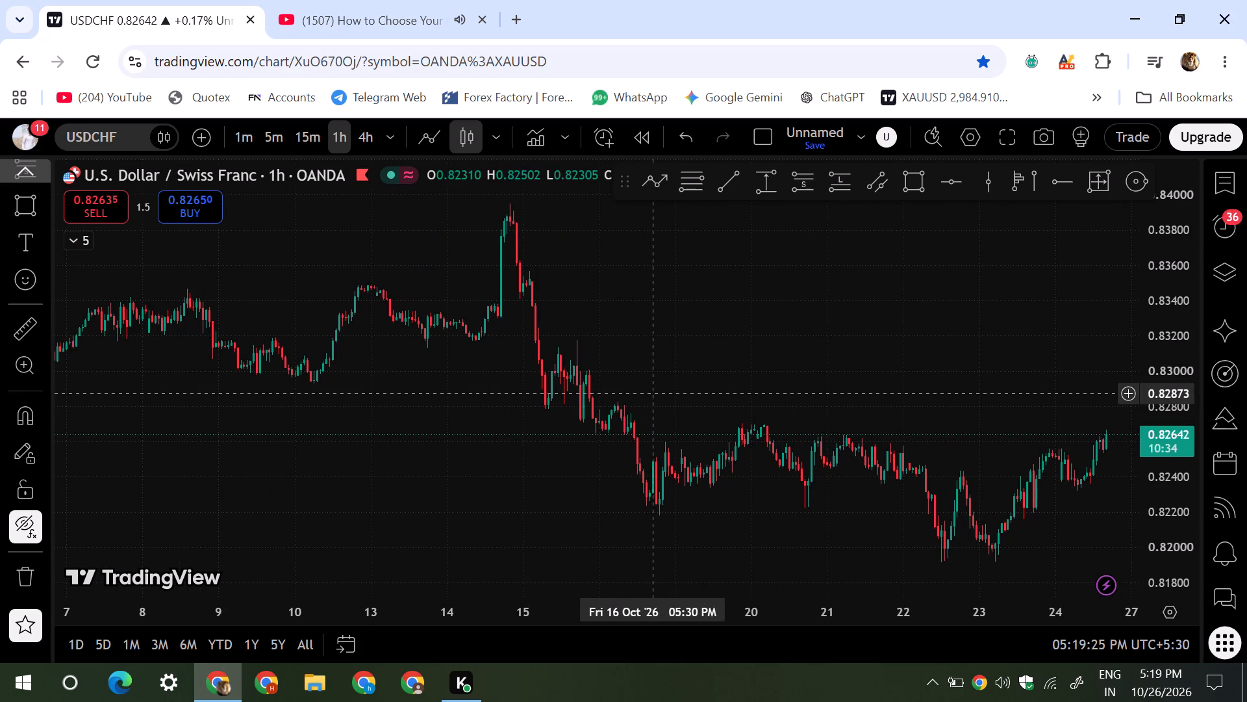
scroll(655, 393, "down", 2)
scroll(655, 393, "up", 3)
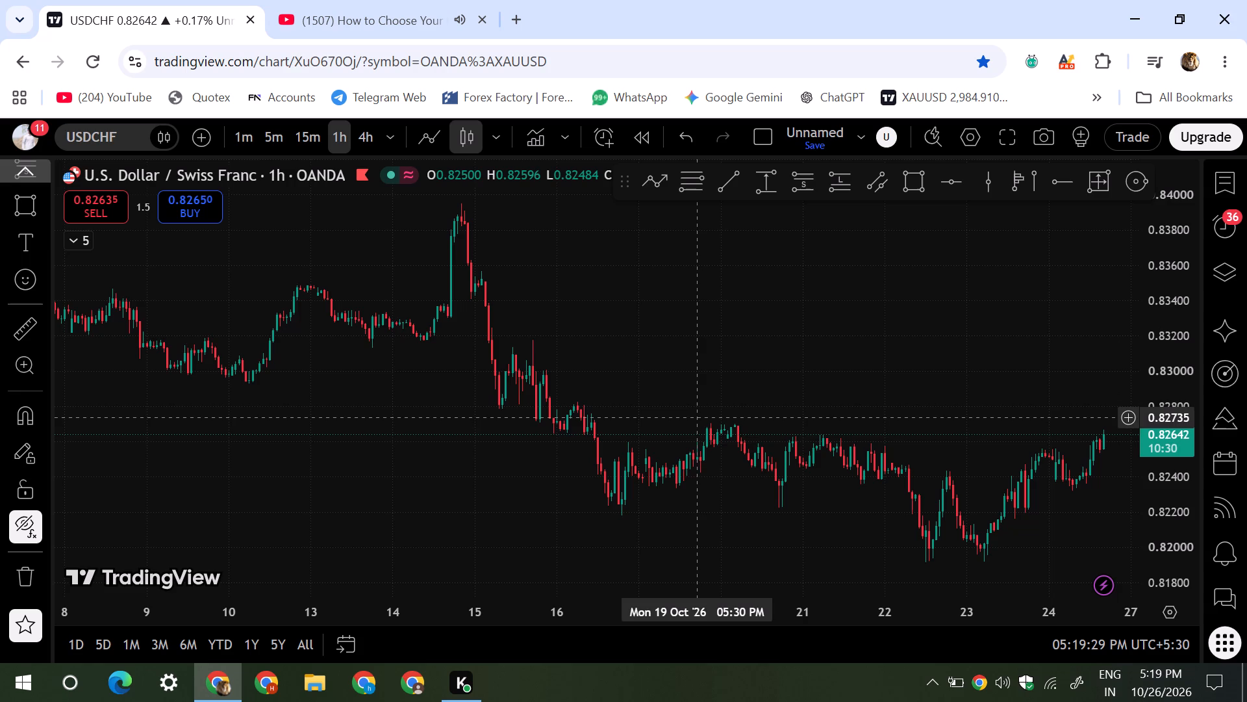
left_click(918, 186)
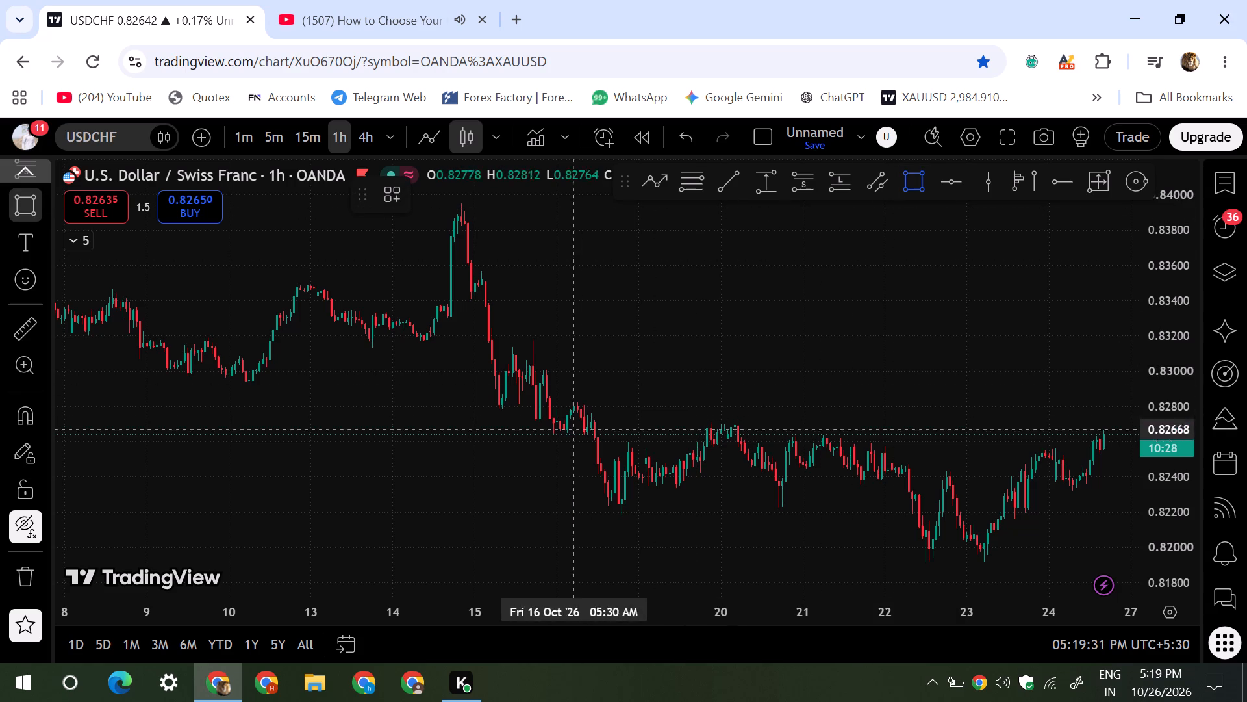
left_click(985, 192)
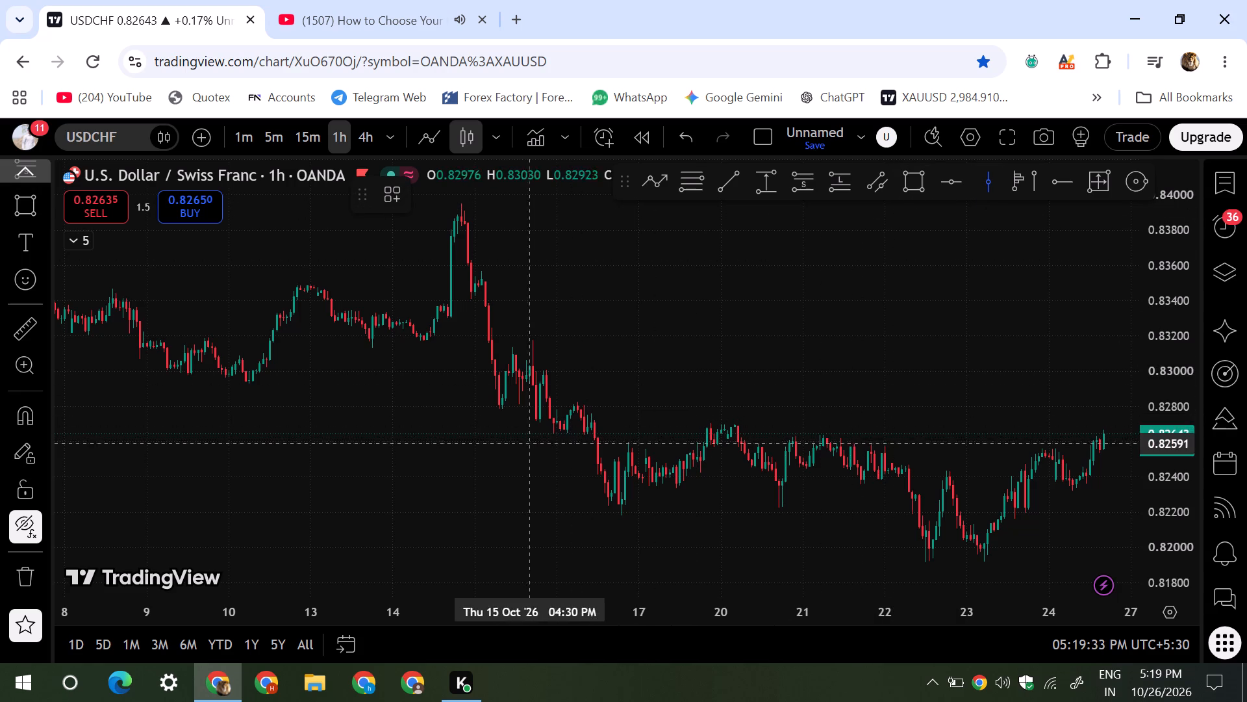
left_click(581, 436)
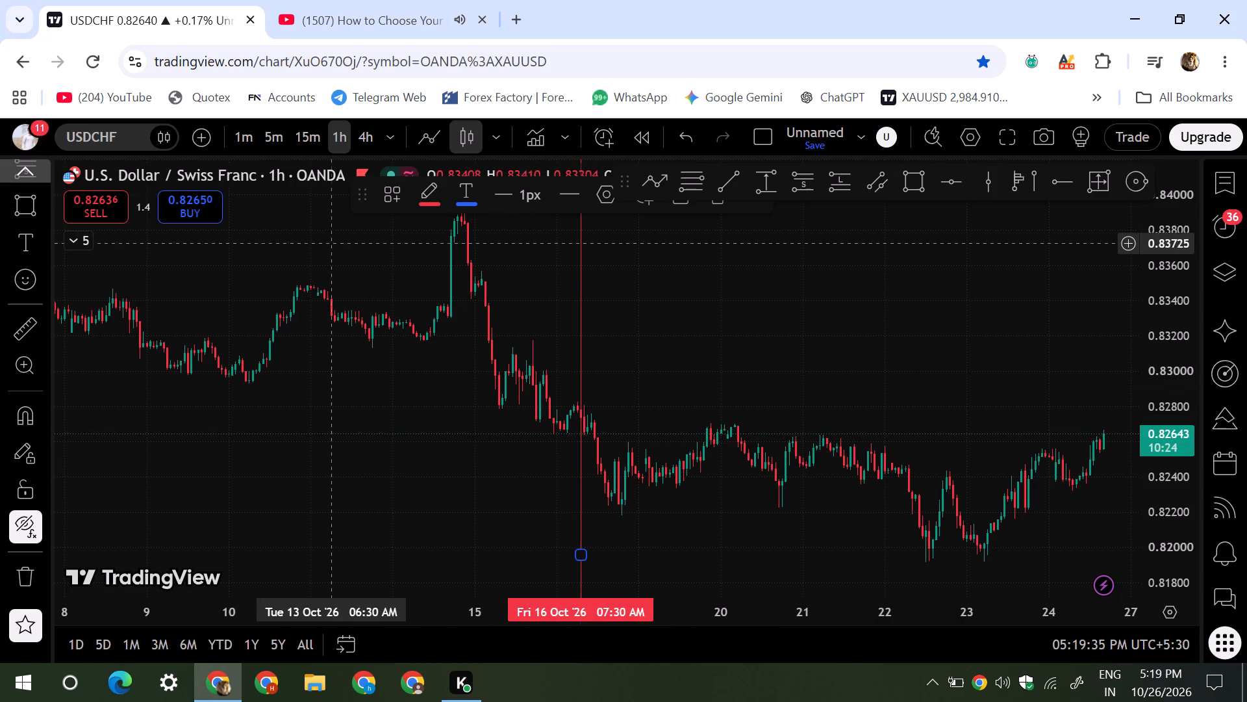
Change the USDCHF chart to the 15-minute timeframe.
left_click(317, 141)
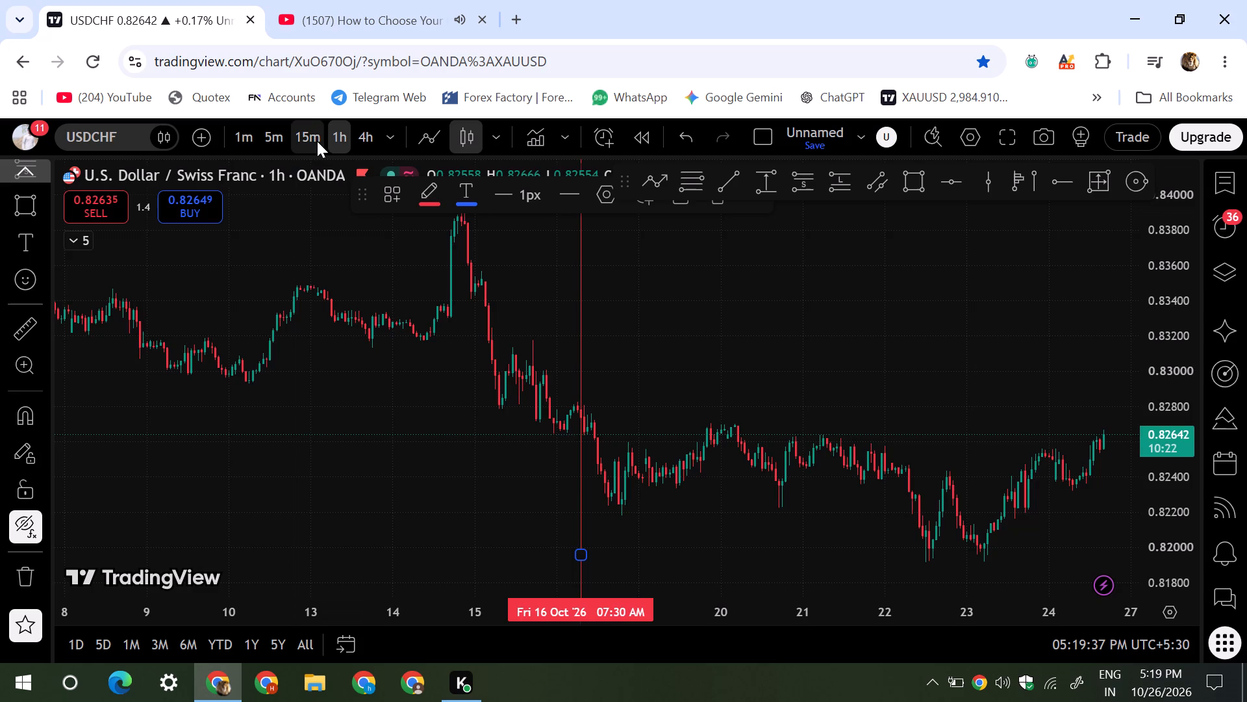
Examine the USDCHF 15-minute price structure around the vertical line and on through 23 October.
scroll(406, 285, "down", 19)
scroll(466, 415, "up", 7)
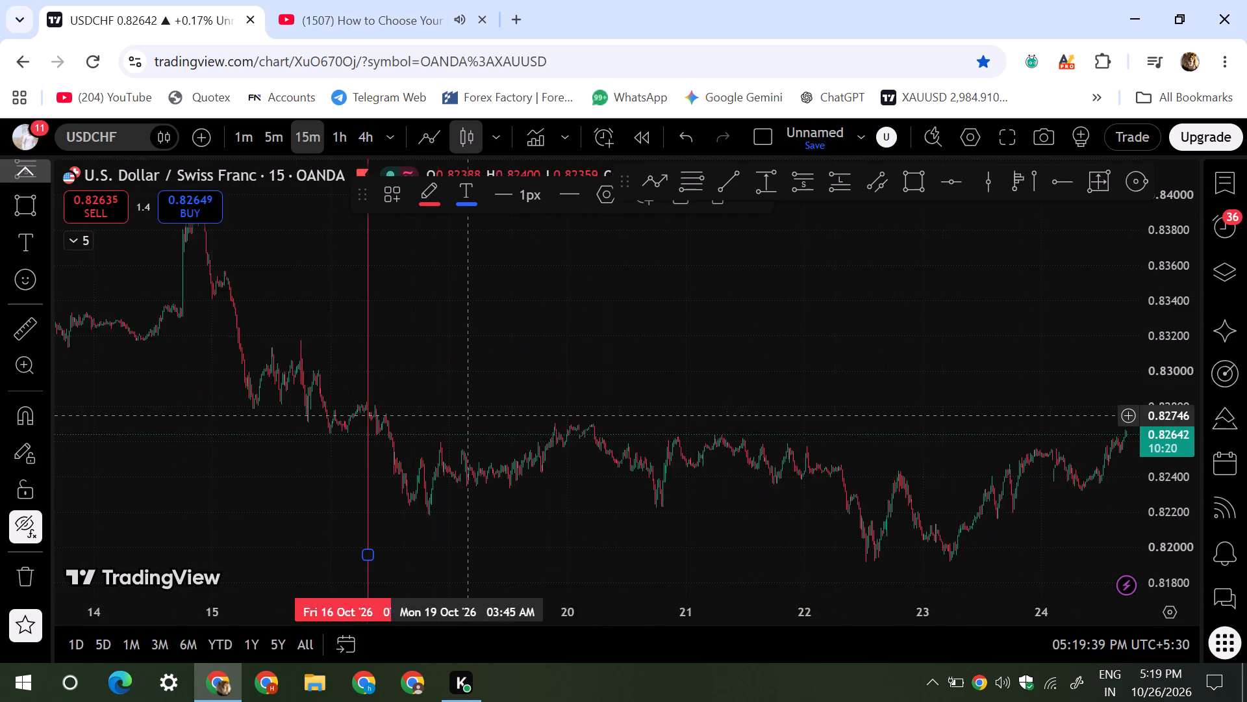
scroll(468, 415, "up", 6)
left_click_drag(415, 420, 841, 549)
scroll(621, 482, "up", 7)
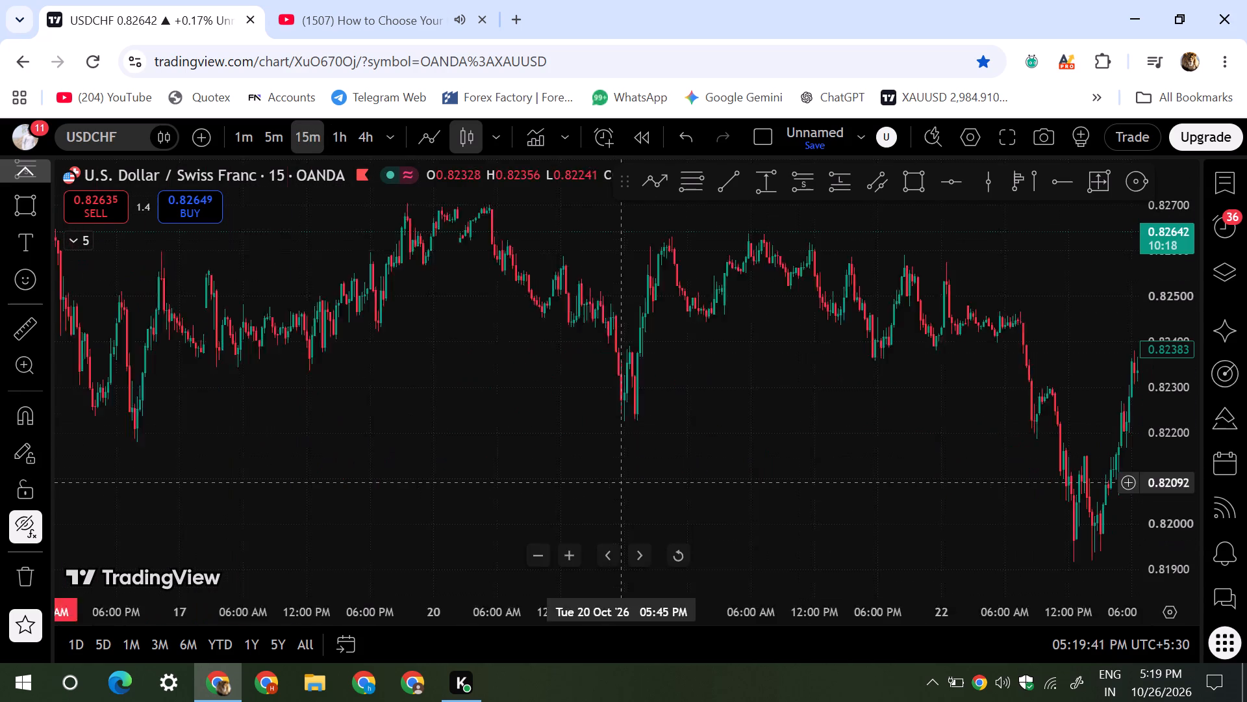
left_click_drag(472, 414, 851, 531)
scroll(653, 493, "up", 4)
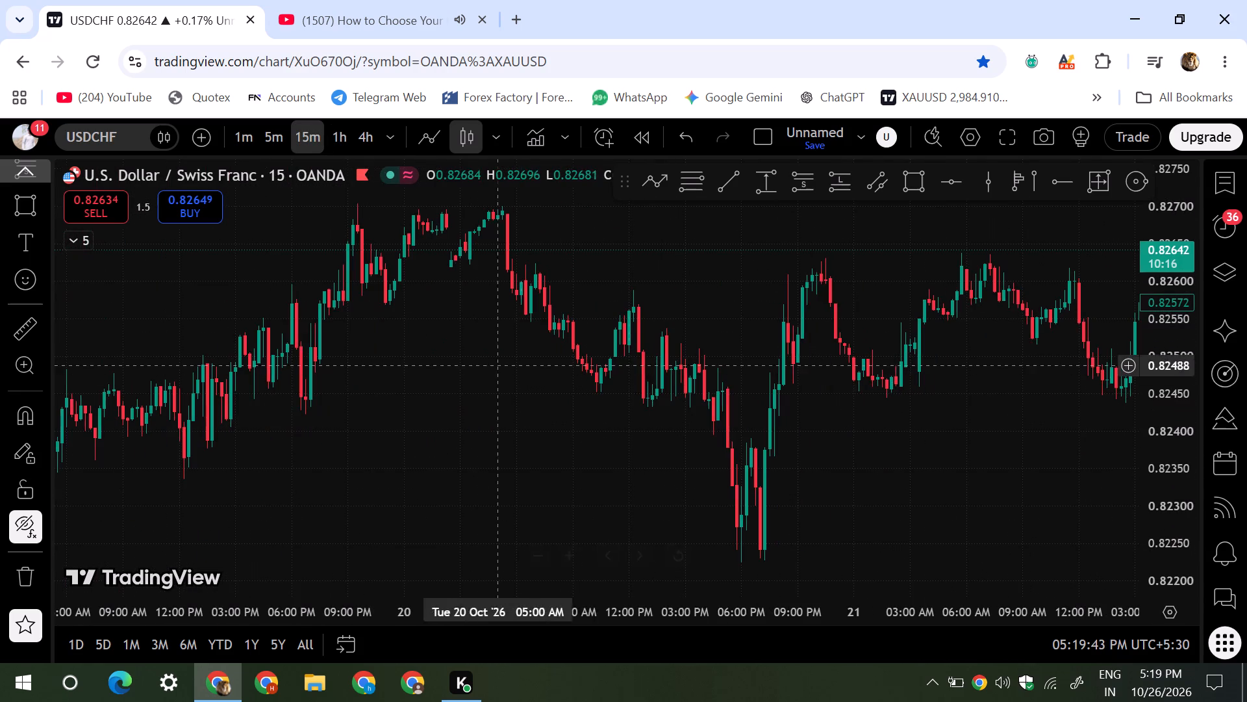
left_click_drag(478, 352, 724, 422)
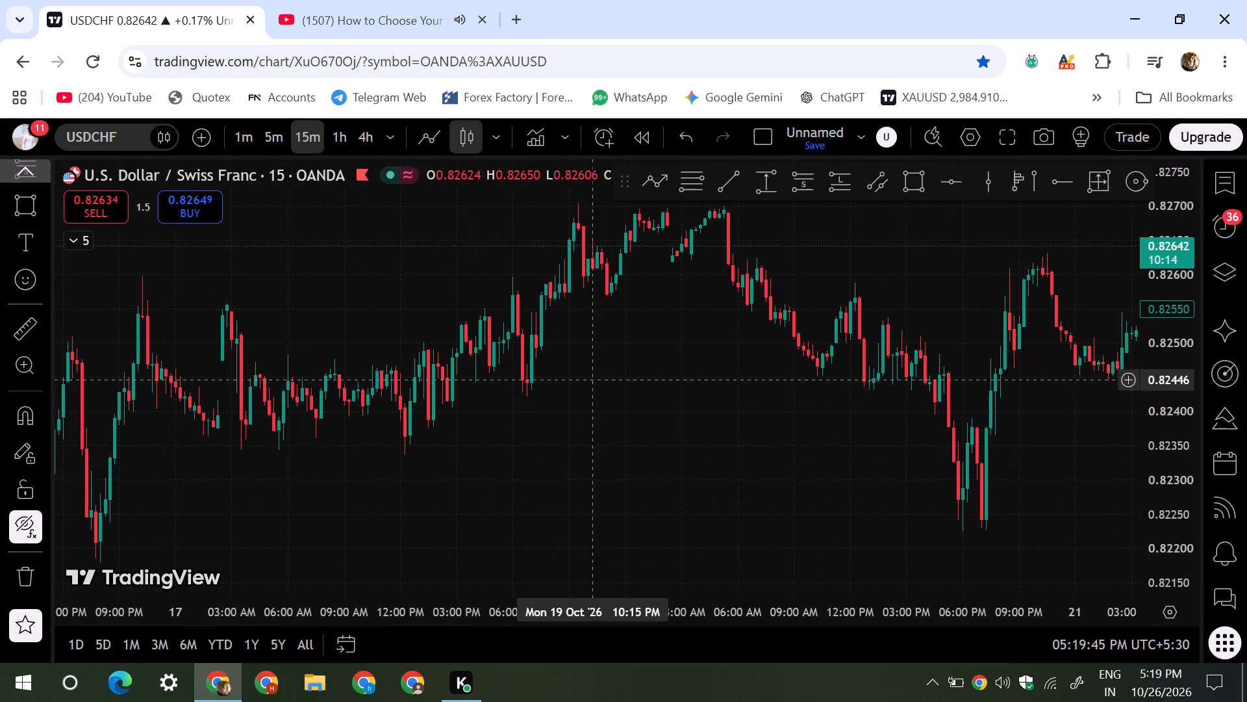
left_click_drag(826, 376, 410, 408)
scroll(429, 402, "down", 5)
scroll(632, 378, "down", 6)
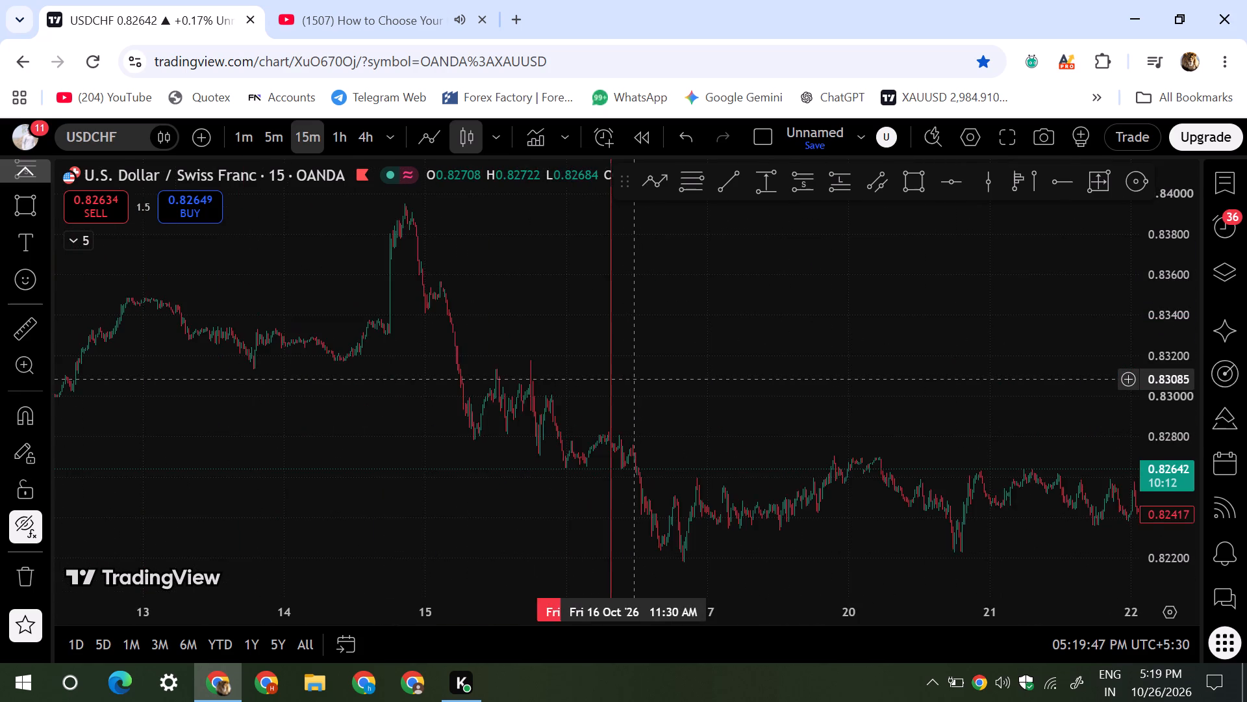
scroll(635, 378, "up", 6)
left_click_drag(907, 430, 446, 445)
scroll(378, 445, "up", 4)
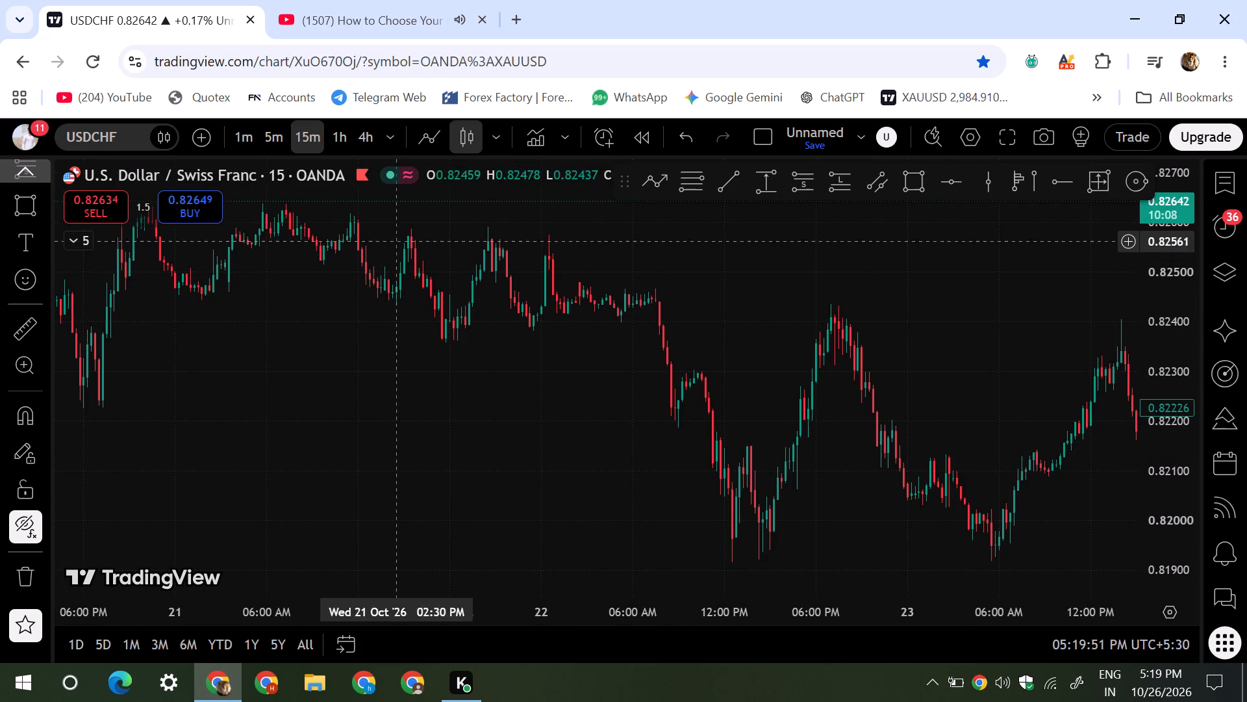
scroll(634, 357, "up", 4)
scroll(634, 357, "down", 2)
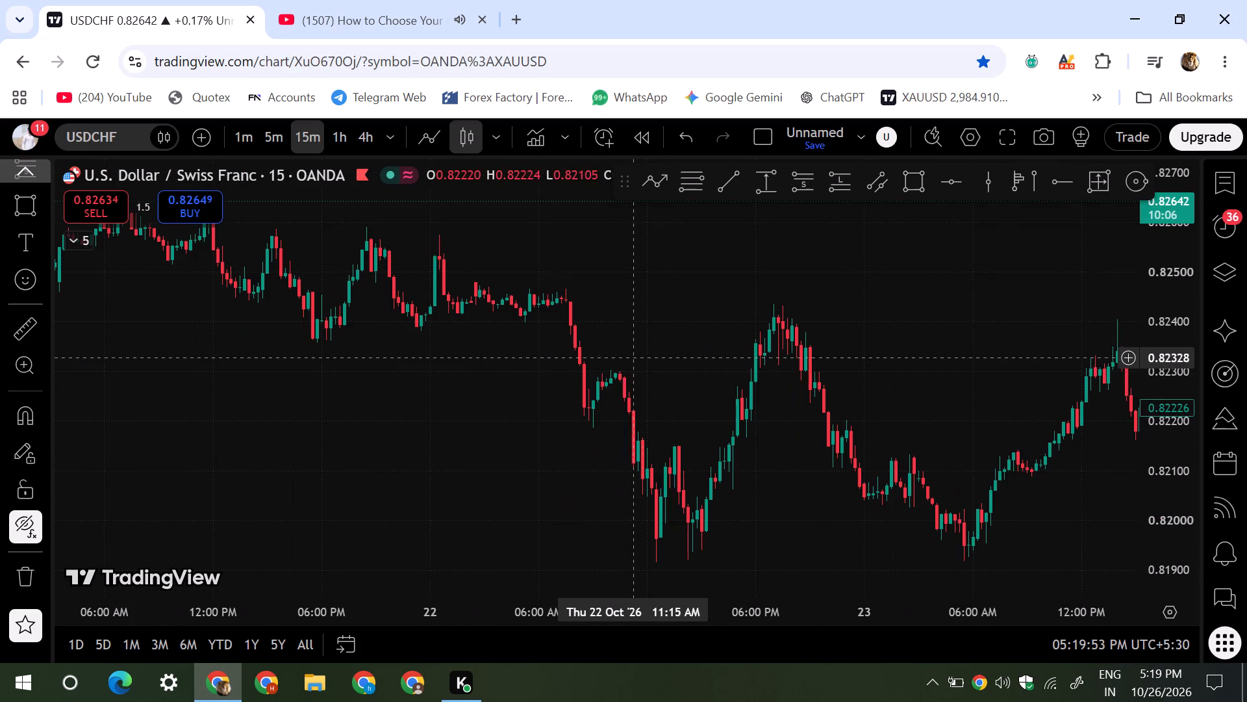
Display the browser window with the chart in full screen.
left_click(1237, 62)
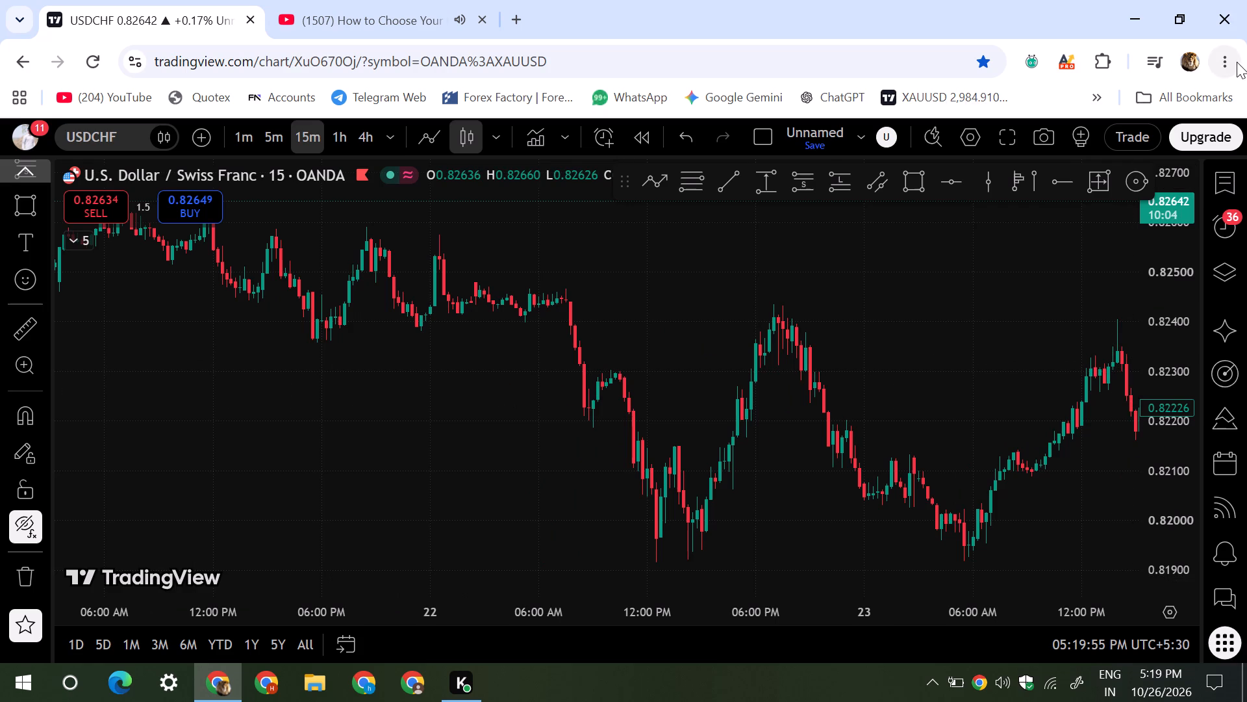
left_click(1233, 497)
Draw a narrow rising parallel channel under the 15-minute lows from 20 October, 5:45 PM at 0.82214 to 22 October, about 1:15 PM near 0.8246.
left_click_drag(1029, 492, 776, 456)
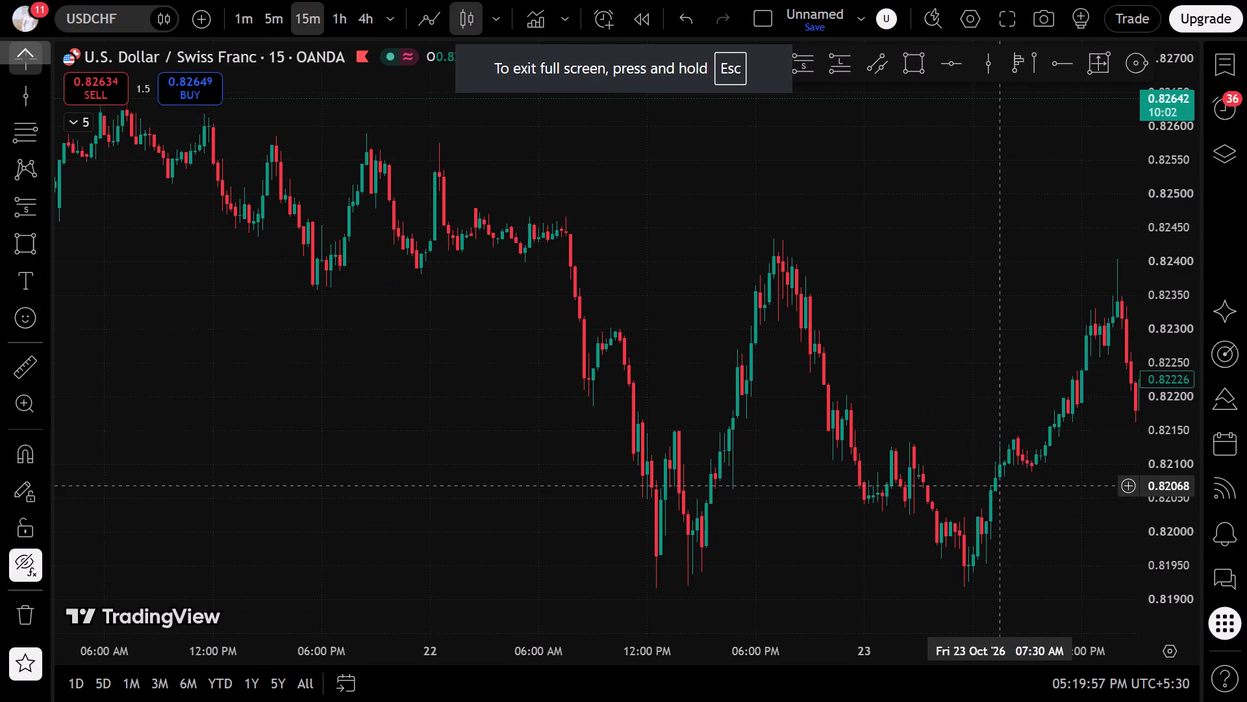
left_click_drag(776, 456, 982, 390)
scroll(453, 346, "down", 1)
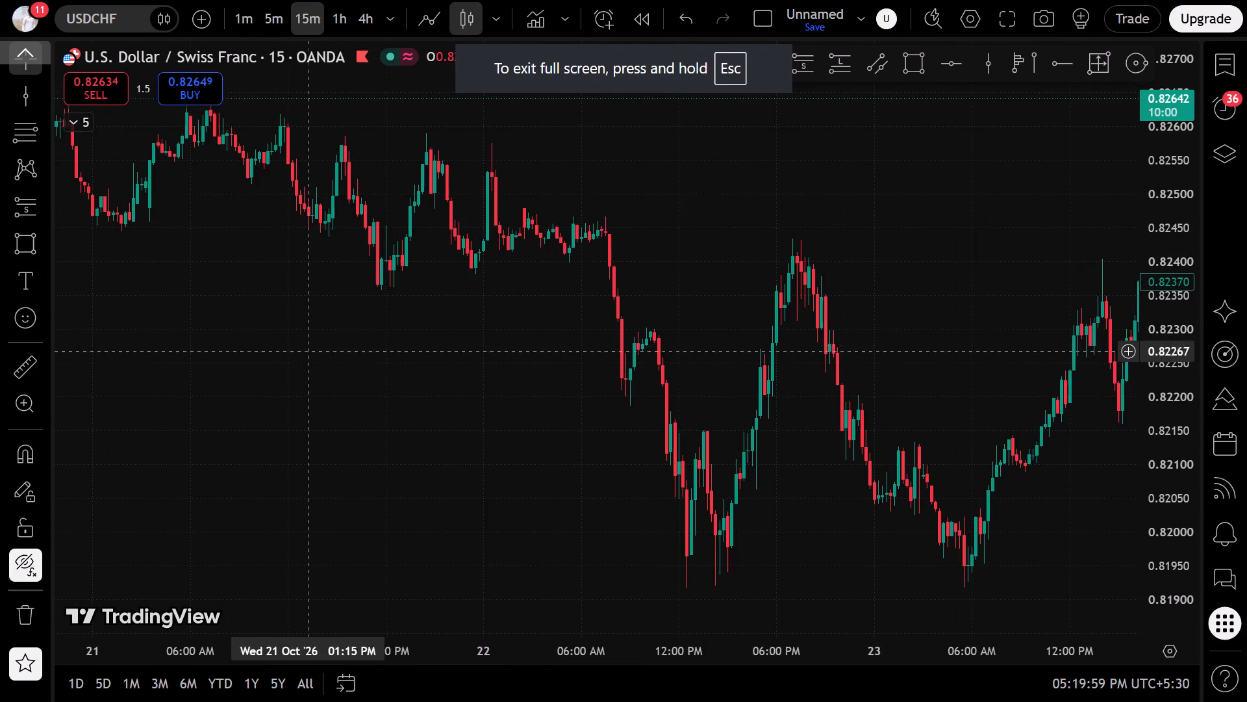
left_click_drag(308, 353, 596, 406)
scroll(592, 401, "up", 2)
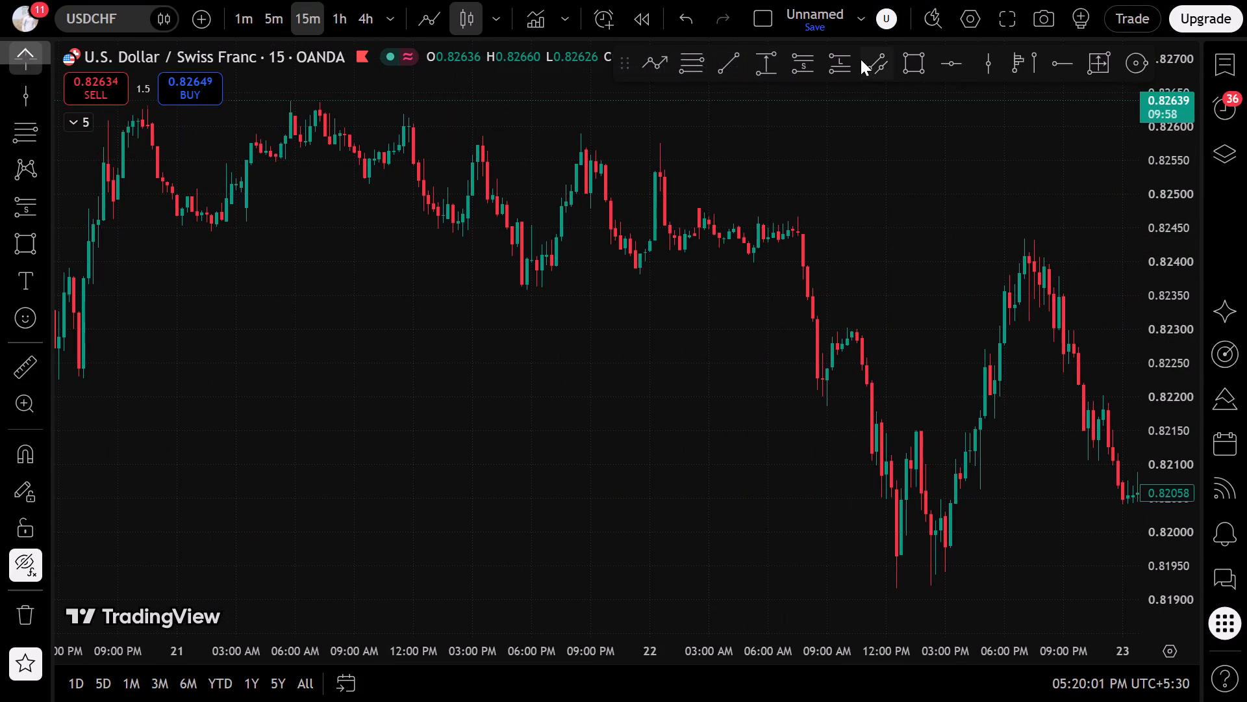
left_click_drag(891, 72, 891, 79)
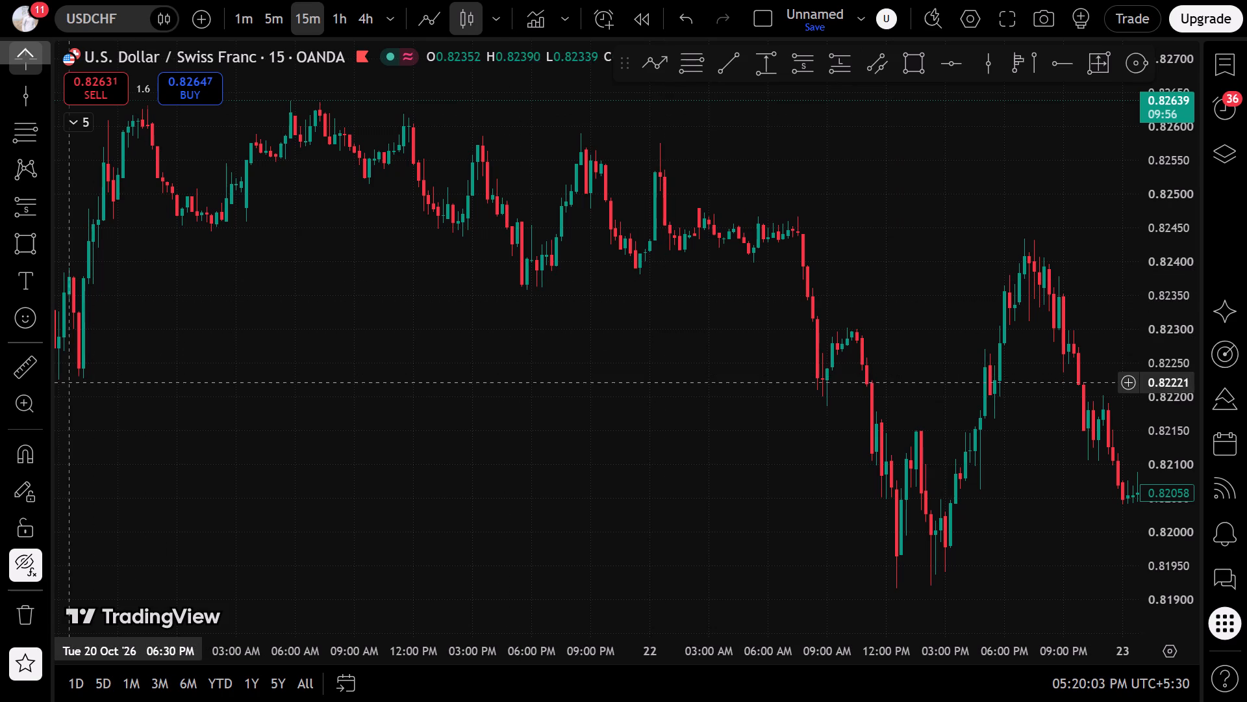
left_click_drag(58, 384, 116, 378)
left_click(872, 75)
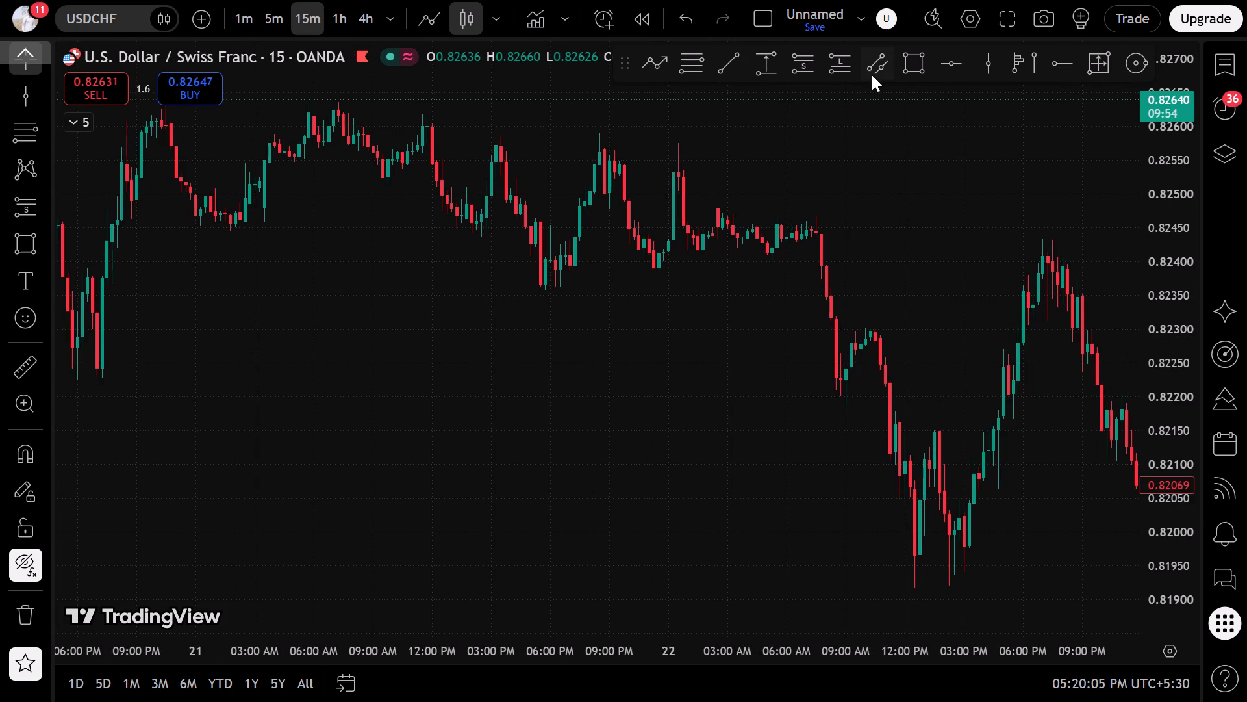
left_click(74, 387)
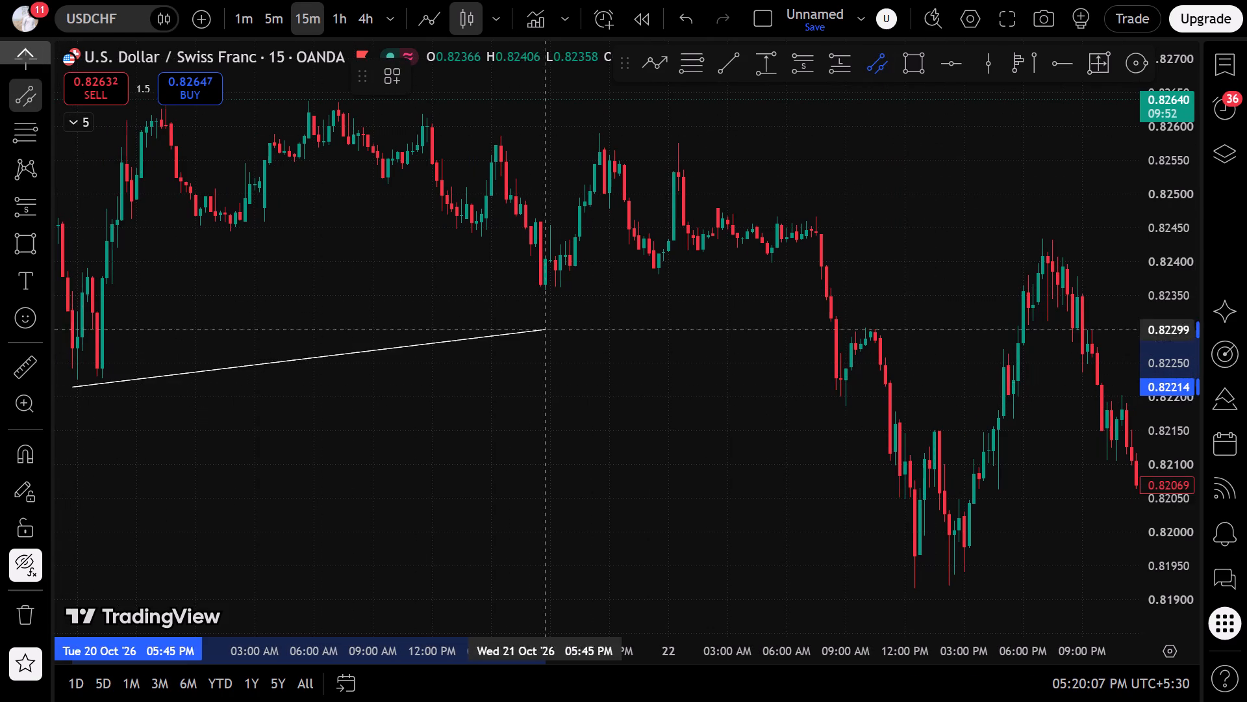
left_click(931, 220)
left_click(953, 204)
left_click(764, 289)
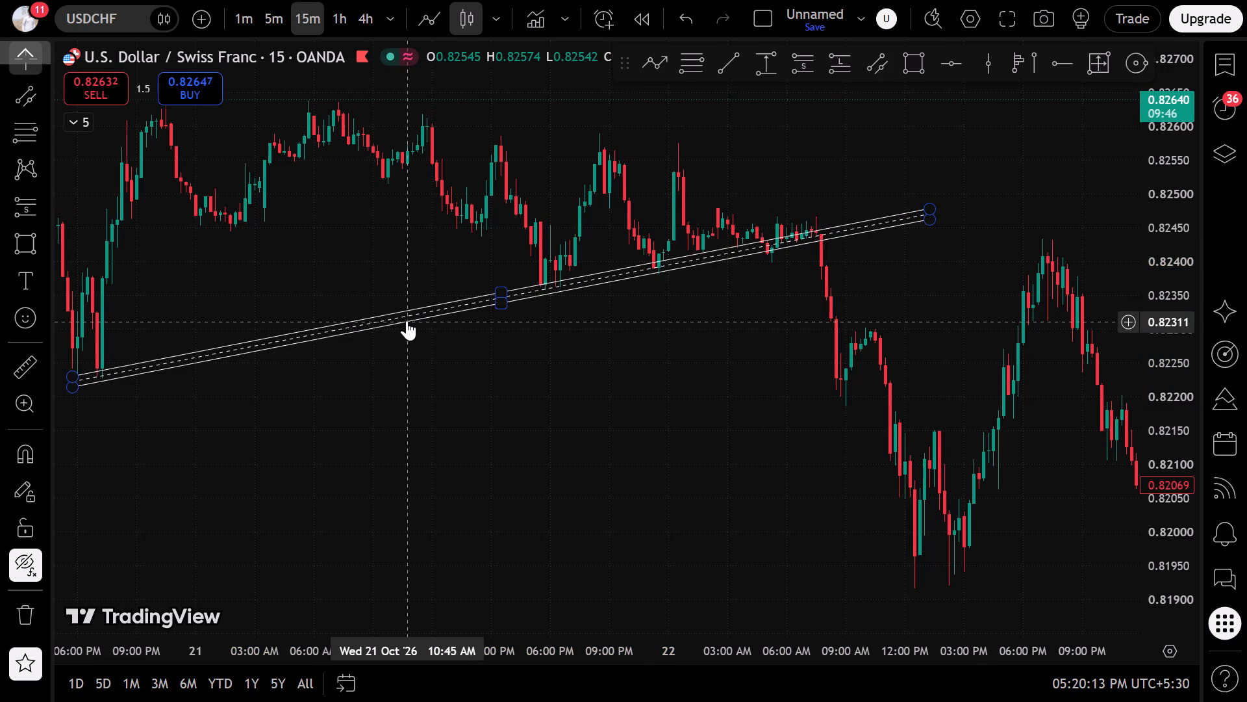
Draw a second rising parallel channel under the earlier lows, from 16 October, 5:45 PM at 0.82160 to 20 October, 3:15 PM at 0.82633.
left_click_drag(399, 428, 711, 450)
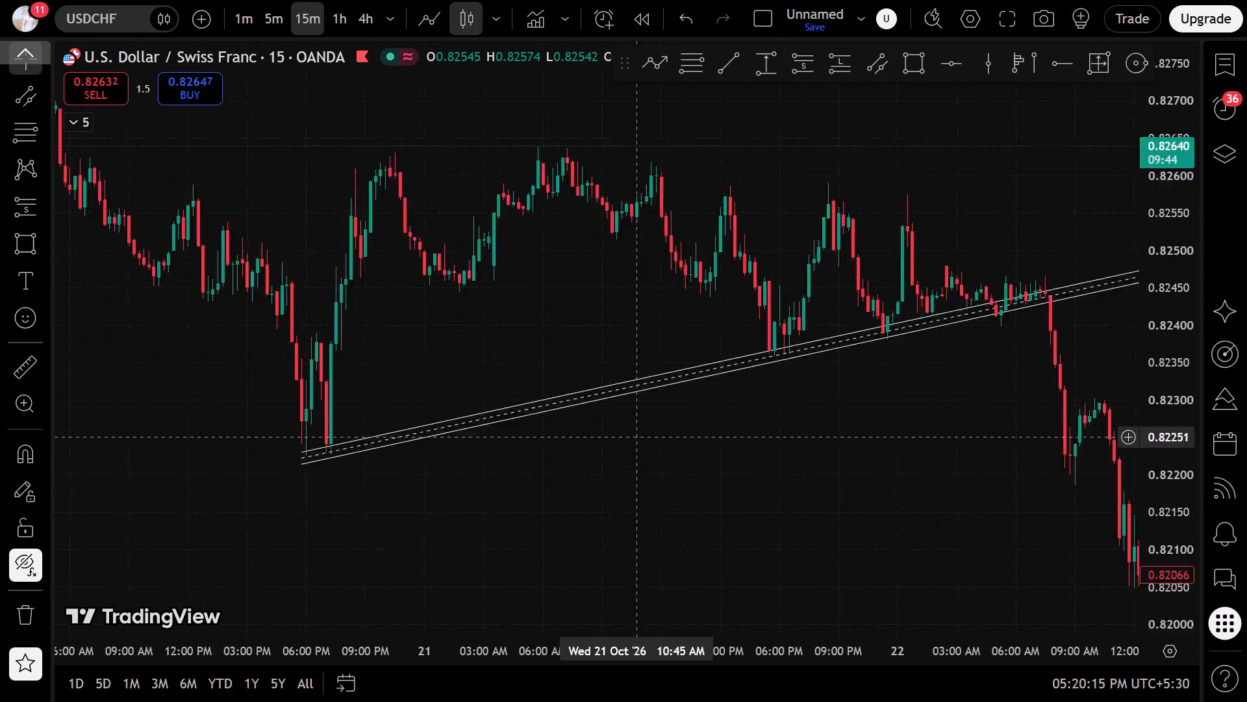
left_click_drag(711, 450, 713, 450)
left_click_drag(633, 460, 522, 471)
left_click_drag(410, 292, 764, 421)
scroll(766, 421, "down", 5)
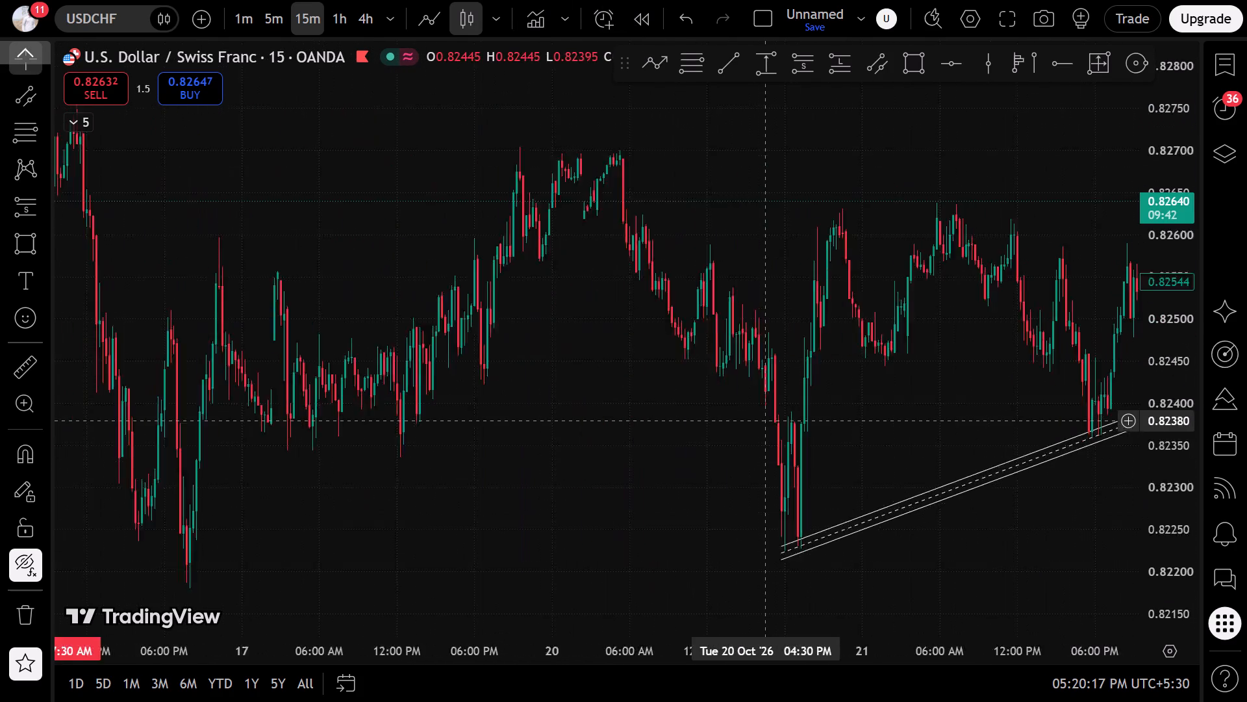
left_click_drag(532, 381, 733, 379)
scroll(733, 379, "up", 4)
scroll(766, 97, "down", 2)
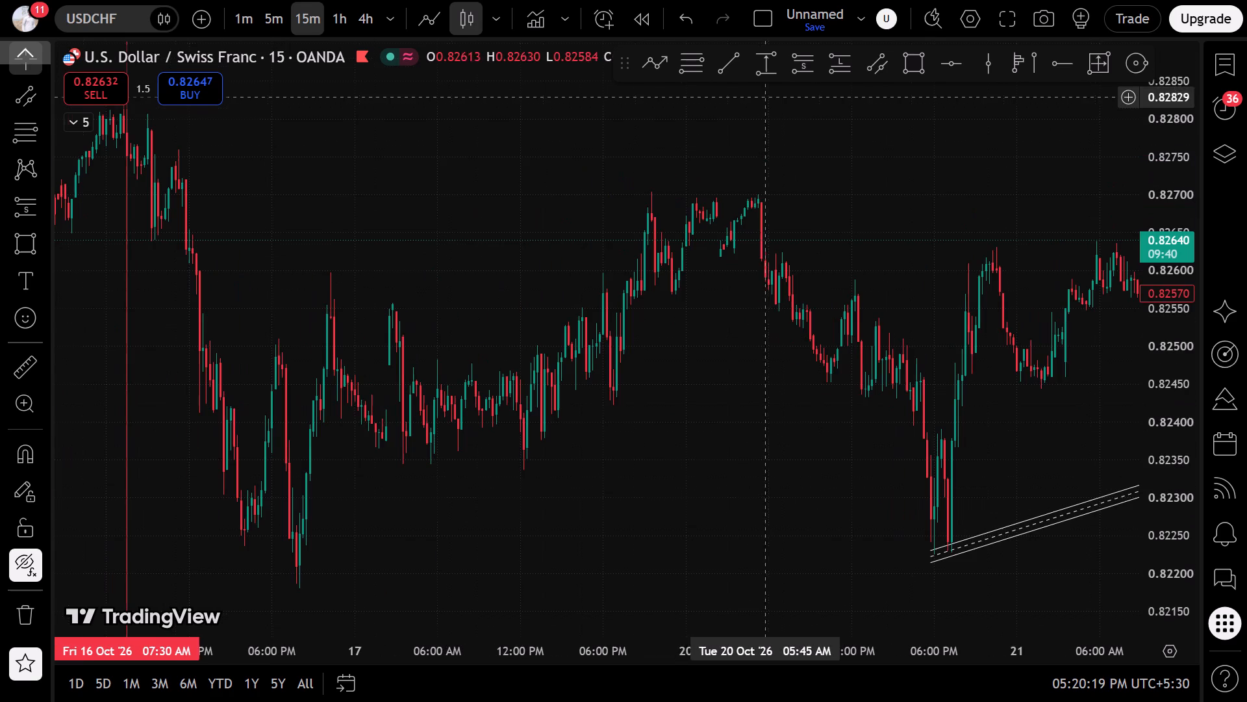
left_click_drag(1184, 289, 1182, 308)
left_click_drag(1042, 340, 1044, 254)
left_click_drag(874, 57, 875, 66)
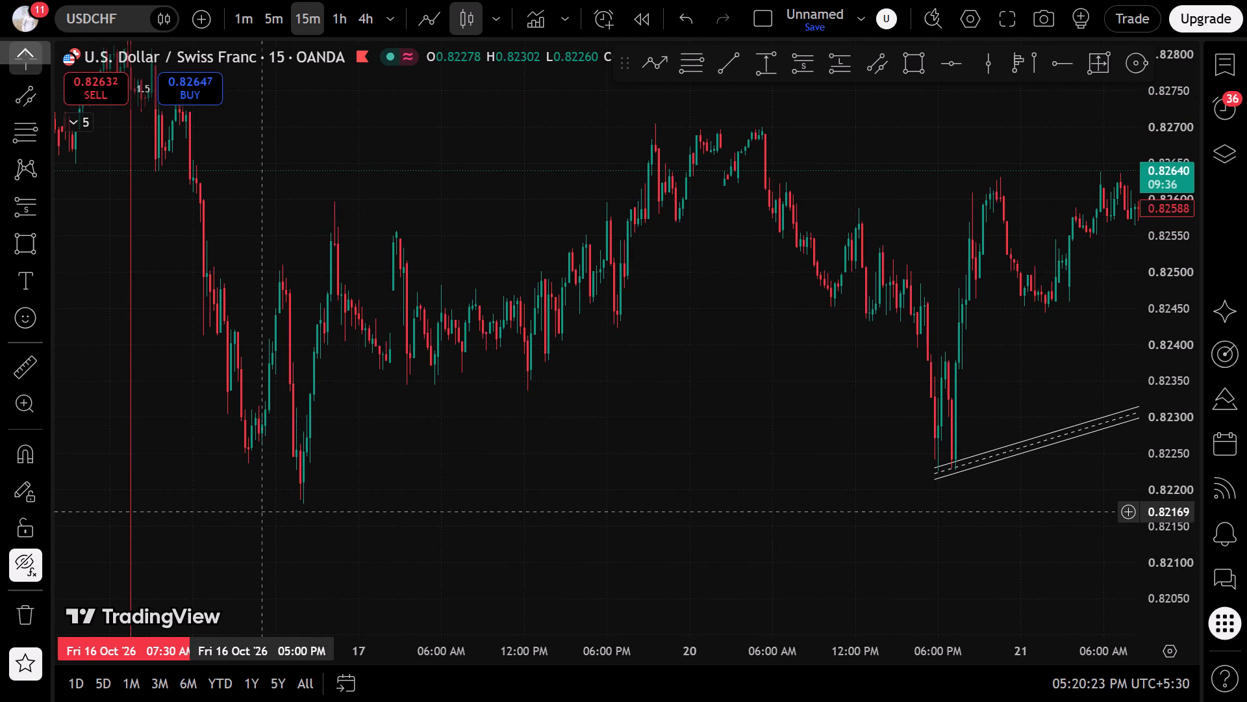
left_click_drag(263, 512, 277, 512)
left_click(883, 64)
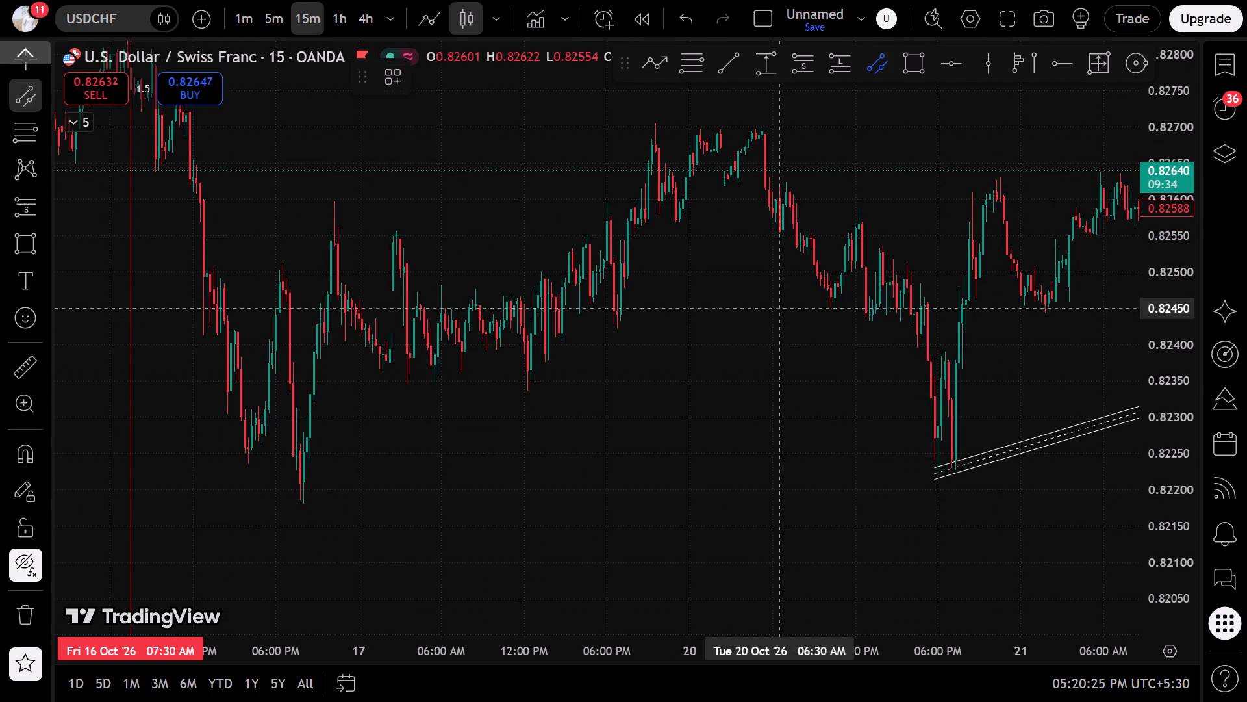
left_click_drag(271, 519, 285, 511)
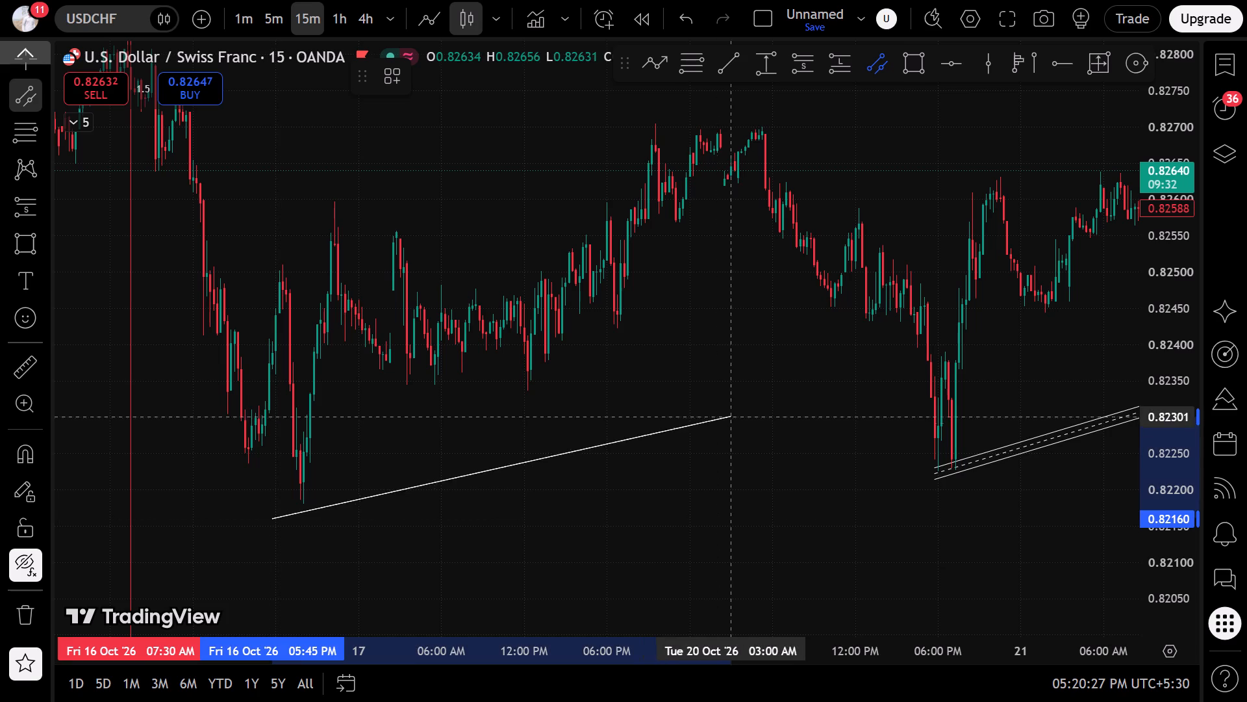
left_click(900, 175)
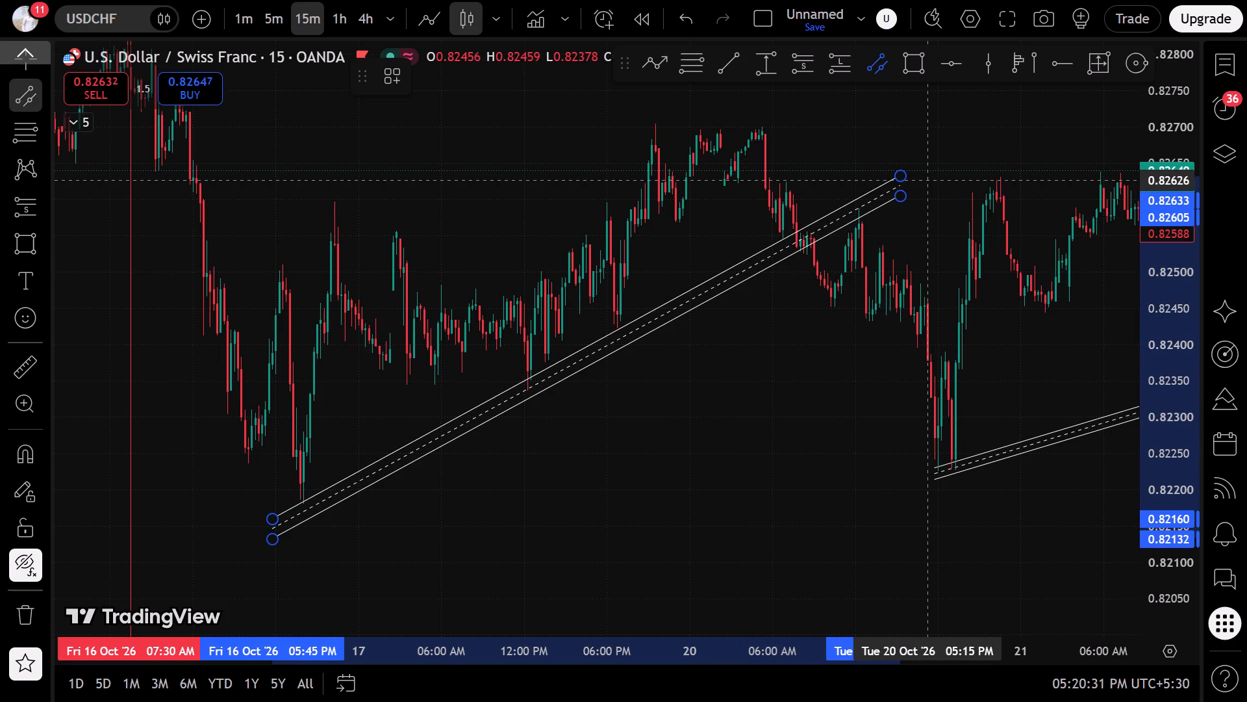
left_click(928, 181)
Widen the earlier channel by raising its upper line to run from about 0.82175 to 0.82647.
left_click_drag(590, 346, 634, 318)
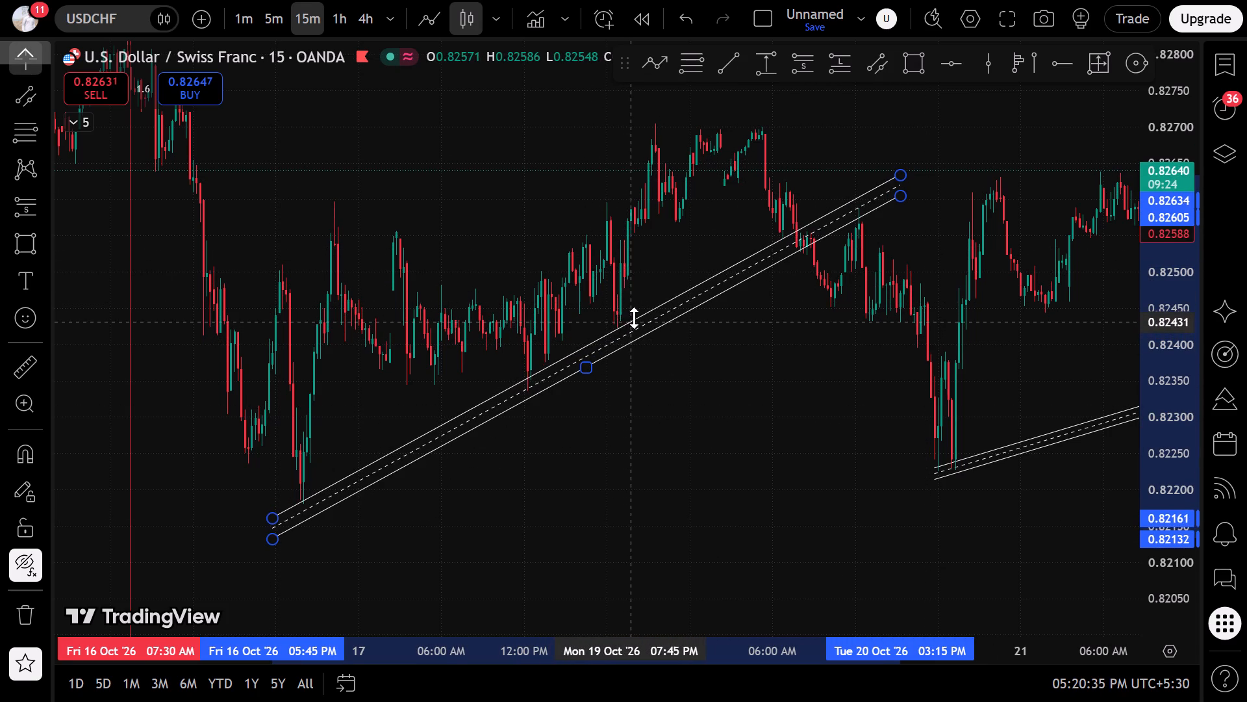
left_click_drag(634, 318, 639, 308)
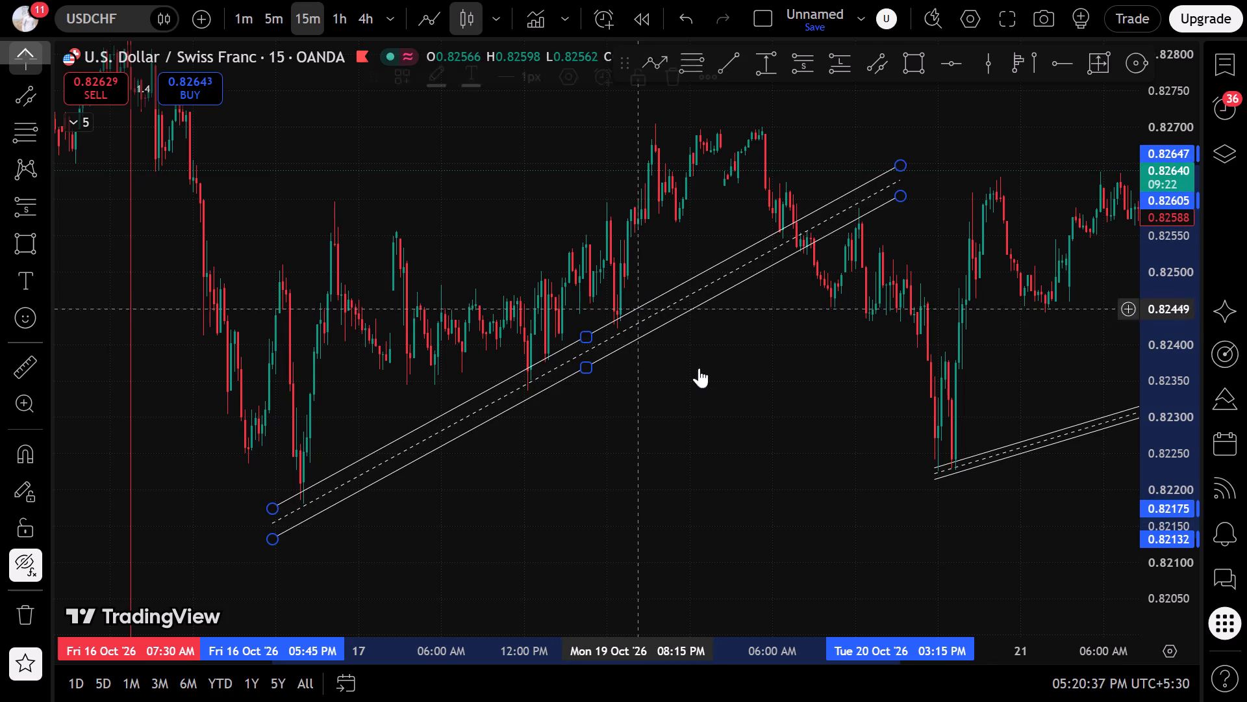
left_click(792, 396)
Change the USDCHF chart to the 1-minute timeframe and reset the chart view.
left_click_drag(792, 396, 343, 446)
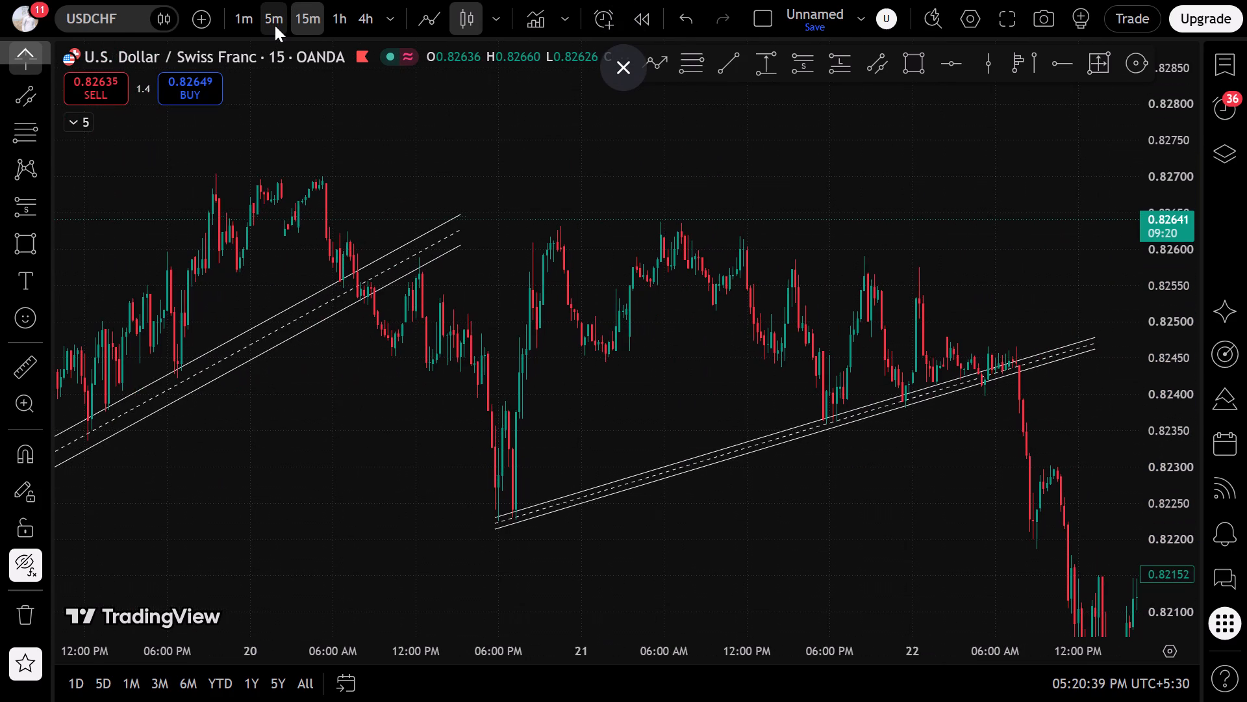
left_click(243, 22)
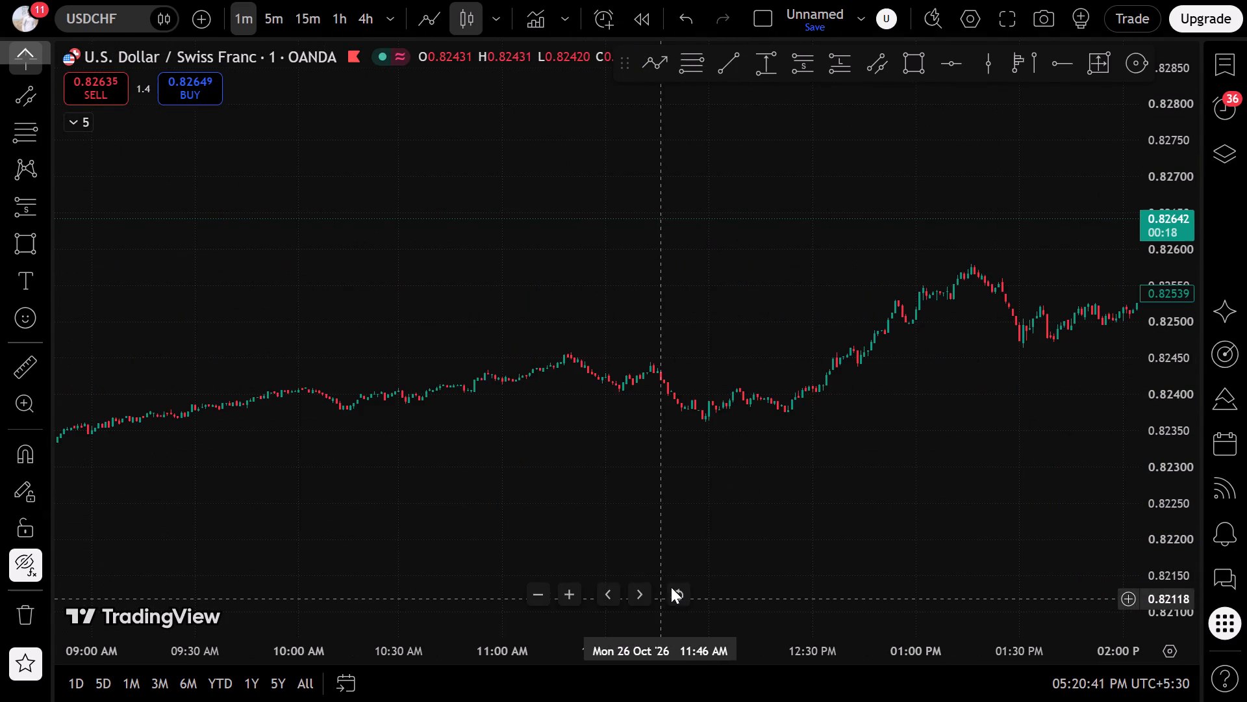
left_click(674, 586)
Examine the USDCHF 1-minute decline on 22 October after price leaves the rising channel.
scroll(640, 405, "down", 20)
scroll(640, 405, "down", 7)
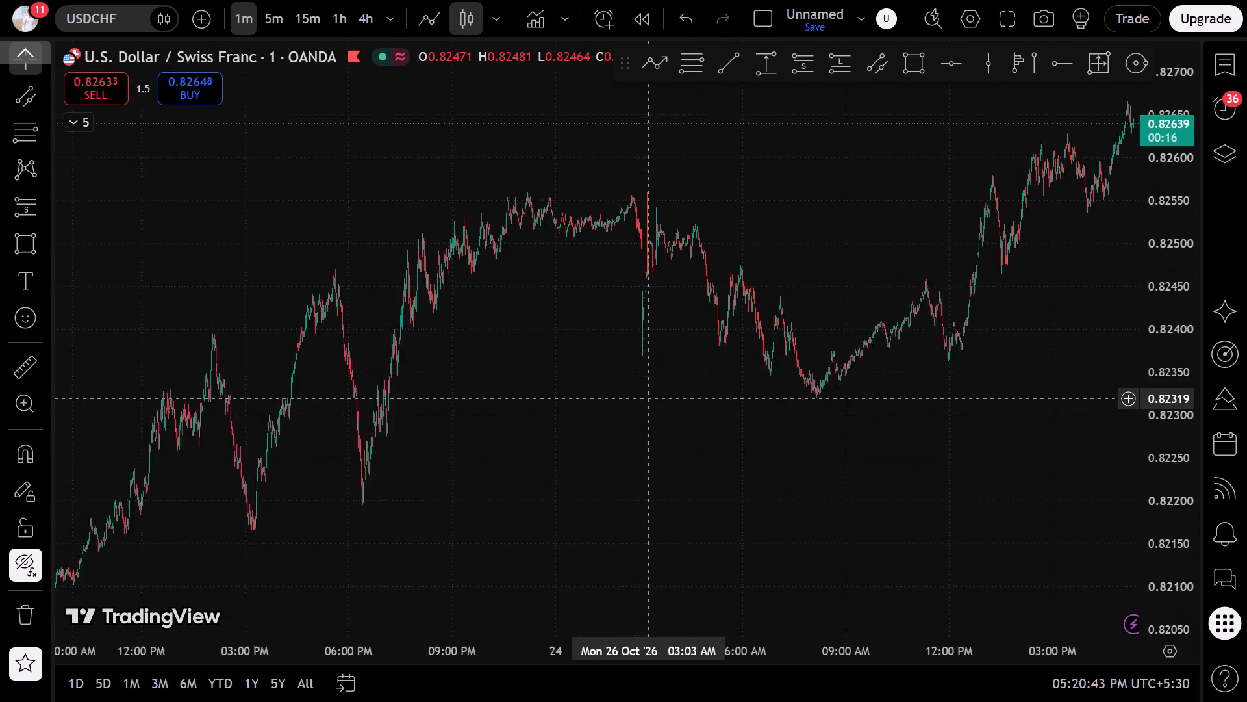
scroll(648, 399, "down", 12)
left_click_drag(350, 454, 1194, 352)
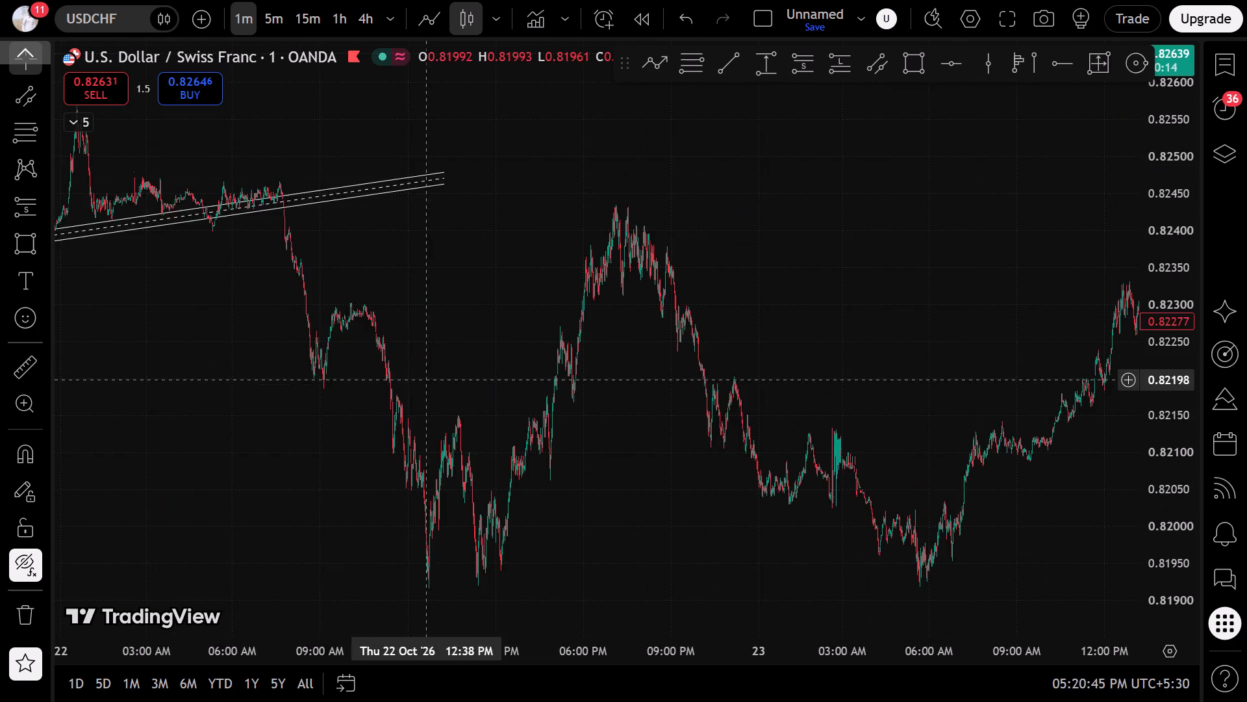
left_click_drag(396, 385, 1115, 442)
scroll(737, 399, "up", 20)
scroll(737, 399, "up", 8)
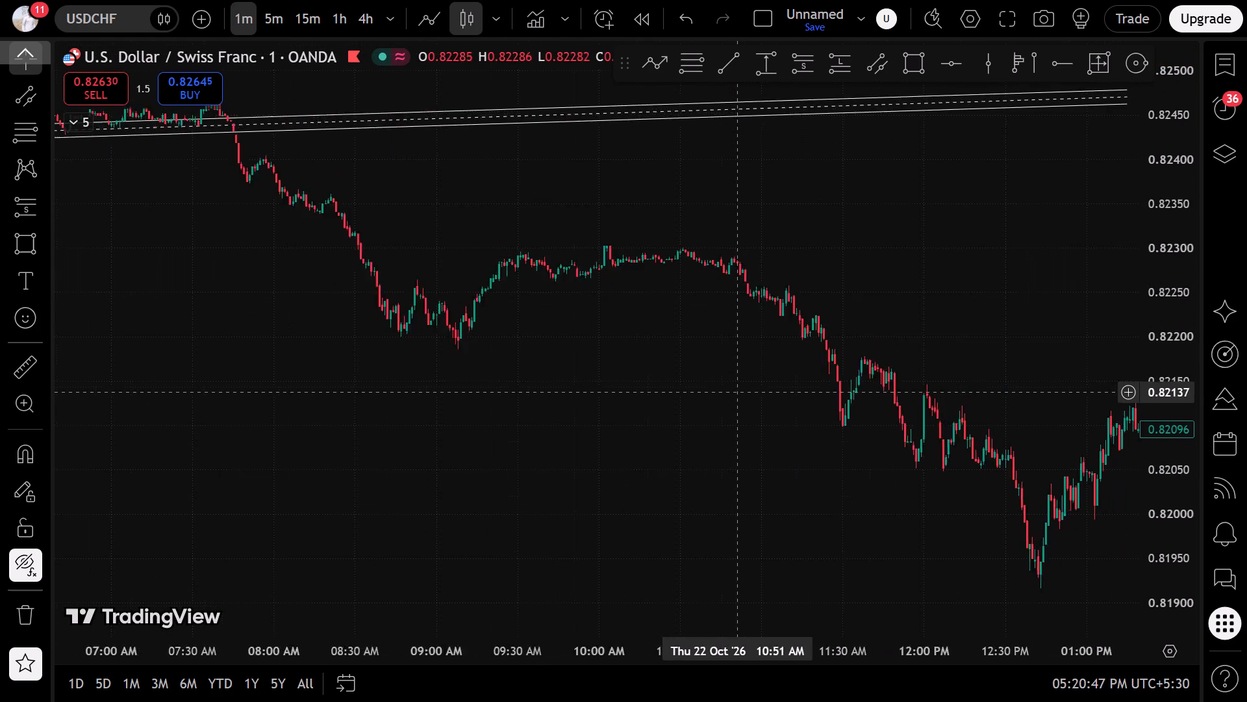
left_click_drag(619, 384, 1011, 649)
scroll(749, 423, "up", 3)
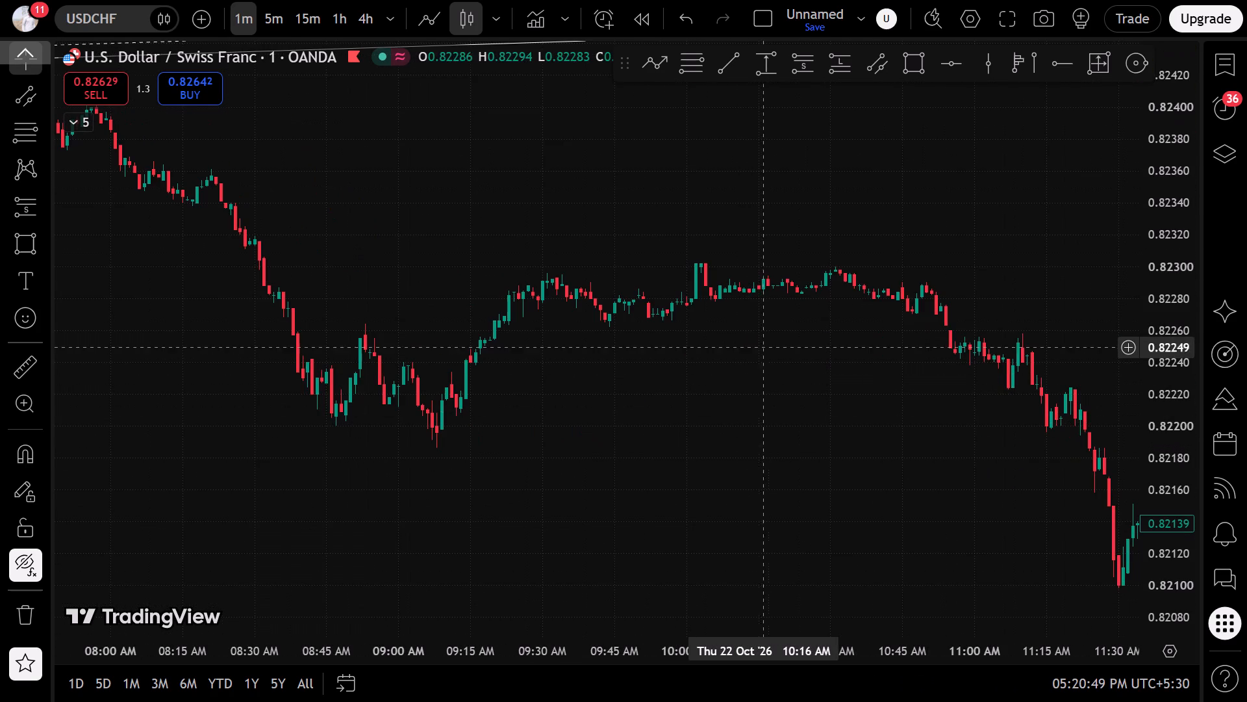
scroll(772, 340, "down", 2)
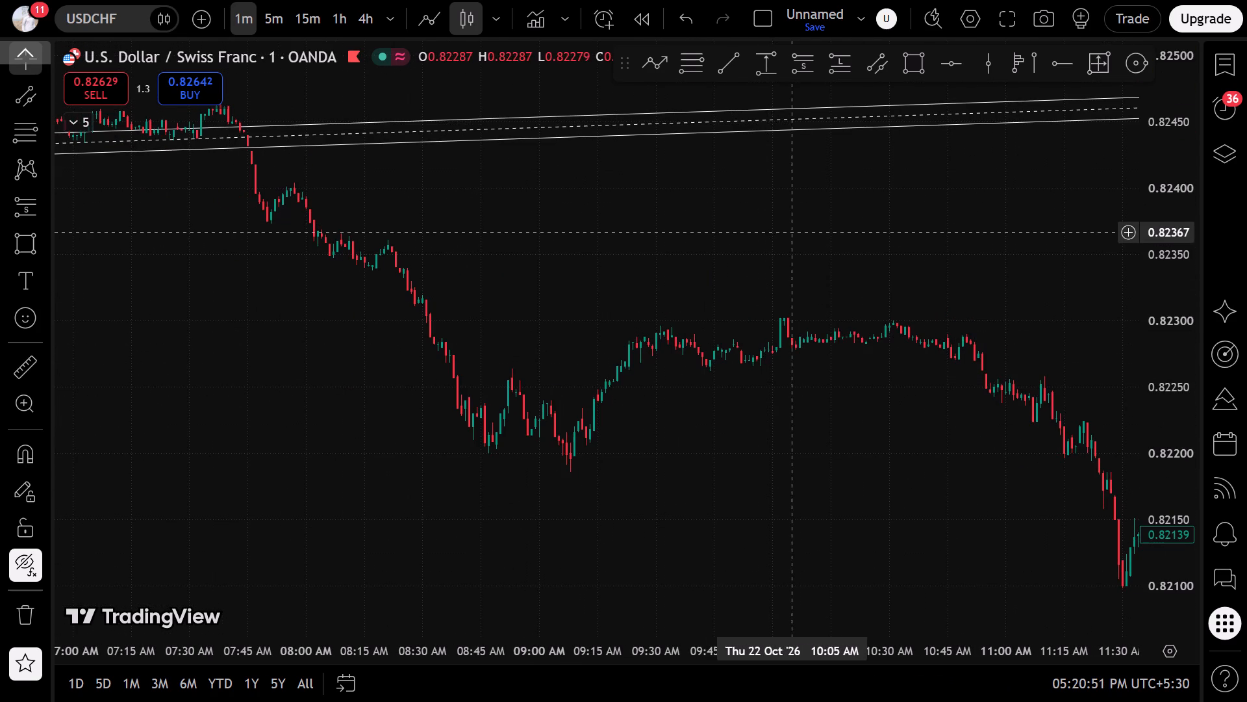
left_click_drag(1172, 476, 1007, 51)
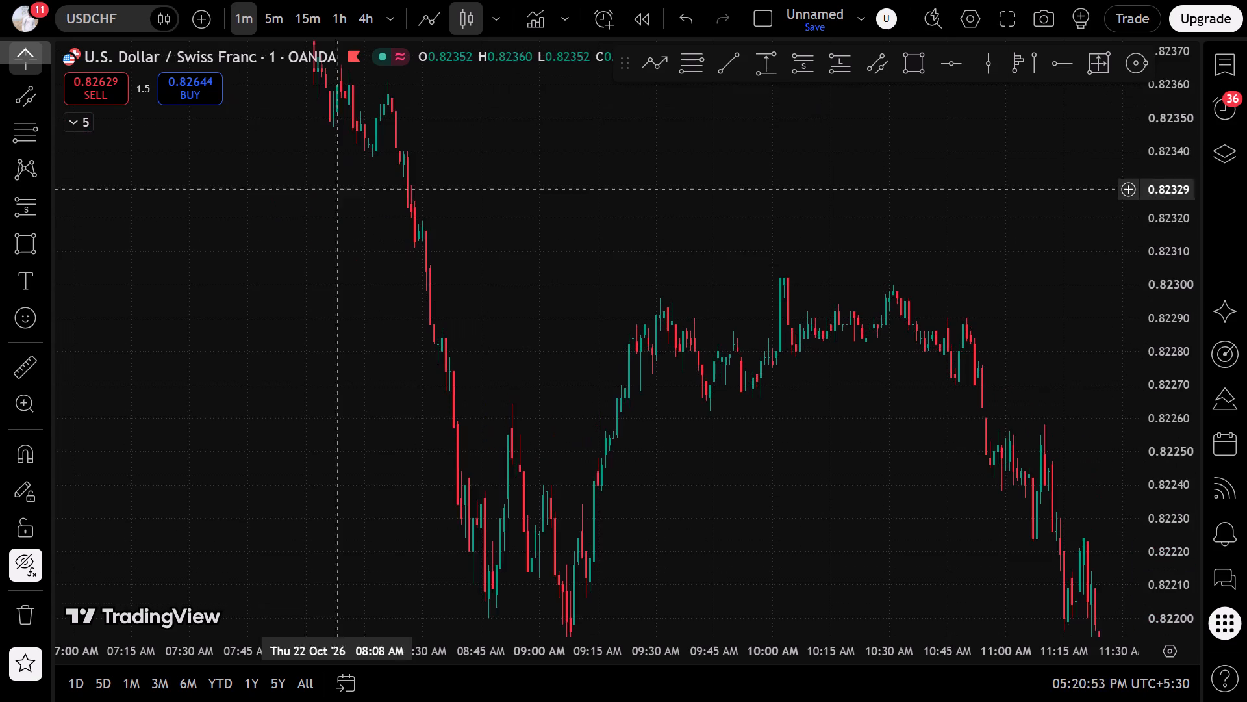
Draw a rectangle zone below the channel break on 22 October, from 8:05 AM at 0.82366 to about 8:39 AM near 0.82361.
left_click_drag(252, 204, 798, 451)
scroll(800, 449, "up", 5)
left_click_drag(551, 237, 561, 352)
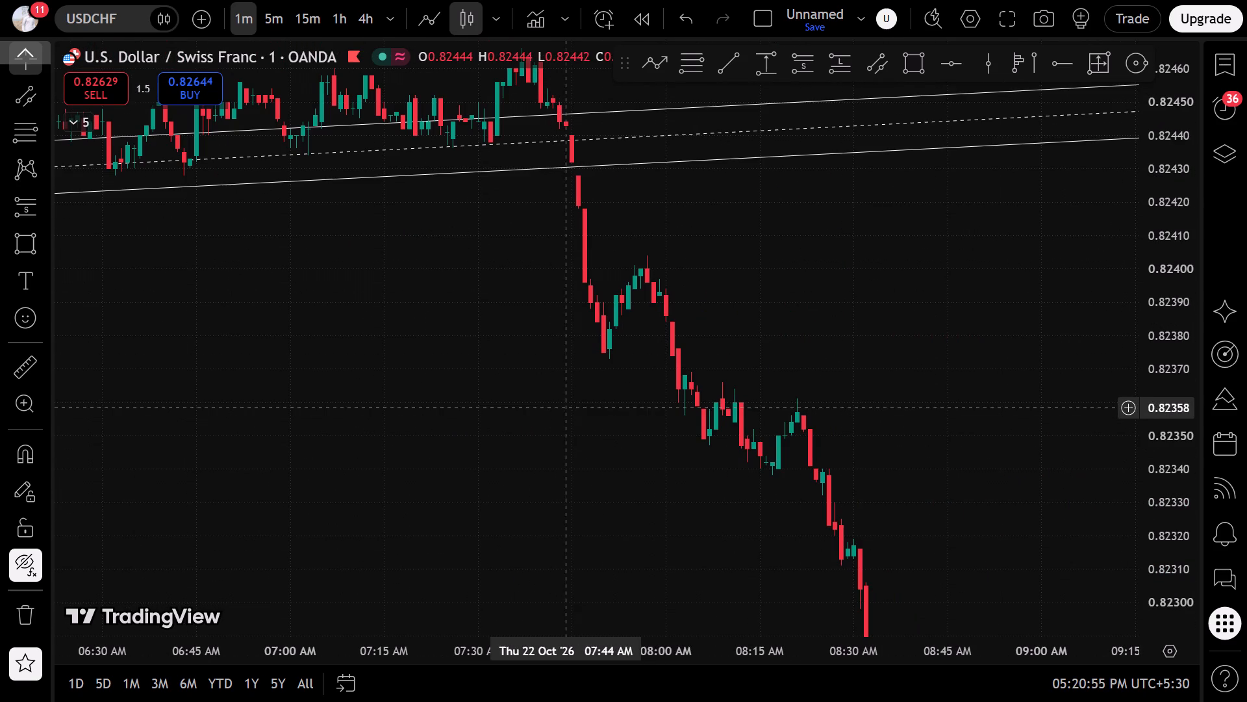
left_click(599, 404)
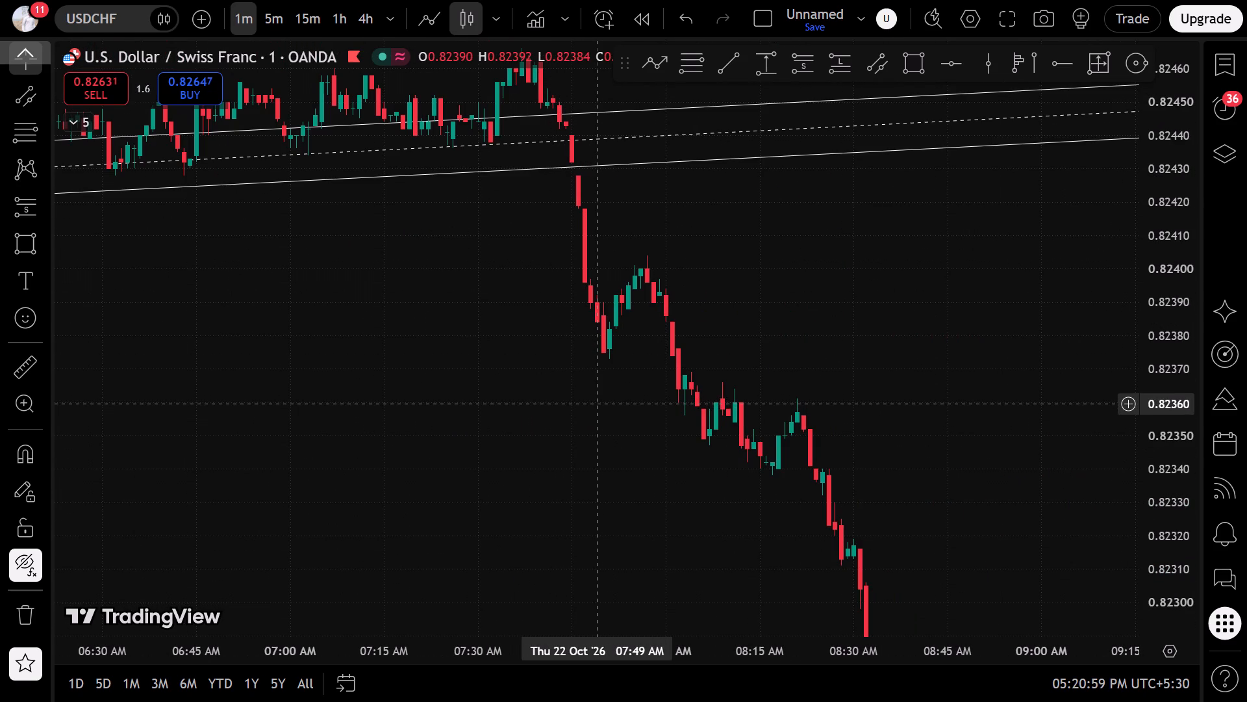
left_click(914, 50)
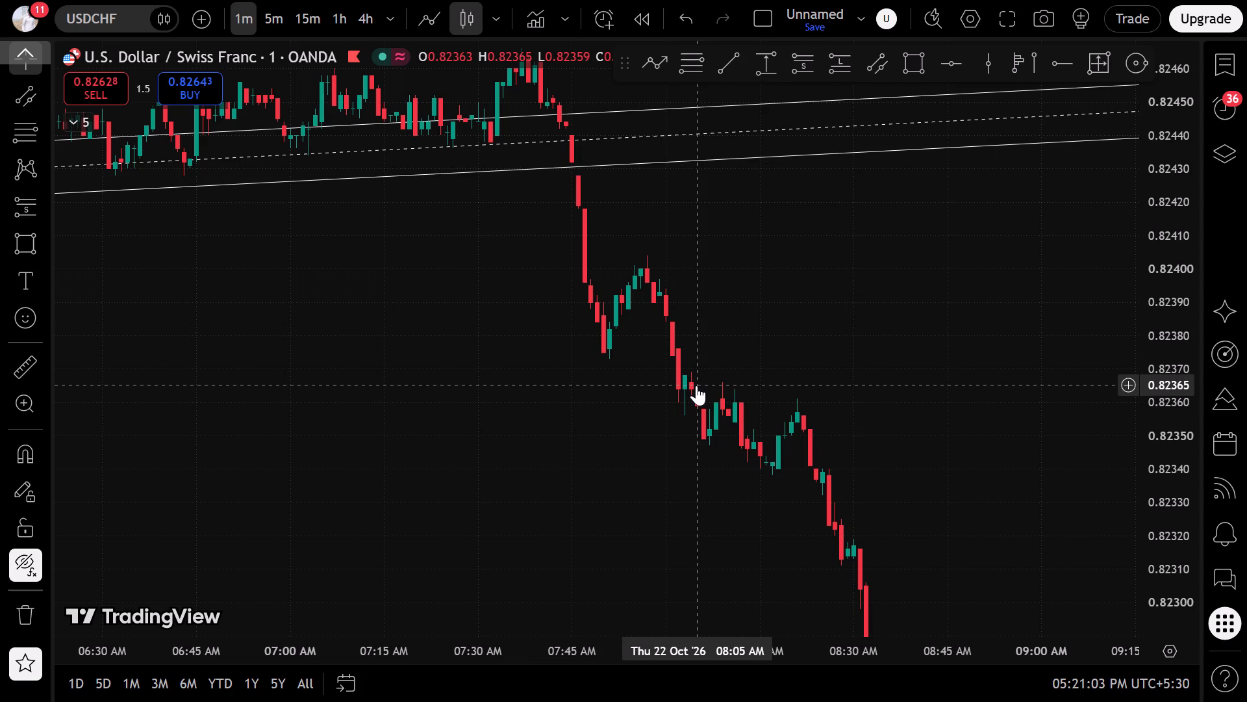
left_click(705, 382)
left_click(907, 63)
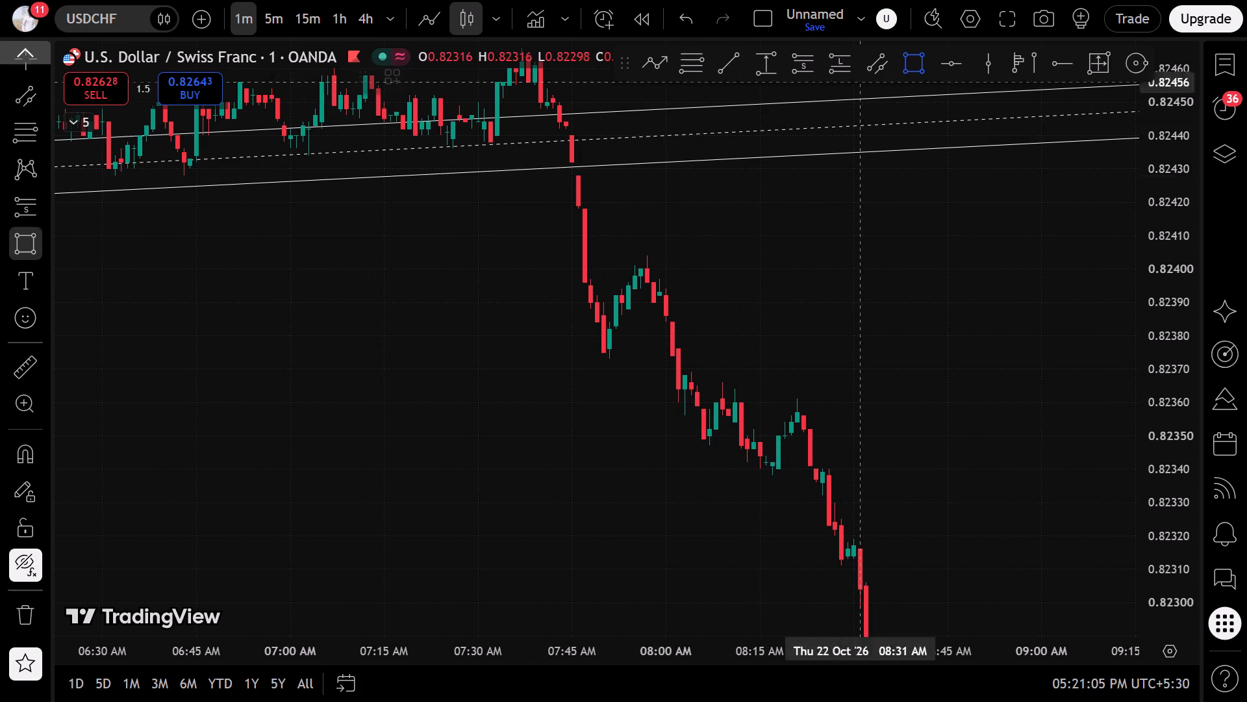
left_click(696, 382)
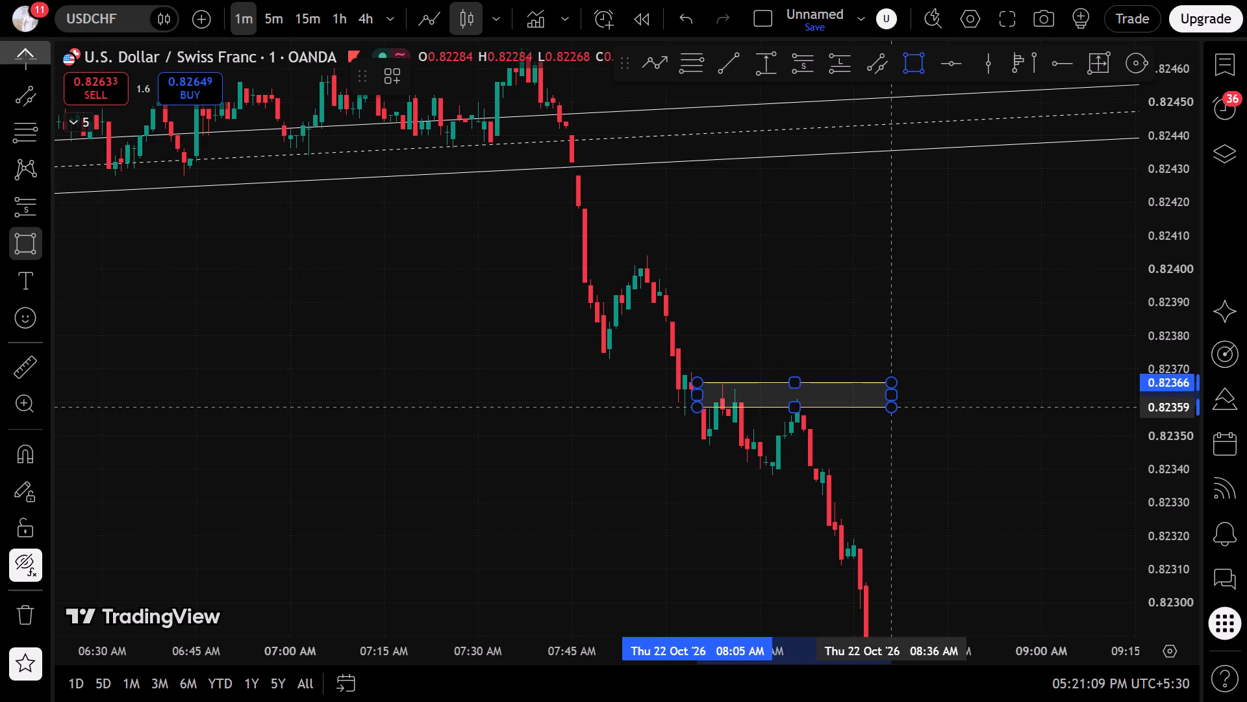
left_click(910, 398)
left_click_drag(862, 454, 831, 481)
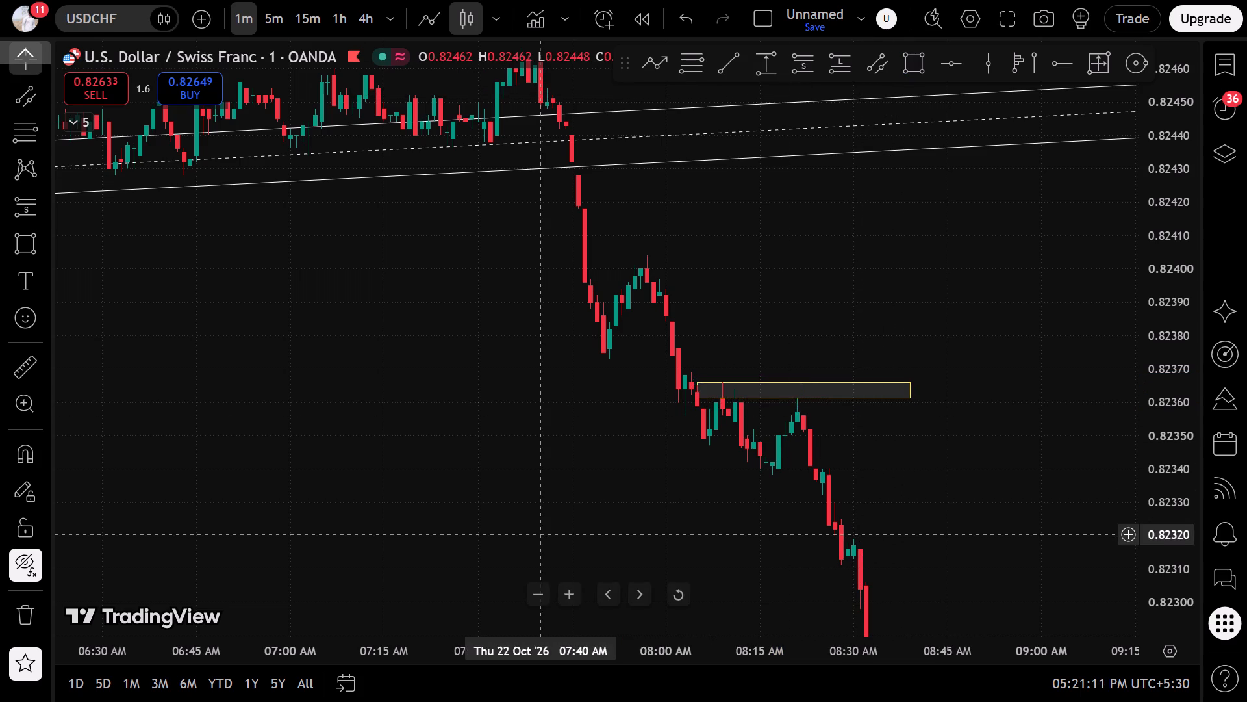
Examine the USDCHF 1-minute decline and recovery on 22 October following the break of the rising channel.
left_click_drag(955, 542, 579, 359)
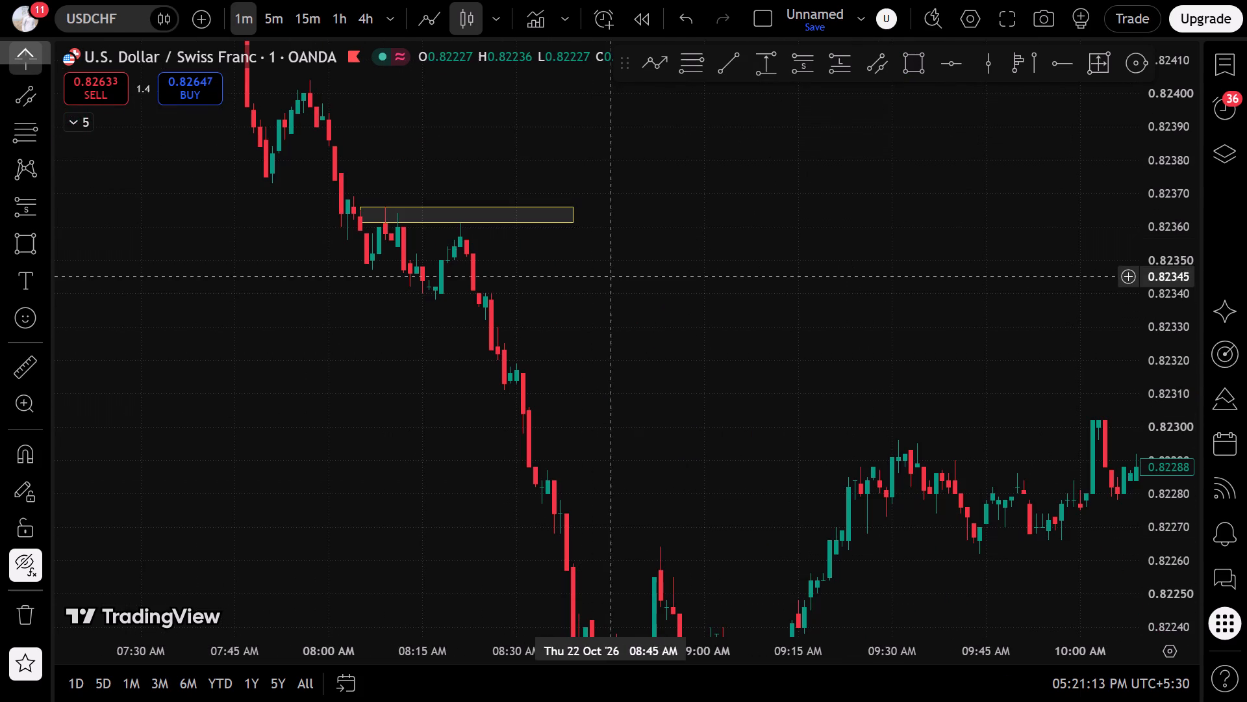
left_click_drag(772, 460, 292, 338)
scroll(555, 365, "down", 18)
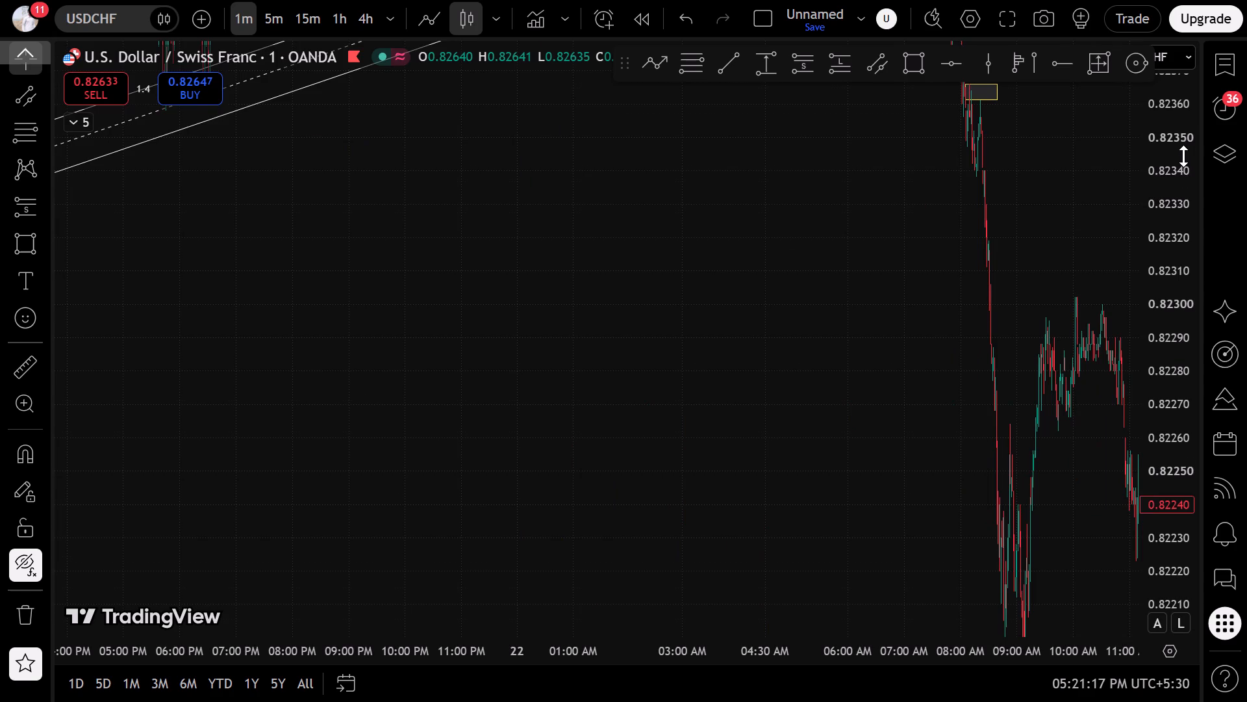
left_click_drag(1181, 164, 1102, 504)
left_click_drag(951, 491, 396, 299)
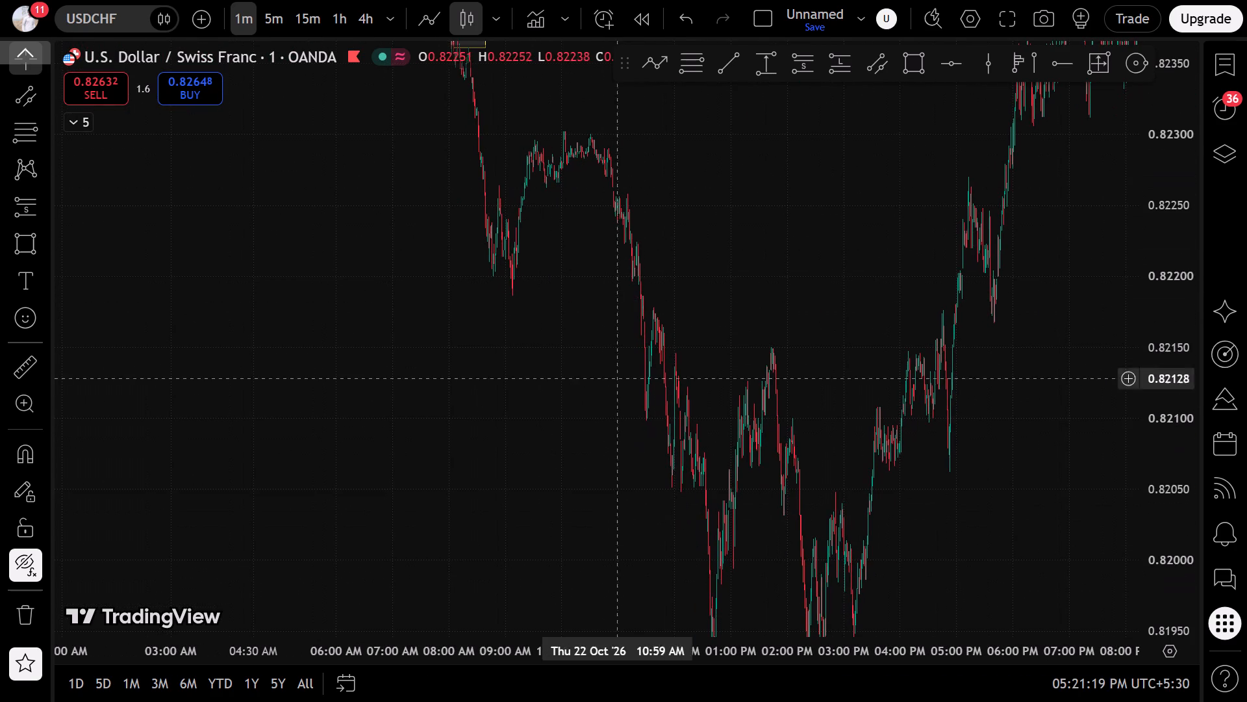
scroll(722, 519, "down", 4)
left_click_drag(1163, 222, 917, 565)
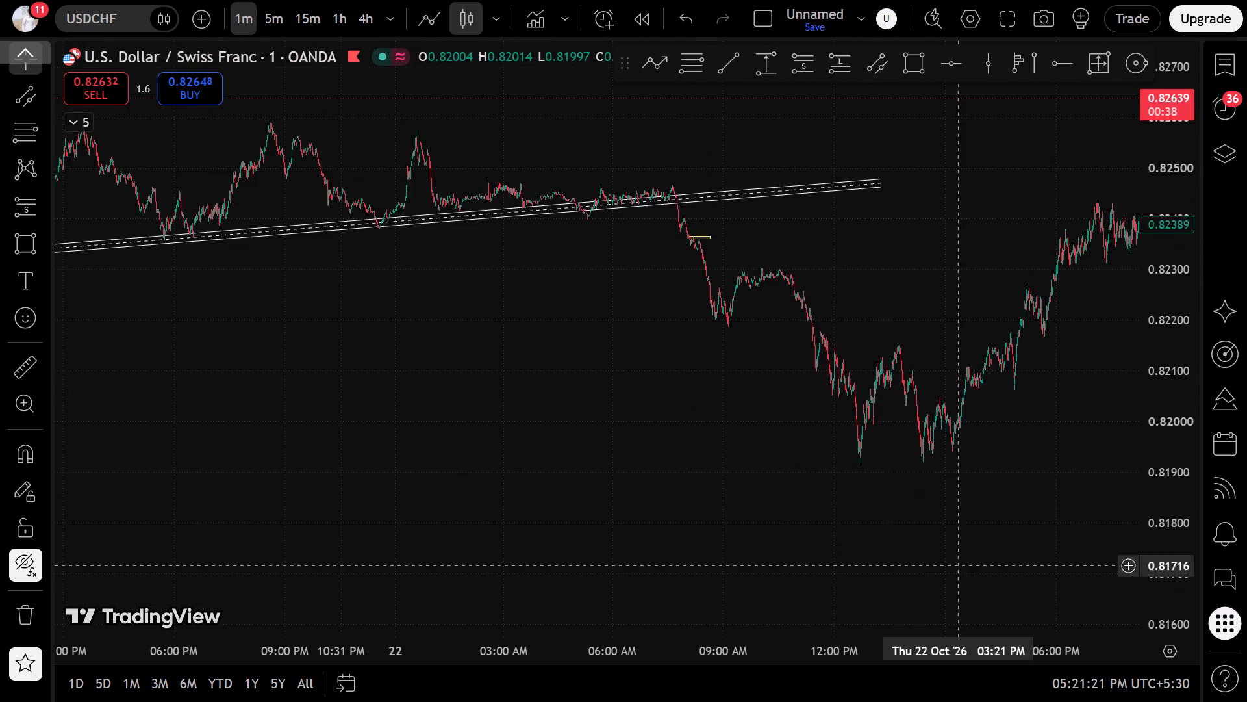
scroll(690, 439, "down", 12)
left_click_drag(906, 363, 1242, 419)
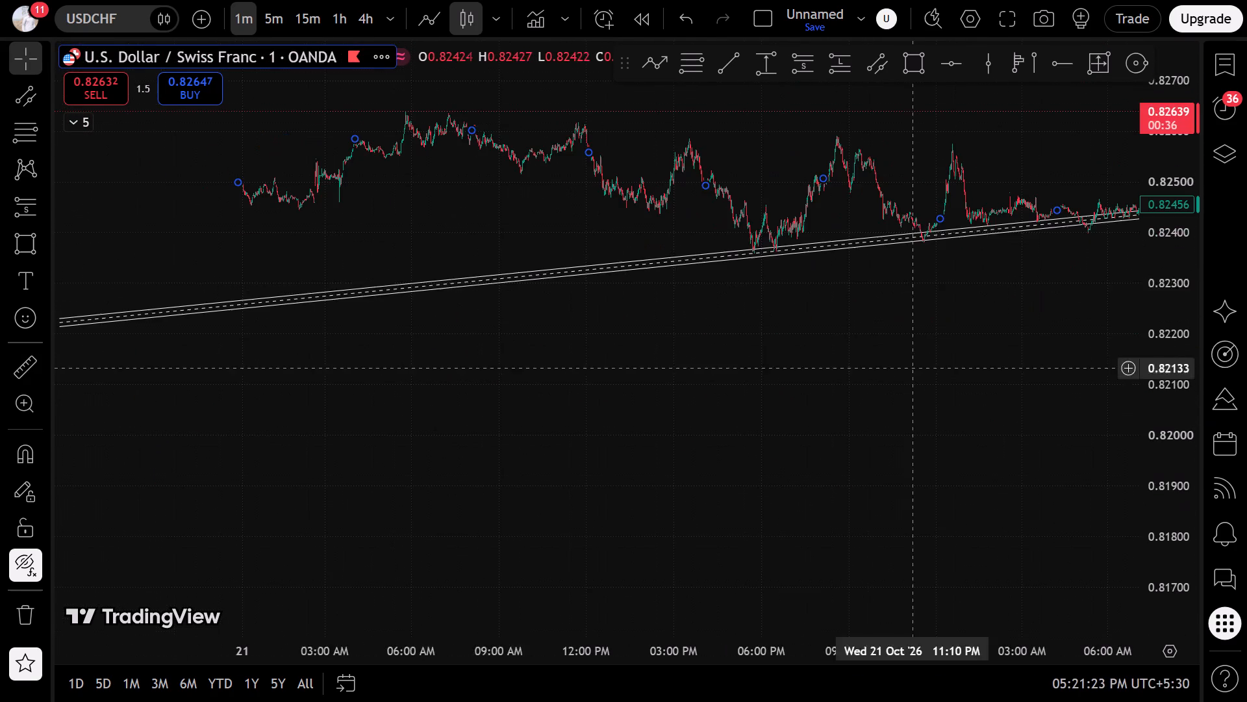
Examine how USDCHF breaks and retests the earlier rising channel on the morning and midday of 20 October.
left_click_drag(238, 237, 1246, 349)
scroll(684, 410, "up", 6)
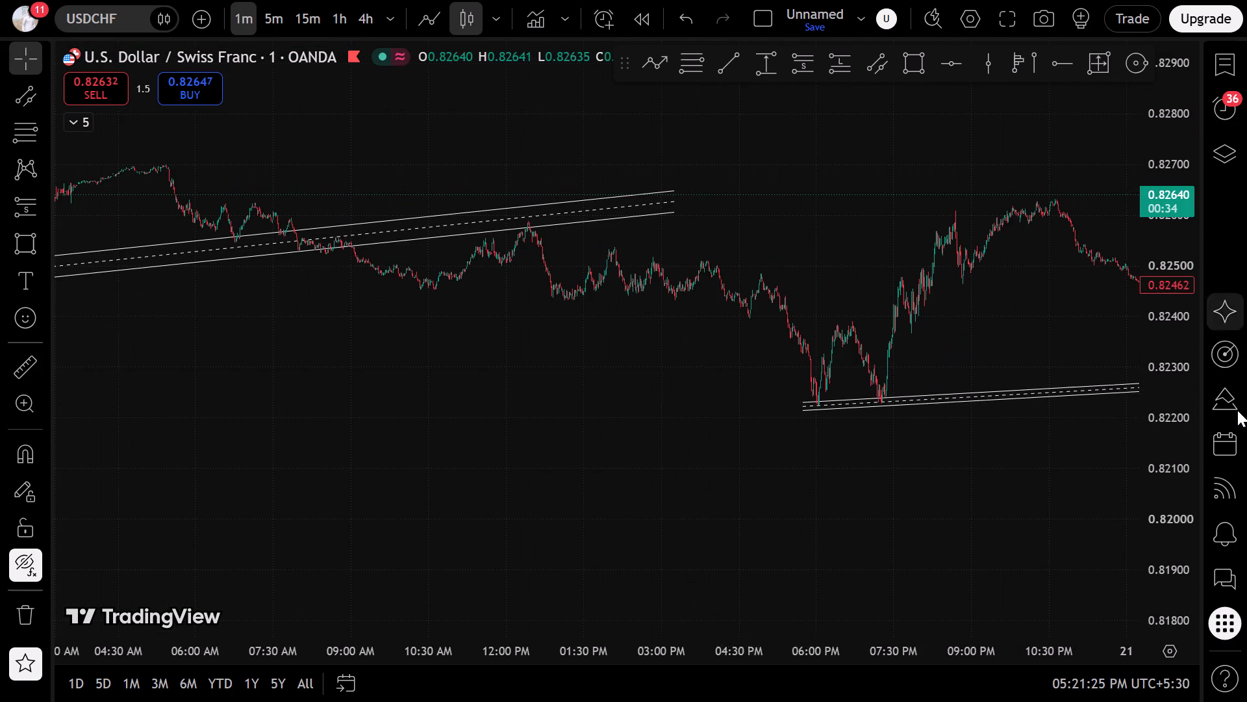
left_click_drag(1173, 516, 1007, 75)
left_click_drag(327, 291, 827, 496)
scroll(827, 496, "up", 8)
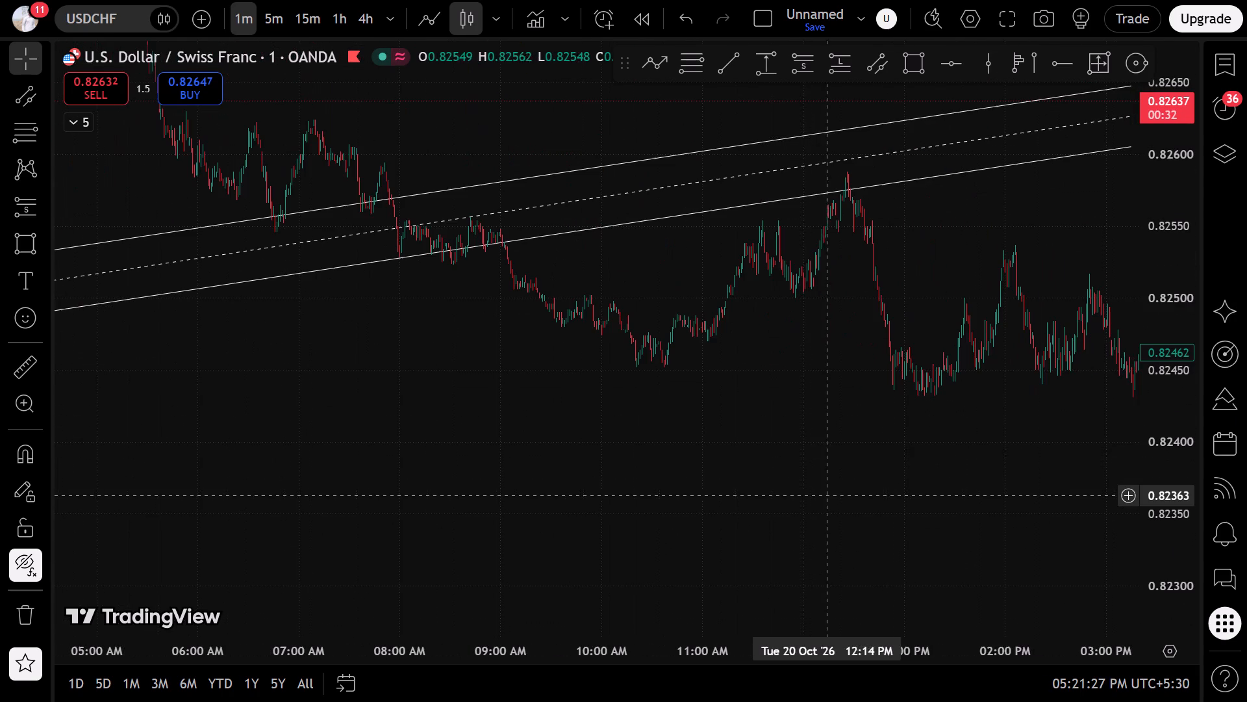
left_click_drag(1180, 523, 1127, 168)
left_click_drag(638, 243, 926, 377)
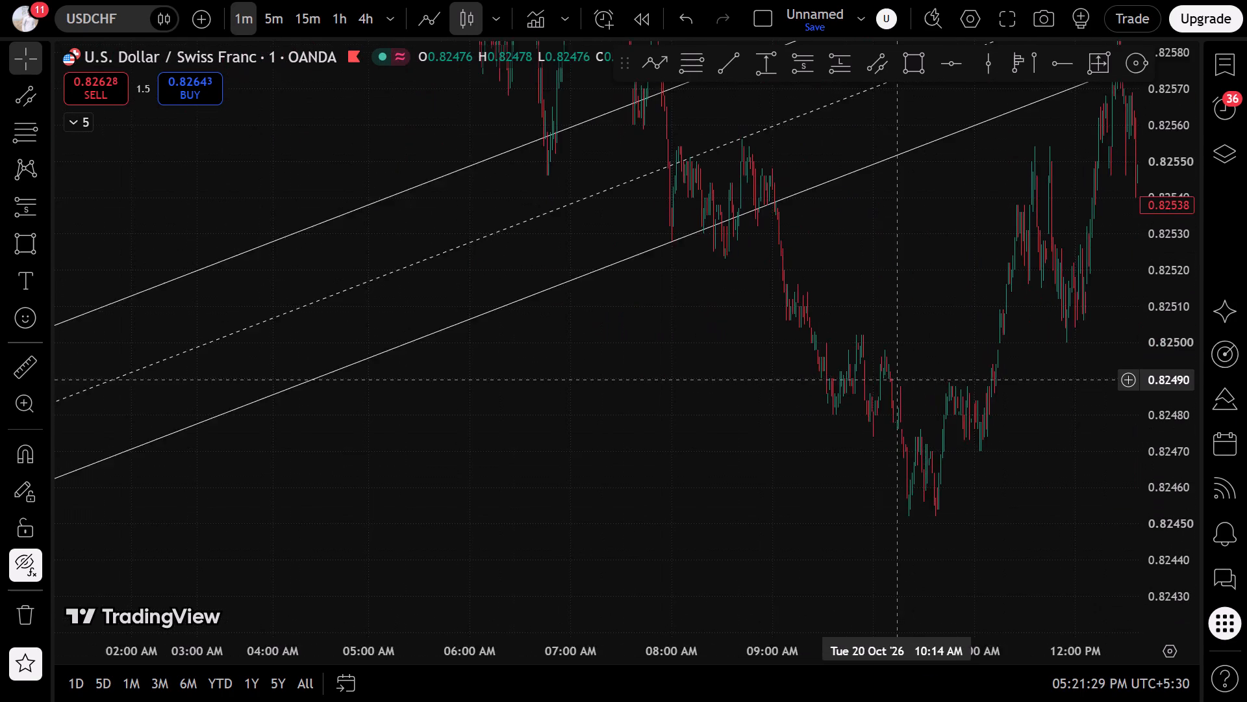
scroll(894, 383, "up", 10)
scroll(881, 307, "down", 2)
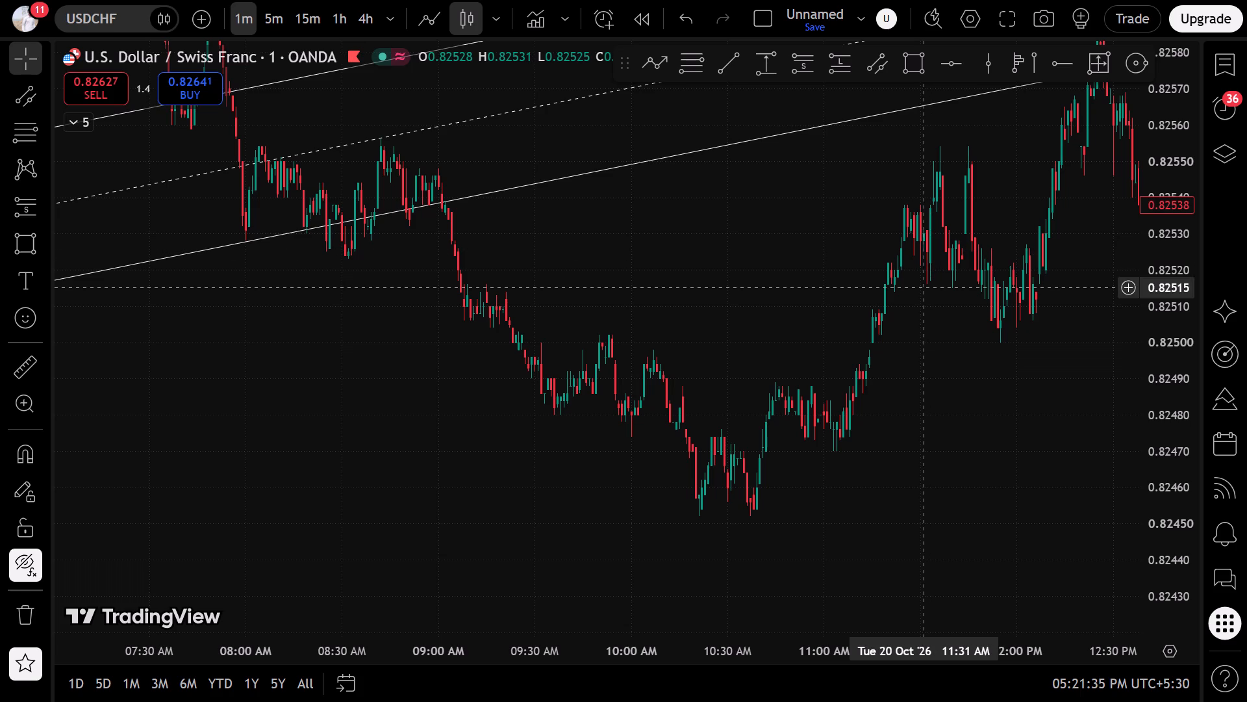
scroll(926, 275, "up", 4)
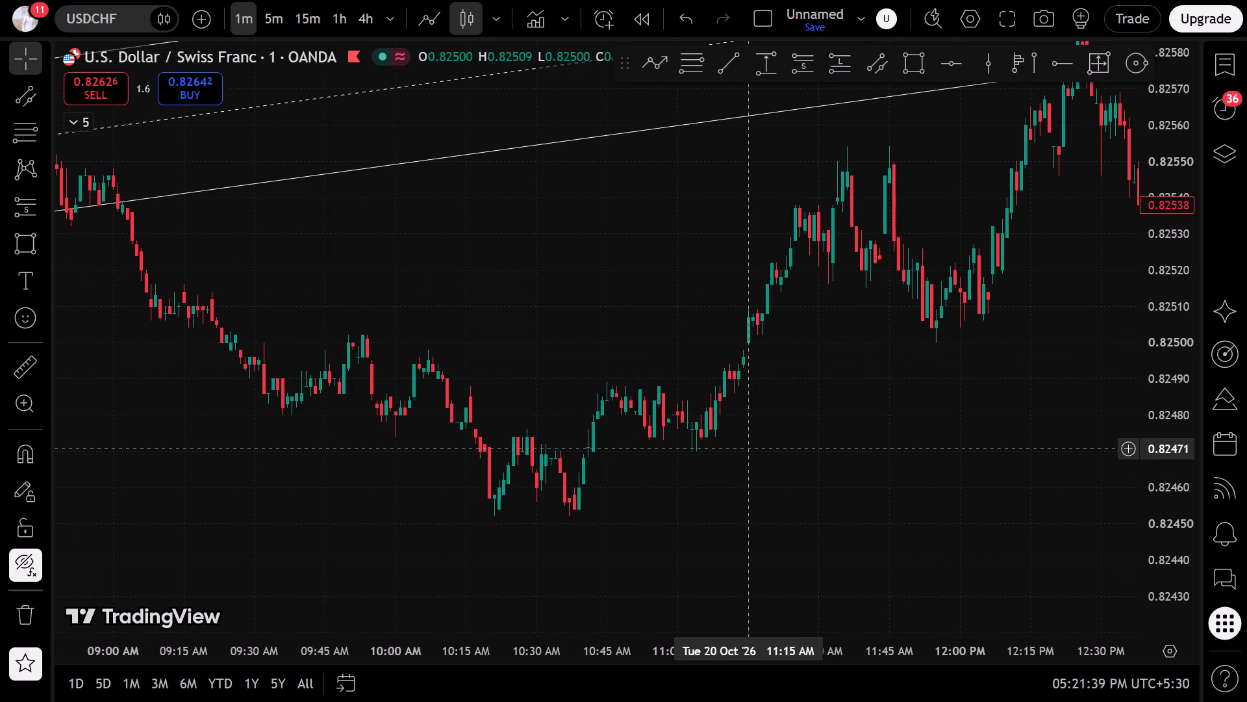
left_click_drag(749, 440, 438, 460)
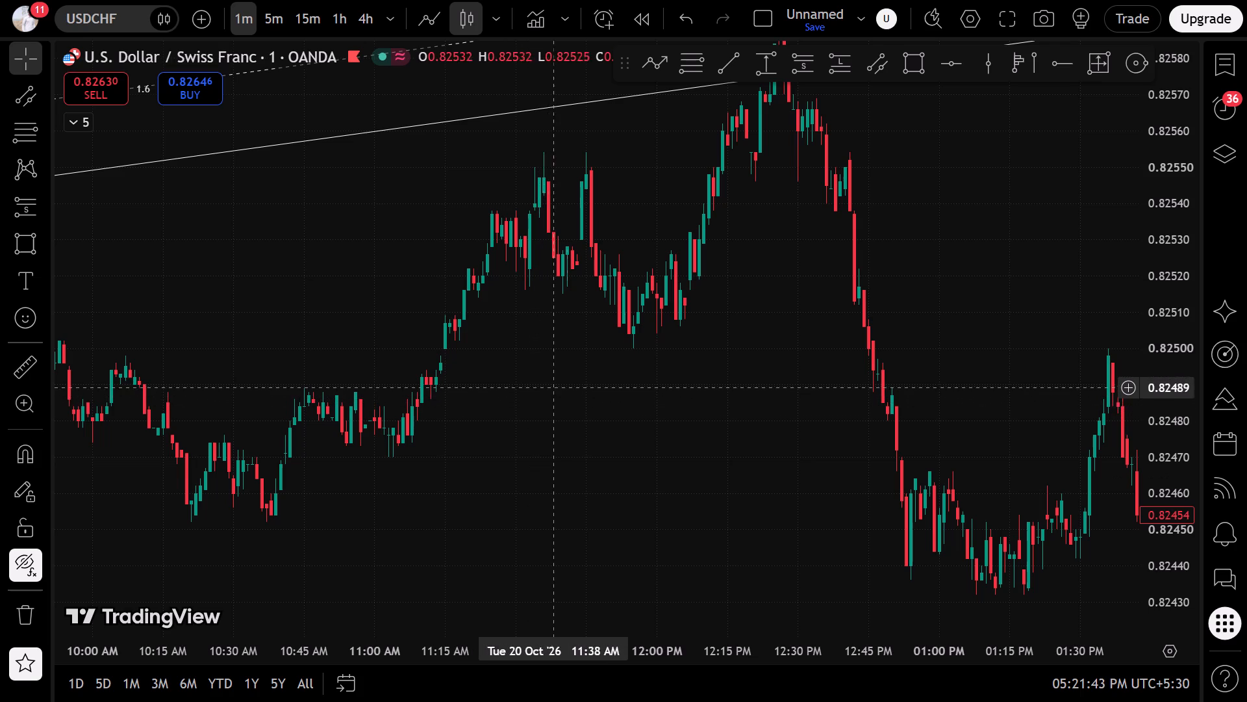
scroll(573, 382, "down", 5)
scroll(608, 360, "up", 6)
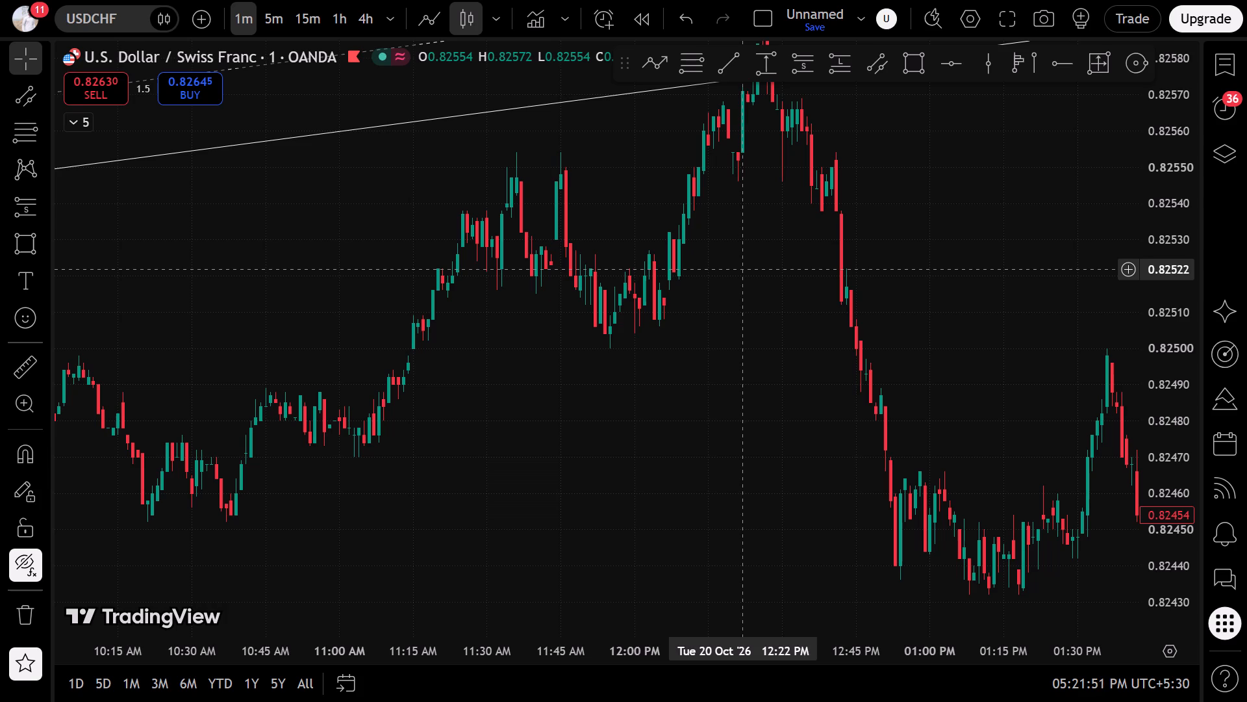
scroll(752, 263, "down", 1)
Examine the USDCHF swing highs and lows on the afternoon of 20 October, following the retest of the channel.
left_click_drag(884, 199, 416, 87)
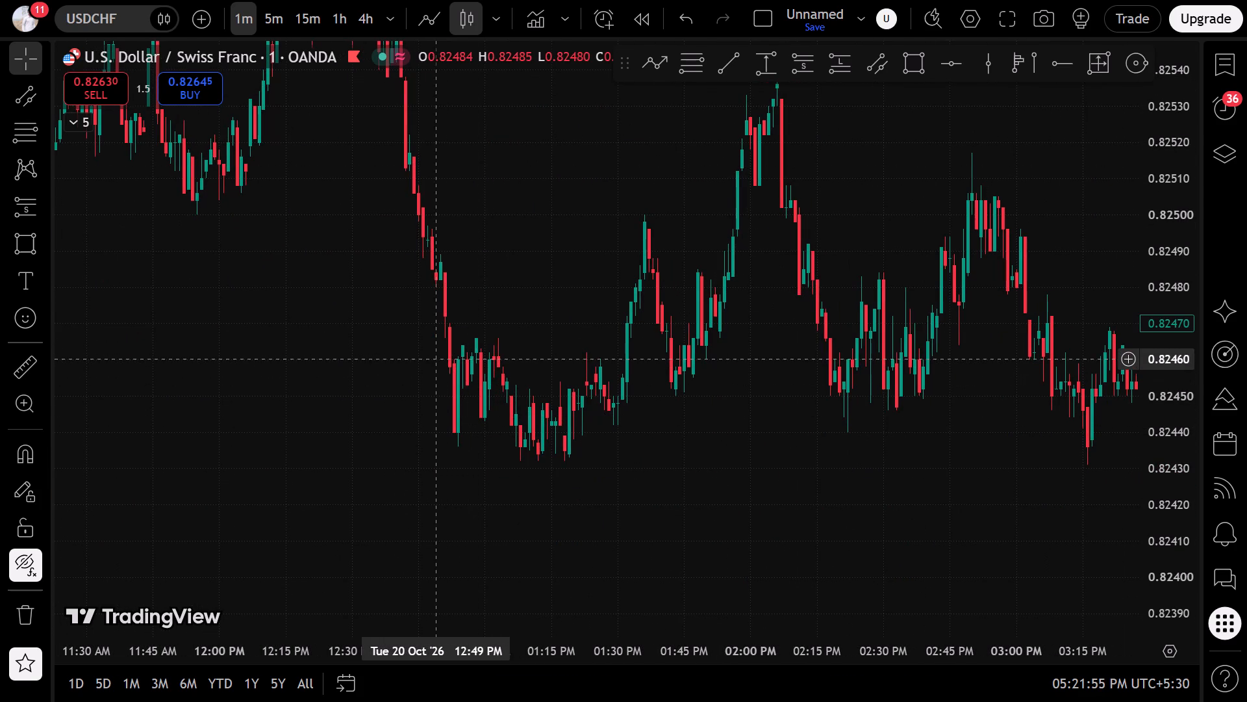
left_click_drag(649, 242, 370, 332)
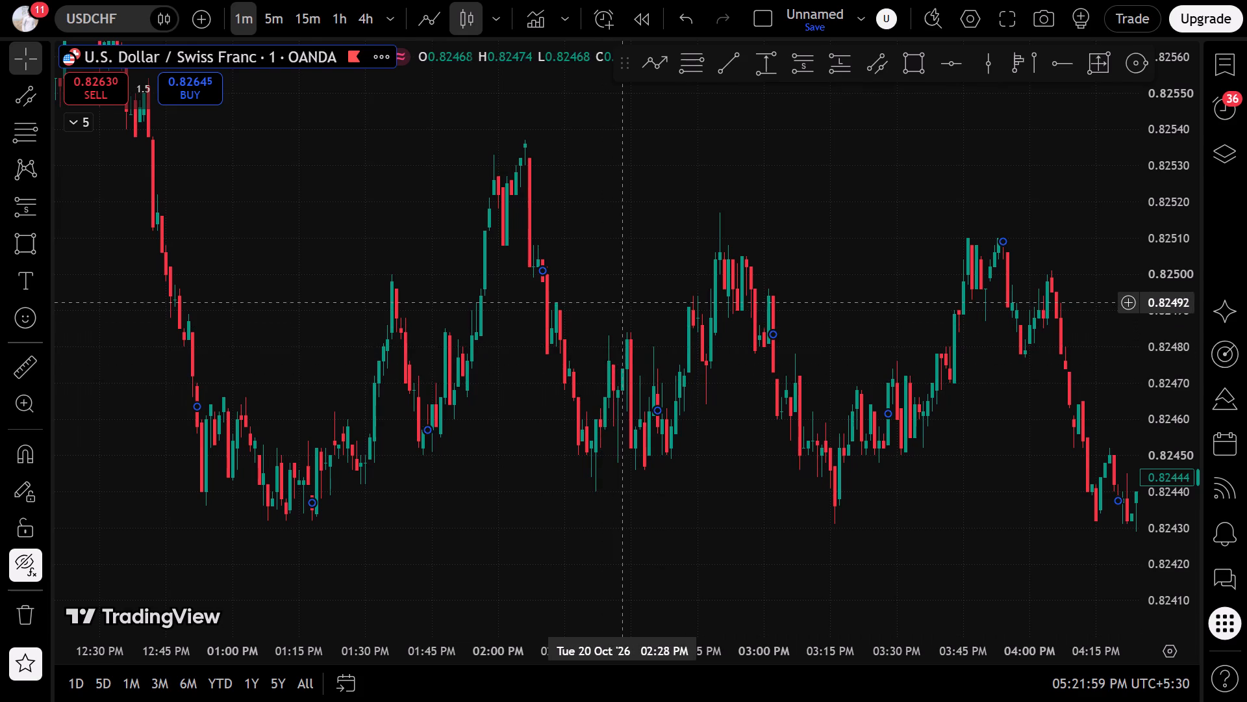
scroll(622, 302, "down", 2)
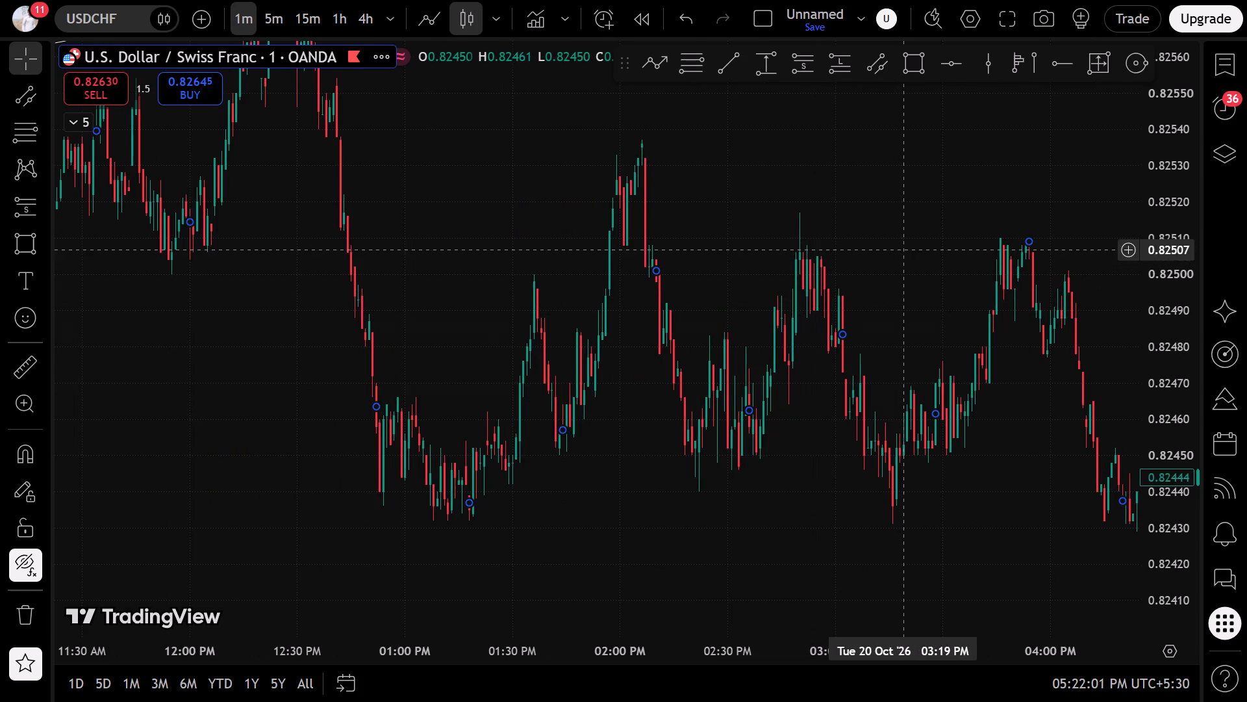
left_click_drag(836, 310, 462, 322)
scroll(464, 311, "down", 6)
left_click_drag(662, 172, 711, 270)
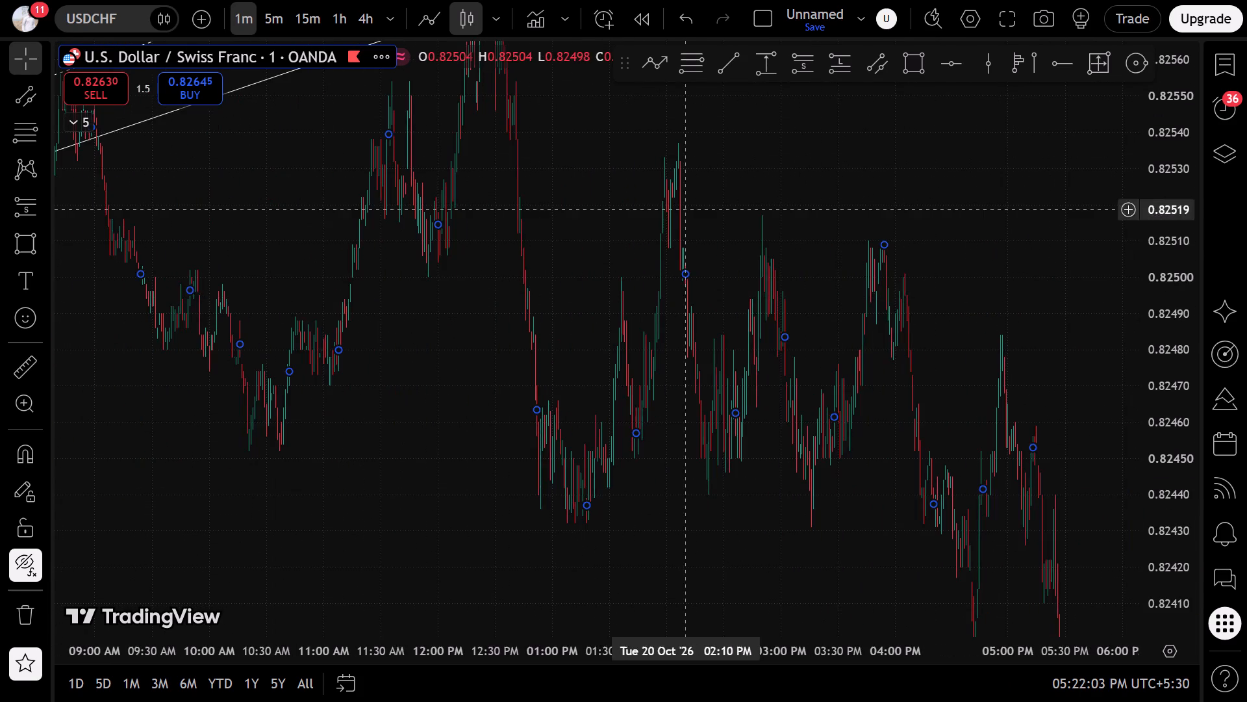
left_click_drag(711, 270, 791, 197)
scroll(707, 303, "up", 13)
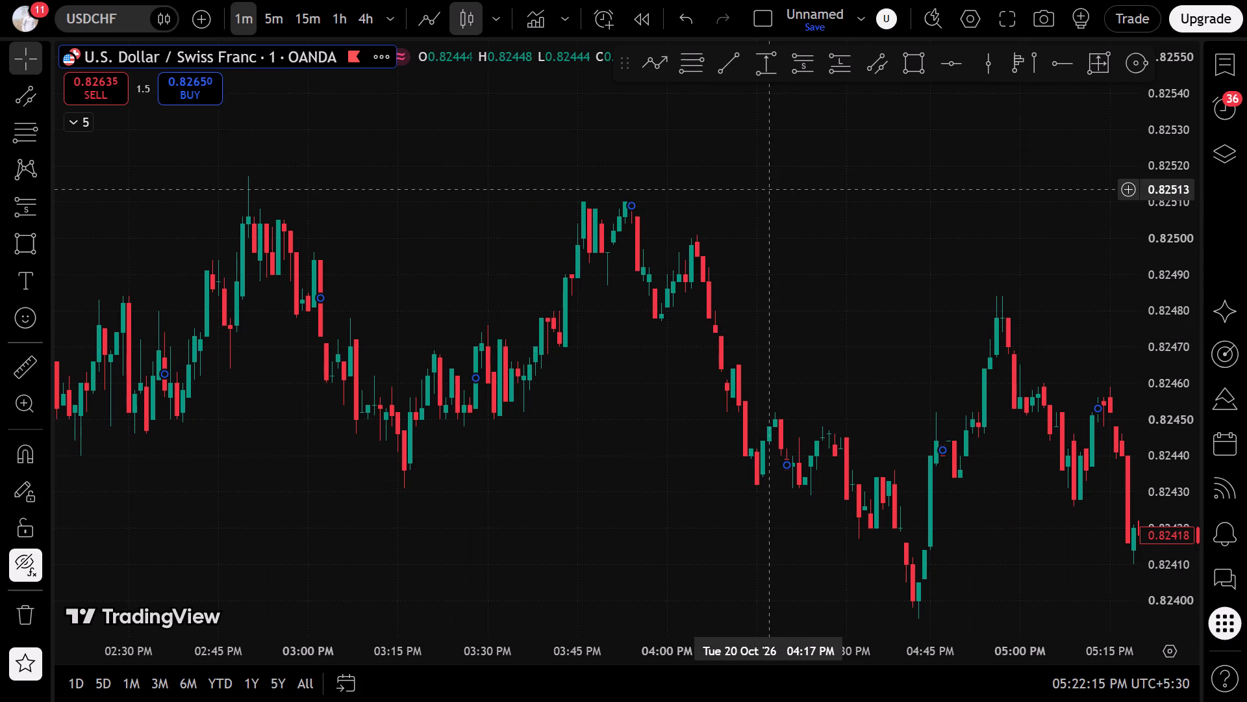
scroll(801, 209, "down", 2)
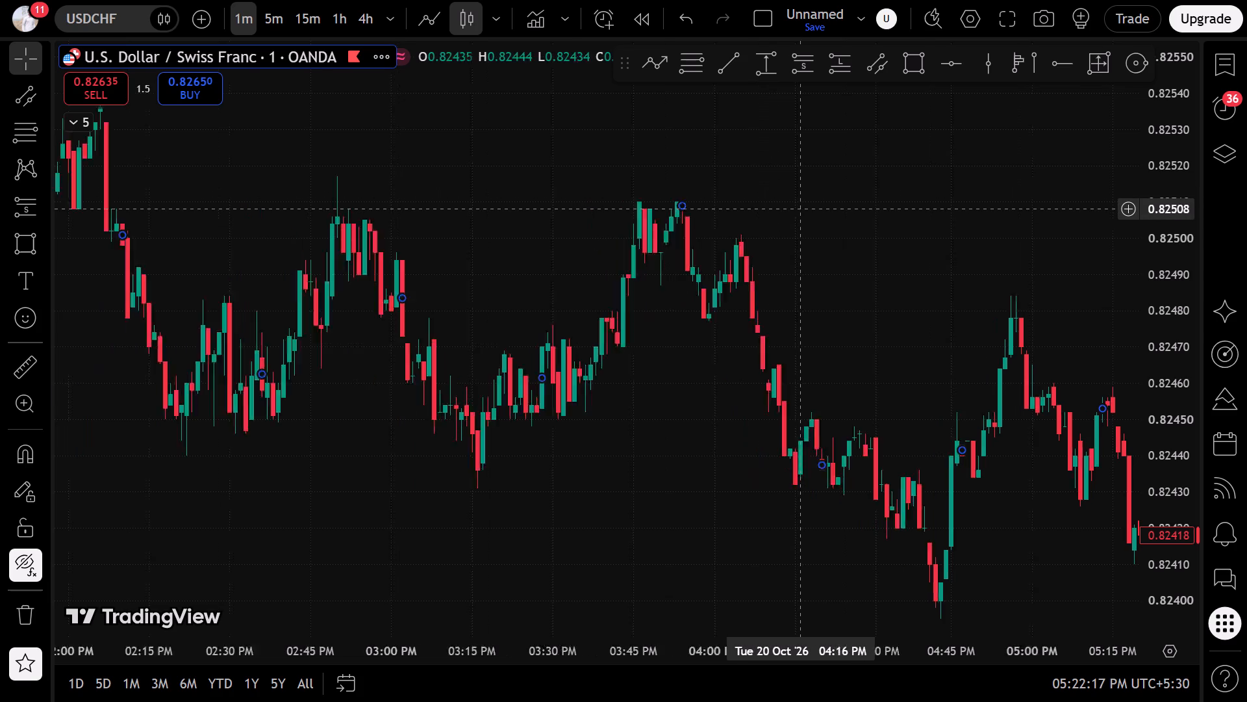
scroll(801, 209, "down", 2)
scroll(801, 209, "up", 4)
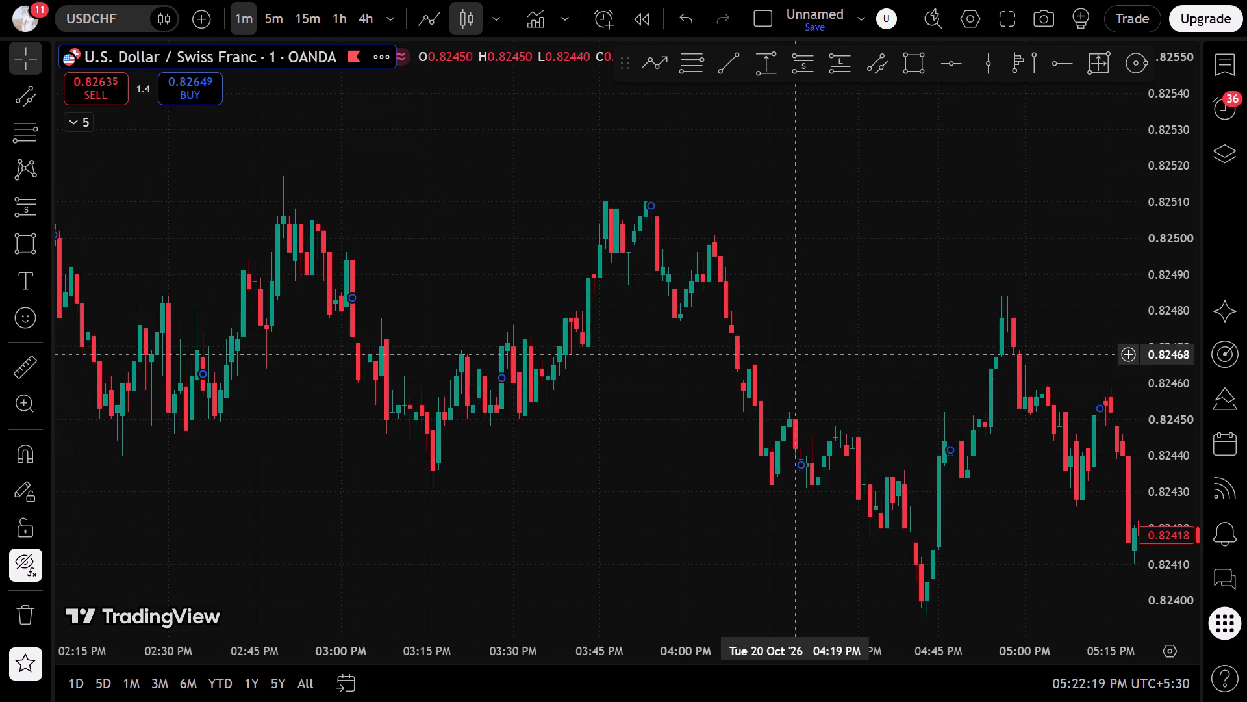
left_click_drag(766, 393, 384, 232)
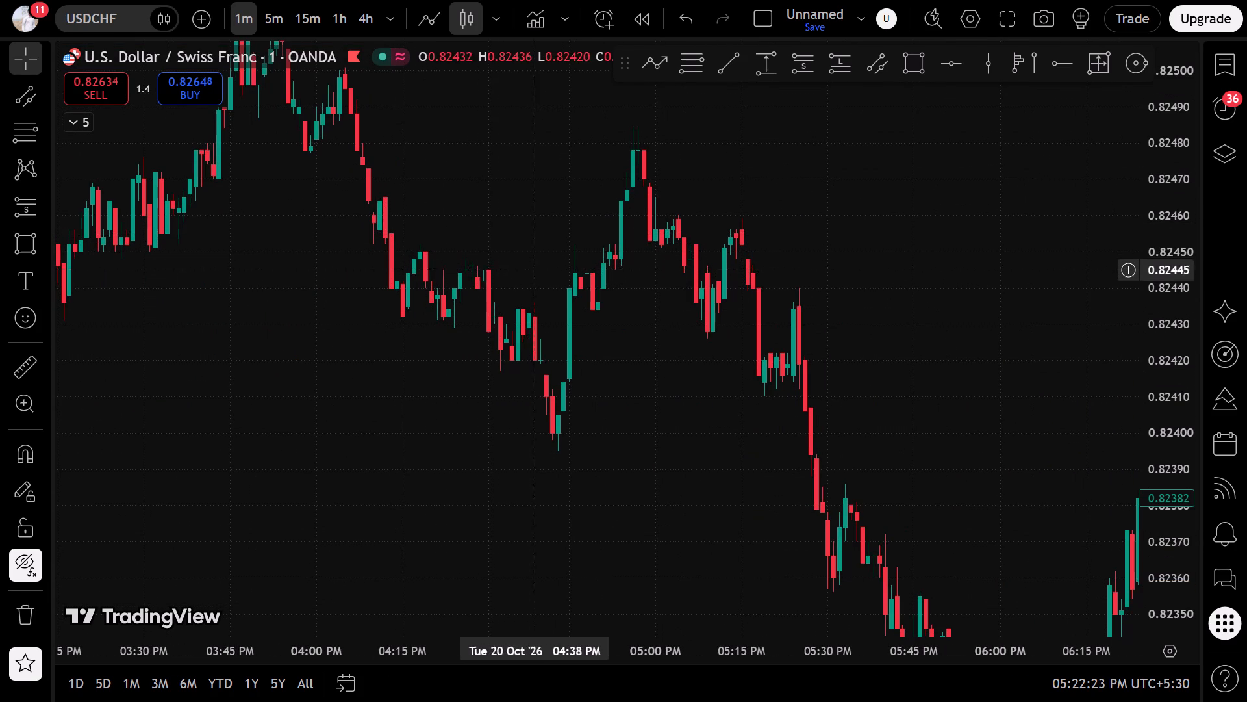
scroll(626, 287, "down", 2)
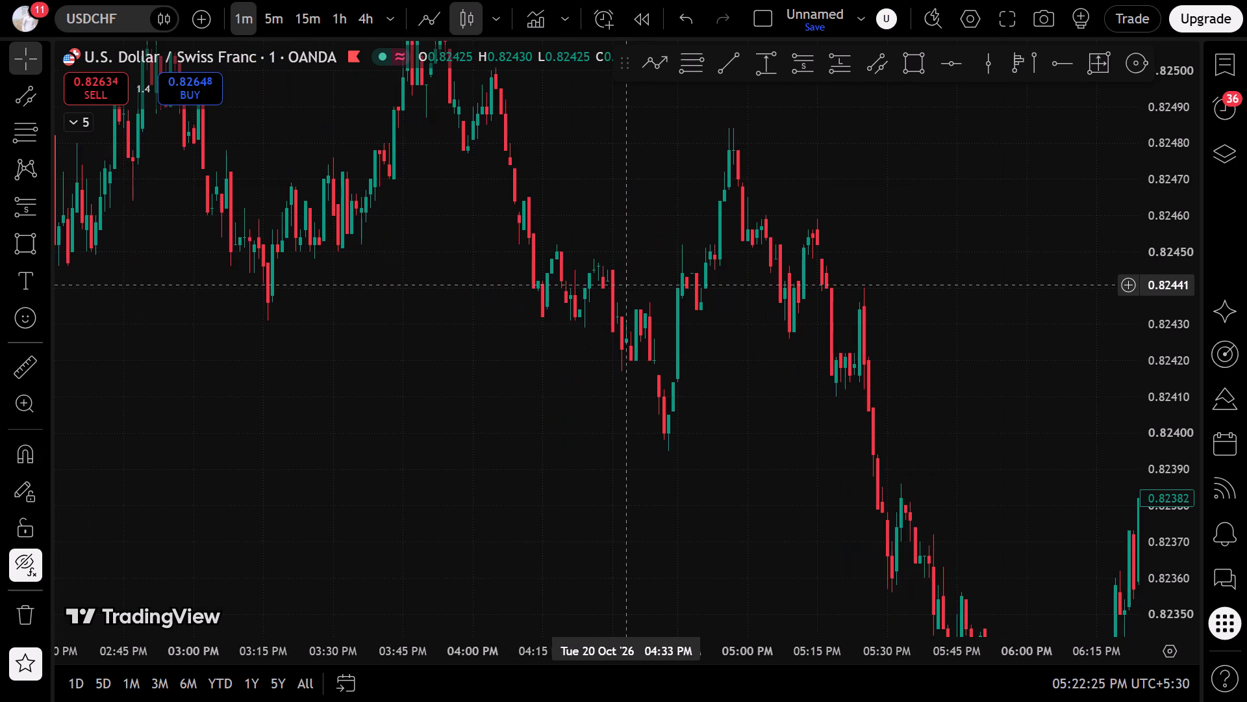
left_click_drag(560, 270, 819, 456)
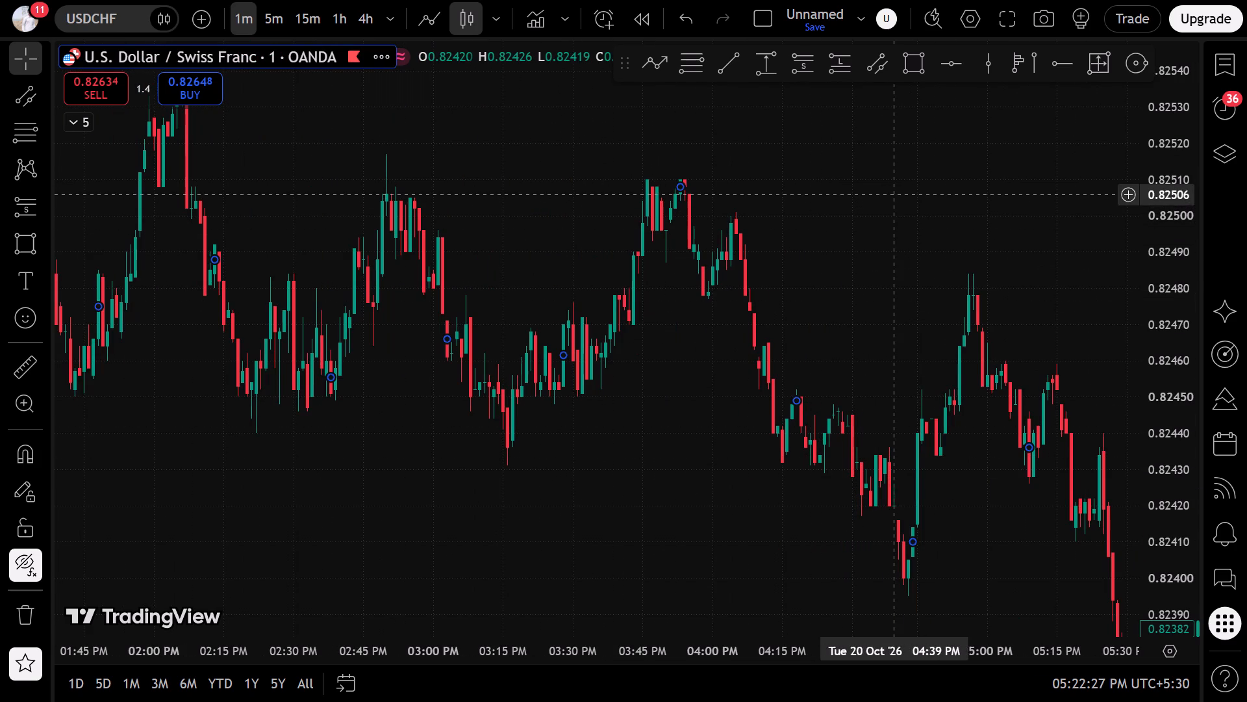
Compare the 20 October afternoon swings with the earlier channel and the start of the following rising channel.
left_click(897, 192)
scroll(900, 151, "down", 4)
left_click_drag(1166, 101, 1010, 461)
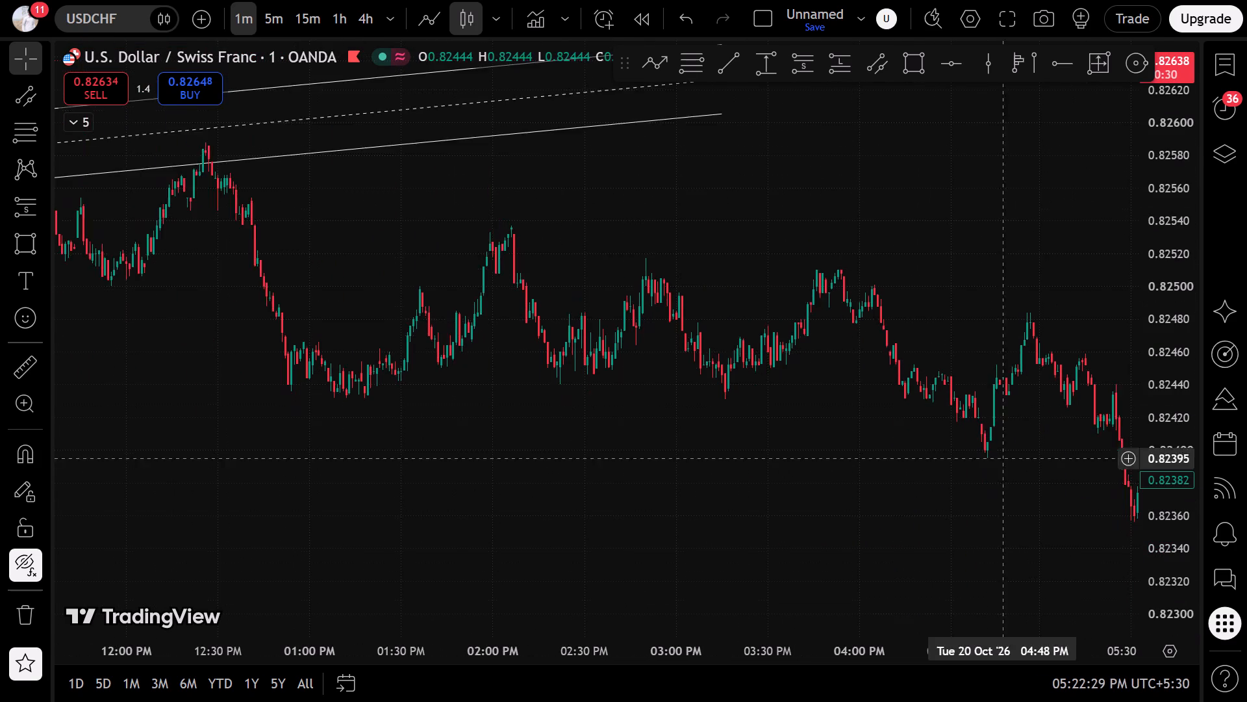
scroll(977, 429, "down", 18)
left_click_drag(991, 409, 351, 165)
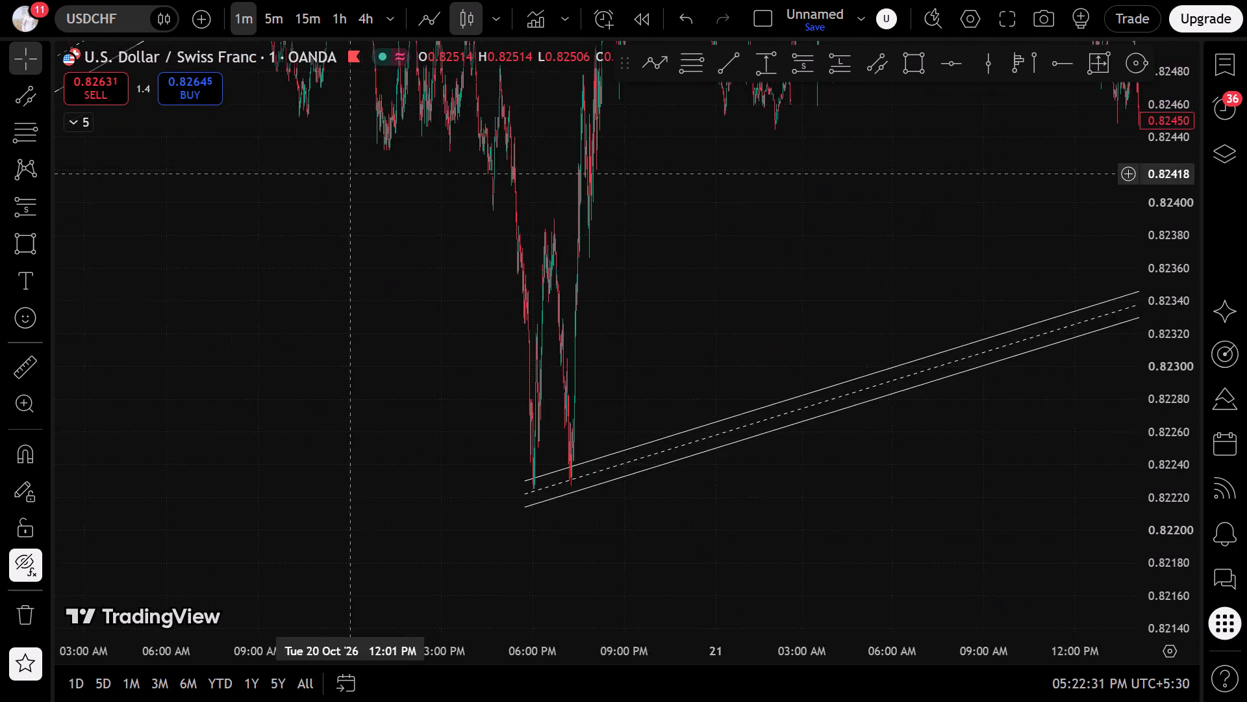
left_click_drag(351, 165, 883, 500)
scroll(819, 479, "up", 20)
left_click_drag(444, 403, 871, 322)
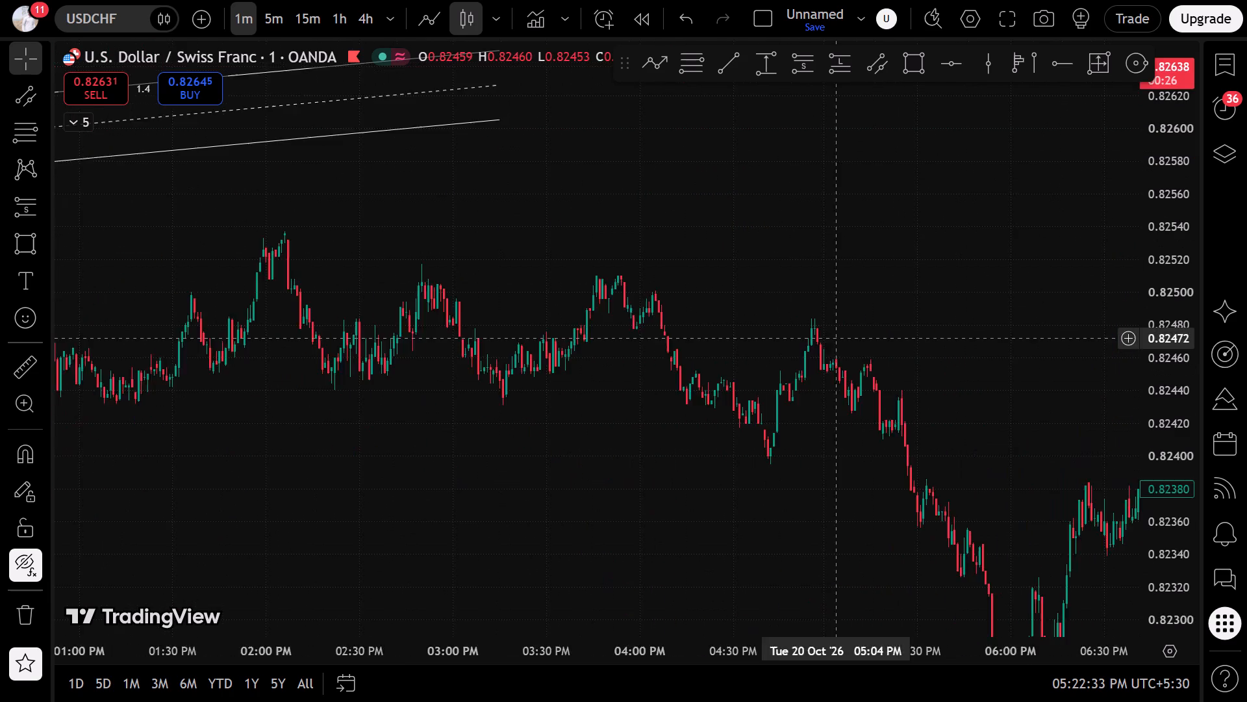
left_click_drag(871, 322, 874, 320)
scroll(856, 268, "up", 2)
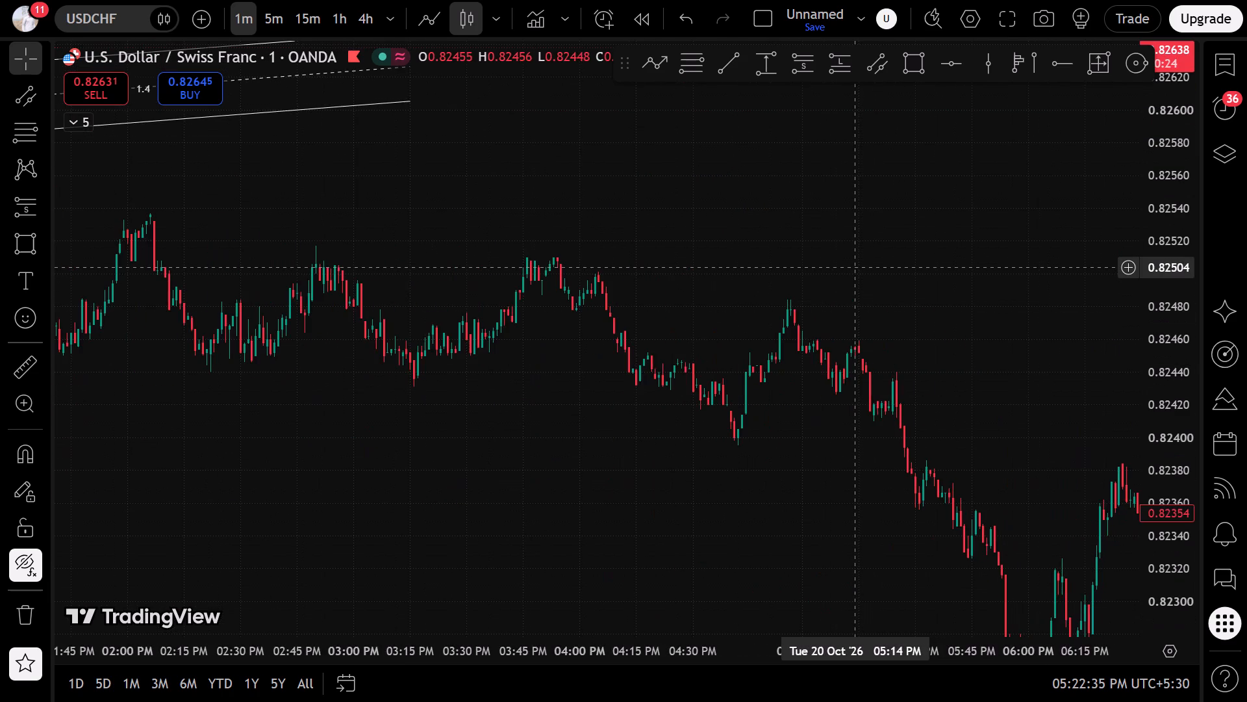
Draw a rectangle zone over the 20 October afternoon highs, from 2:41 PM at 0.82517 to about 4:32 PM near 0.82506.
scroll(856, 268, "down", 5)
scroll(856, 268, "up", 7)
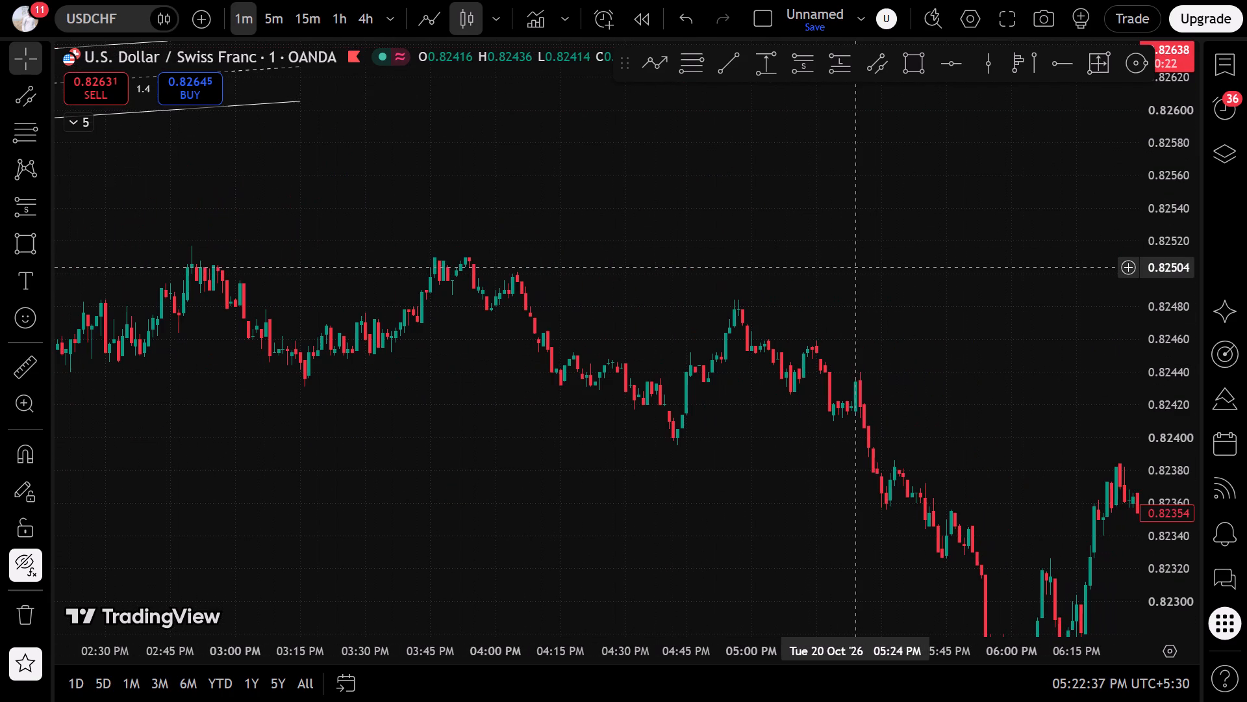
left_click(904, 58)
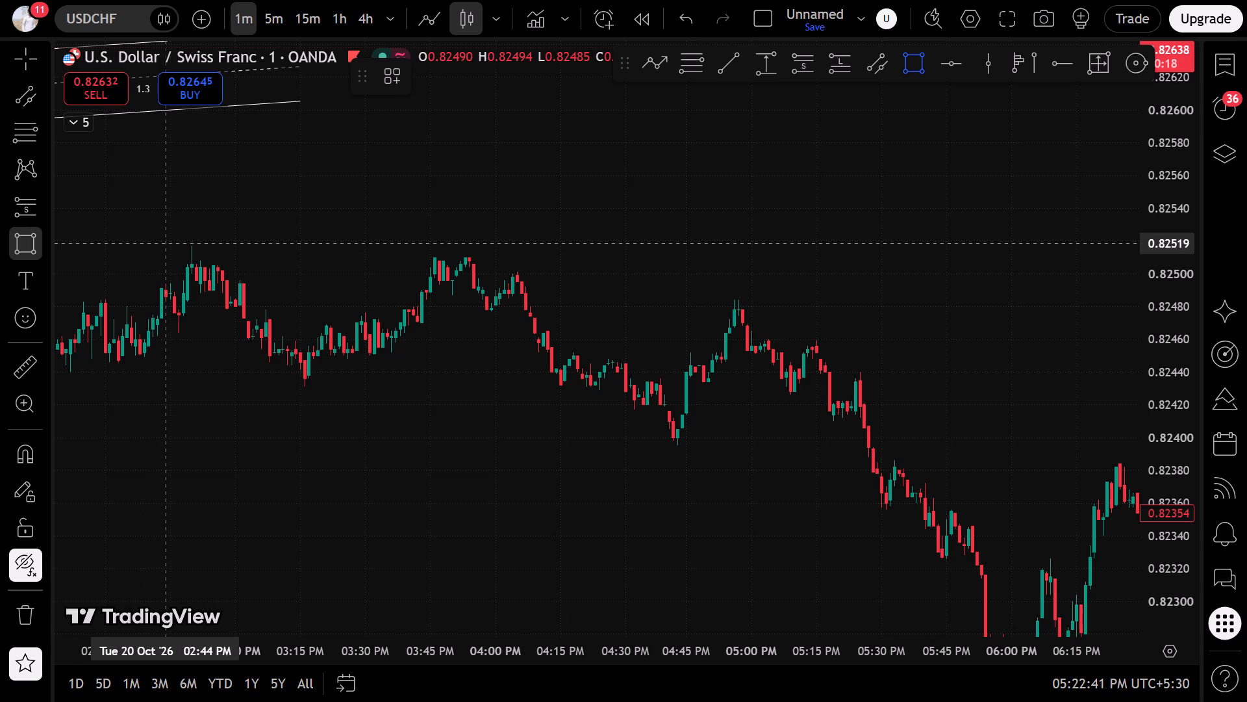
left_click(152, 246)
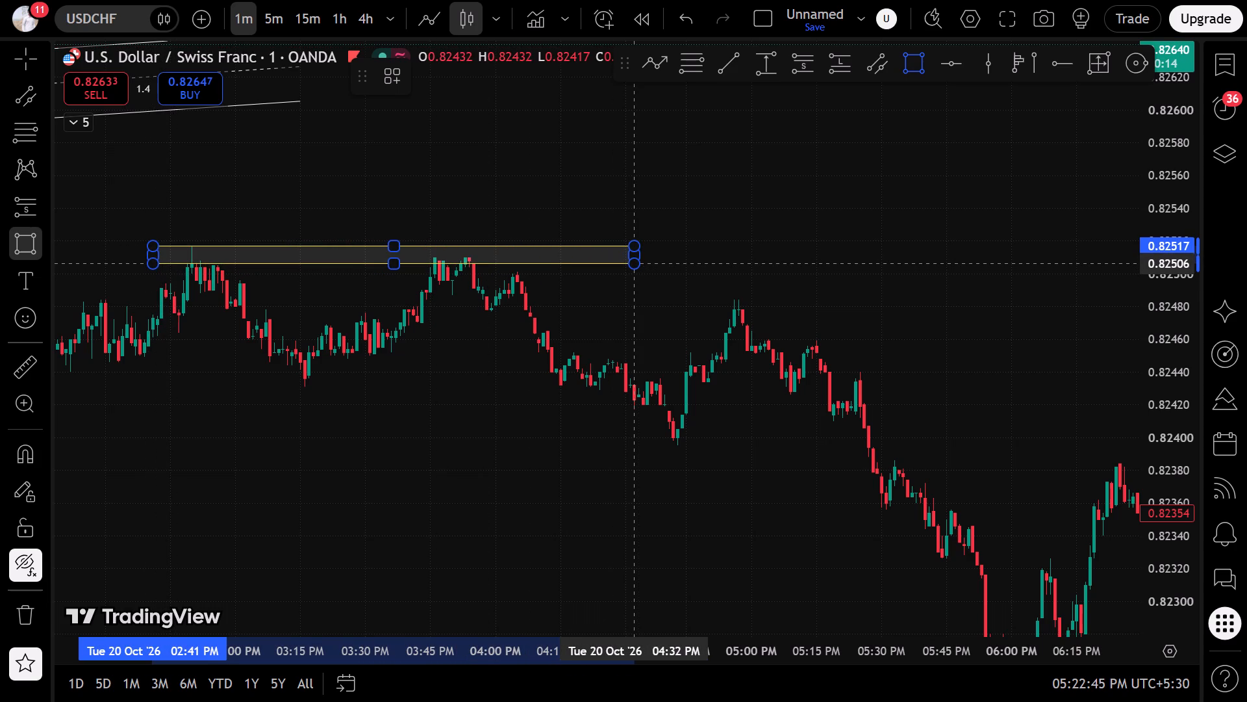
left_click(636, 264)
left_click(555, 326)
left_click_drag(552, 333, 567, 343)
Place a short position below the new zone at 3:29 PM, with entry 0.82498, stop 0.82518 and target 0.82436.
scroll(577, 314, "down", 6)
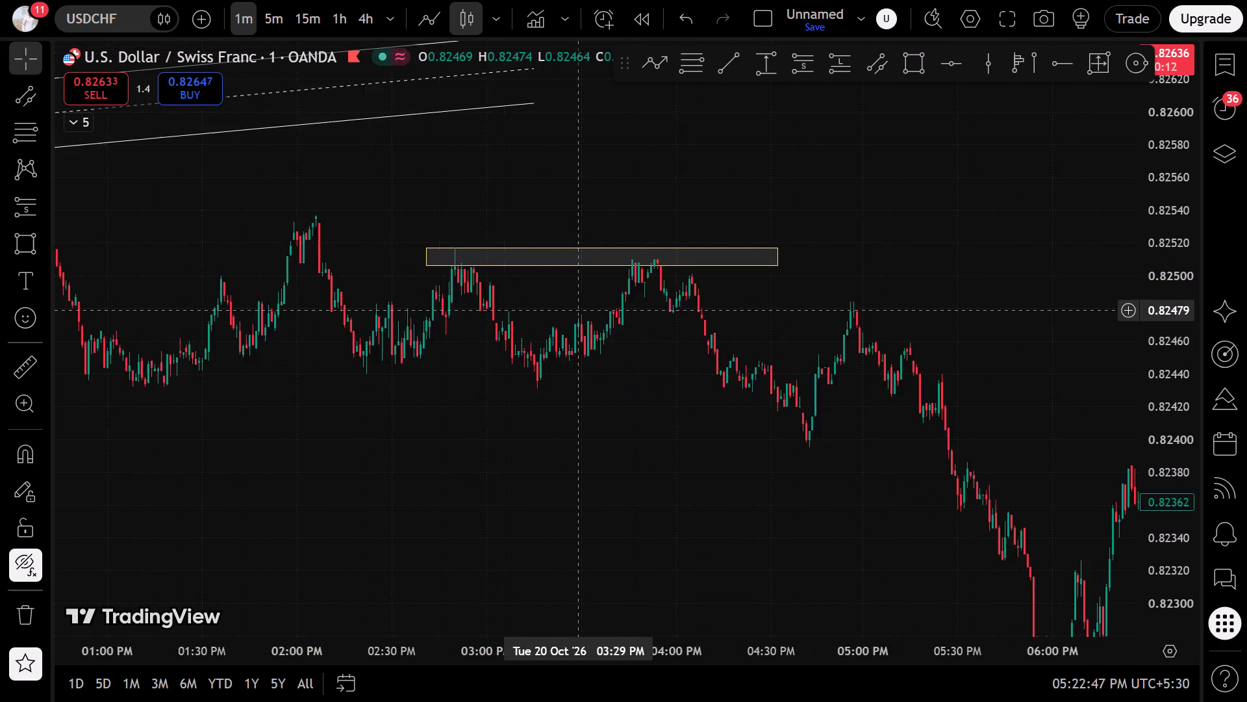
scroll(579, 310, "down", 1)
scroll(472, 296, "up", 3)
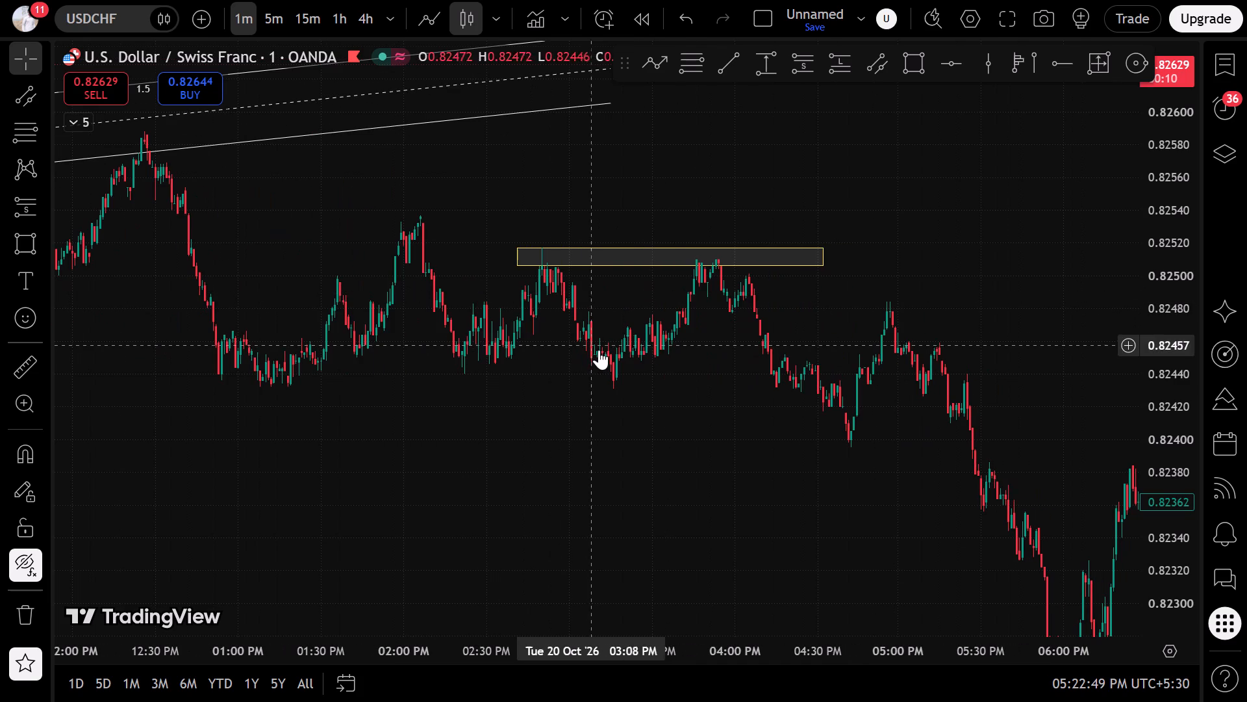
scroll(600, 349, "up", 2)
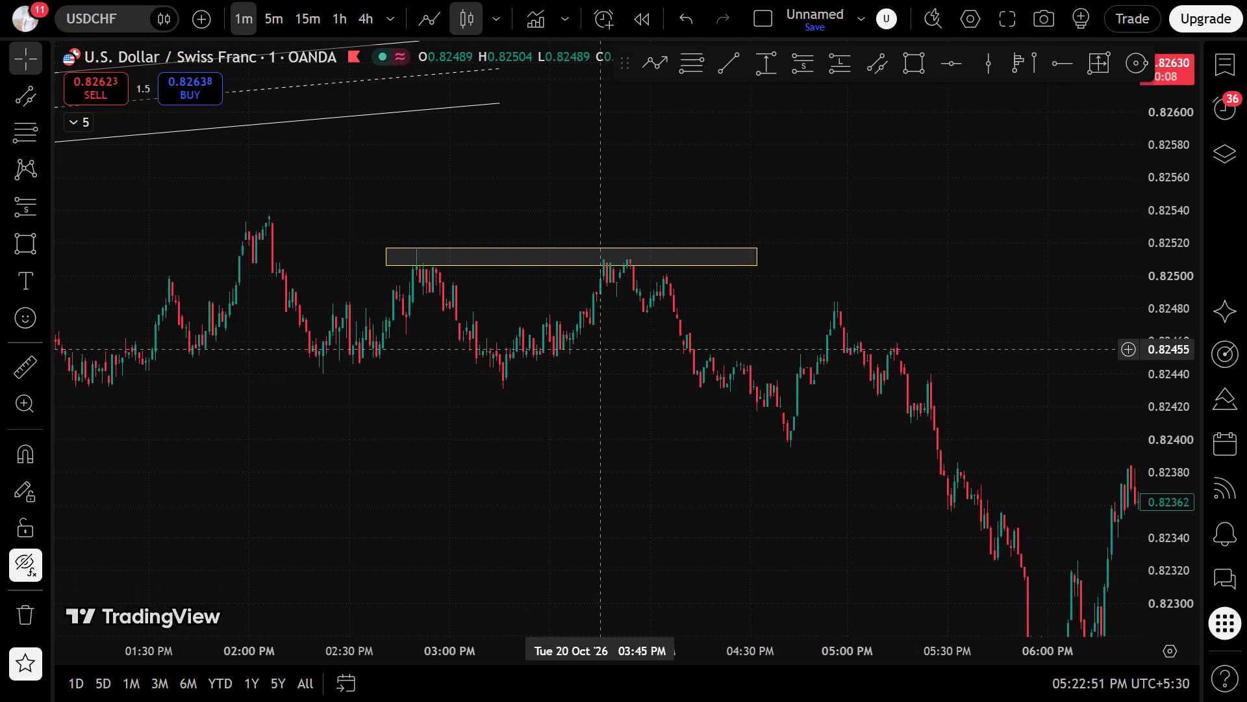
left_click(796, 68)
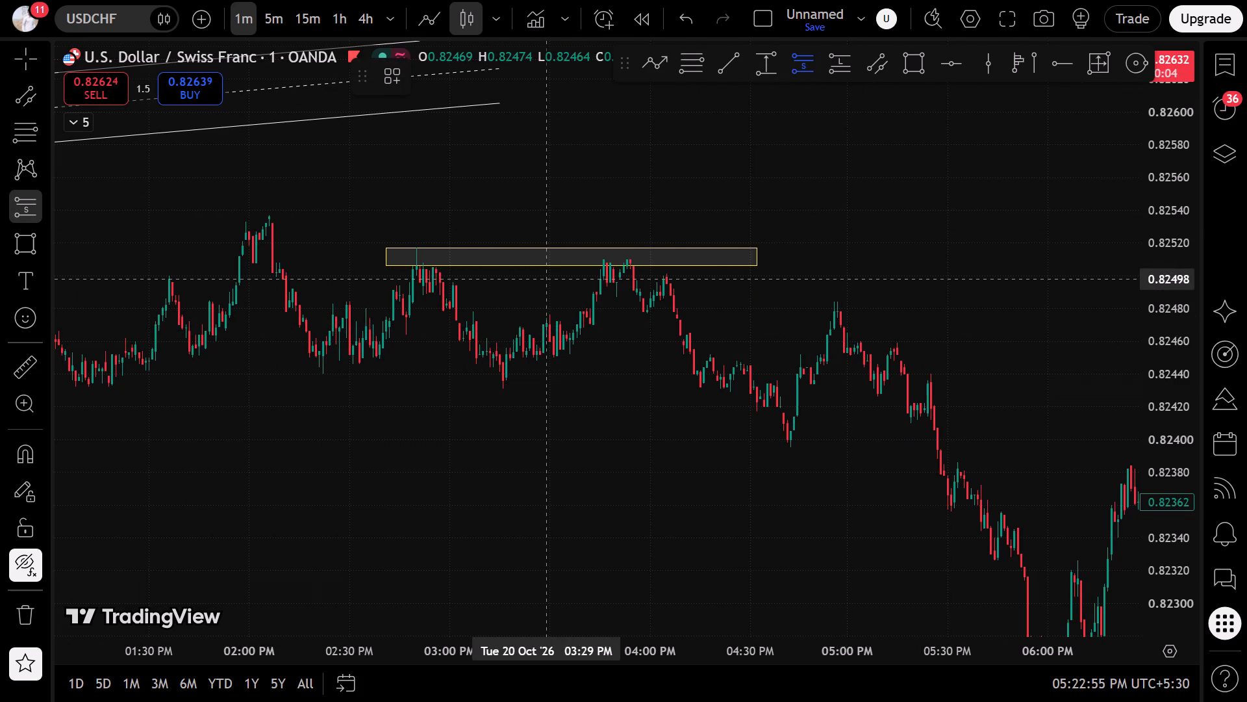
left_click(548, 279)
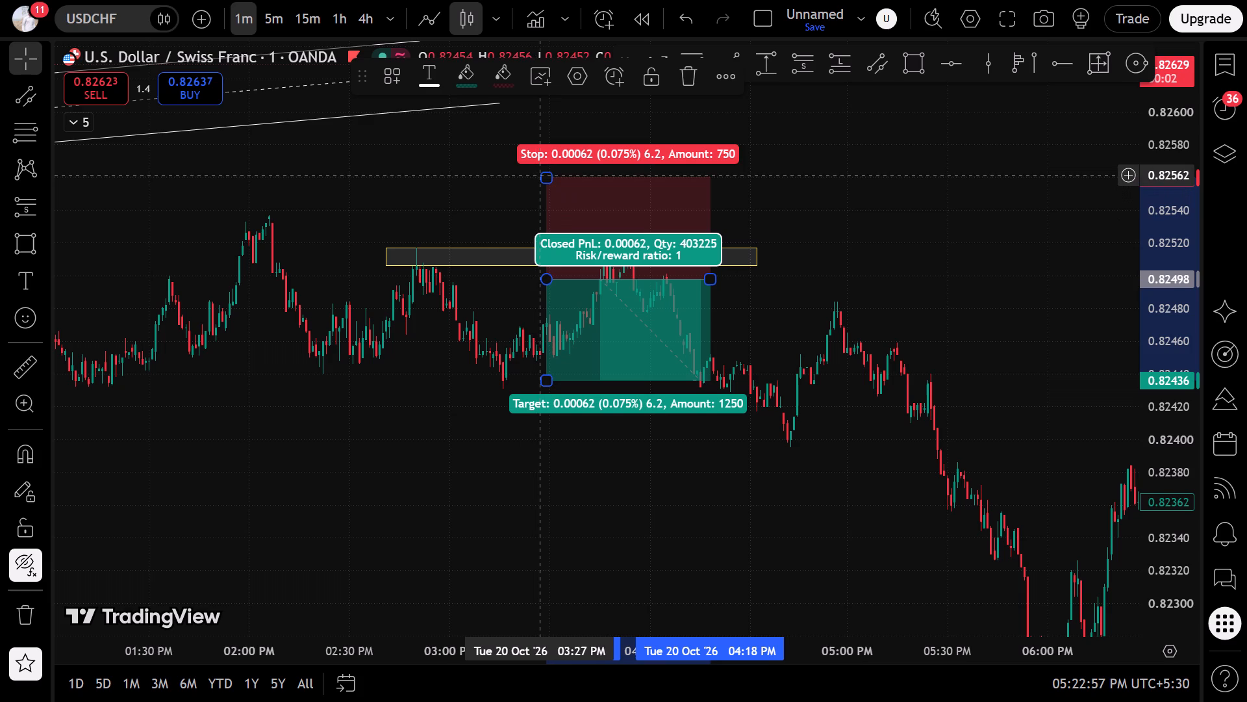
left_click_drag(544, 175, 557, 246)
left_click(338, 429)
Extend the USDCHF short position's end to 5:21 PM on 20 October and lower its target to 0.82232, near the evening lows.
scroll(338, 430, "down", 17)
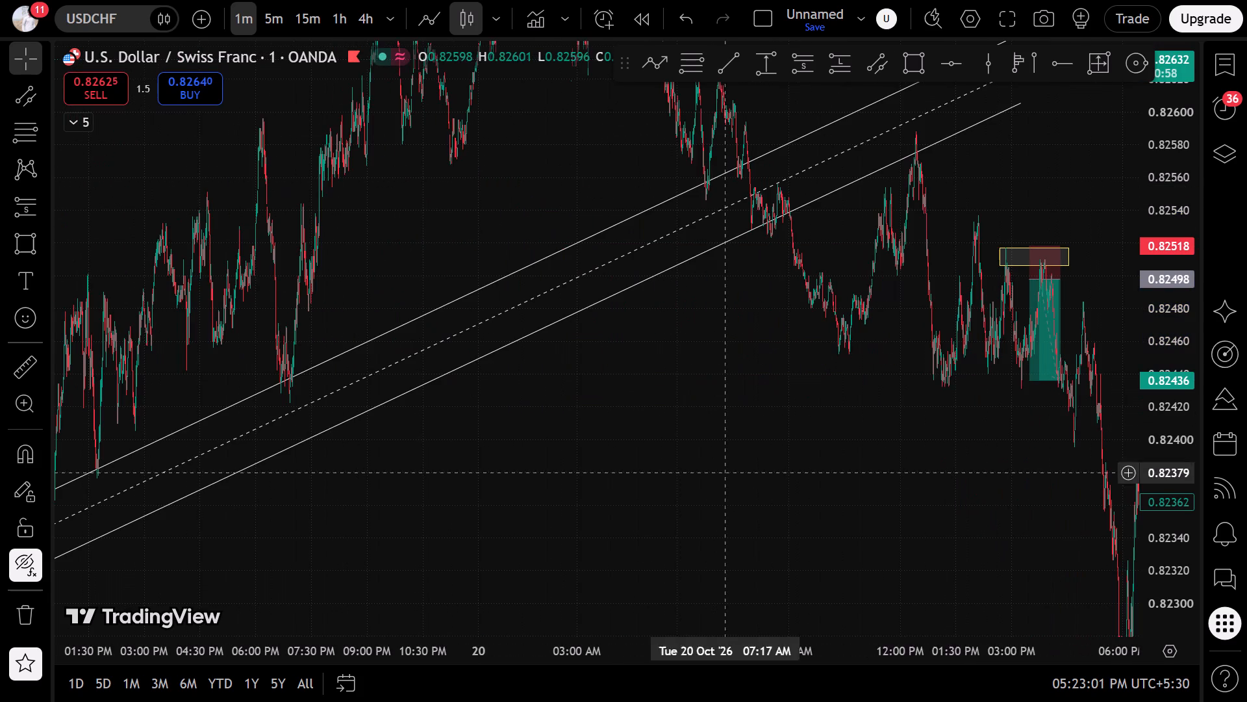
left_click_drag(1148, 248, 1089, 471)
left_click_drag(1007, 523, 460, 427)
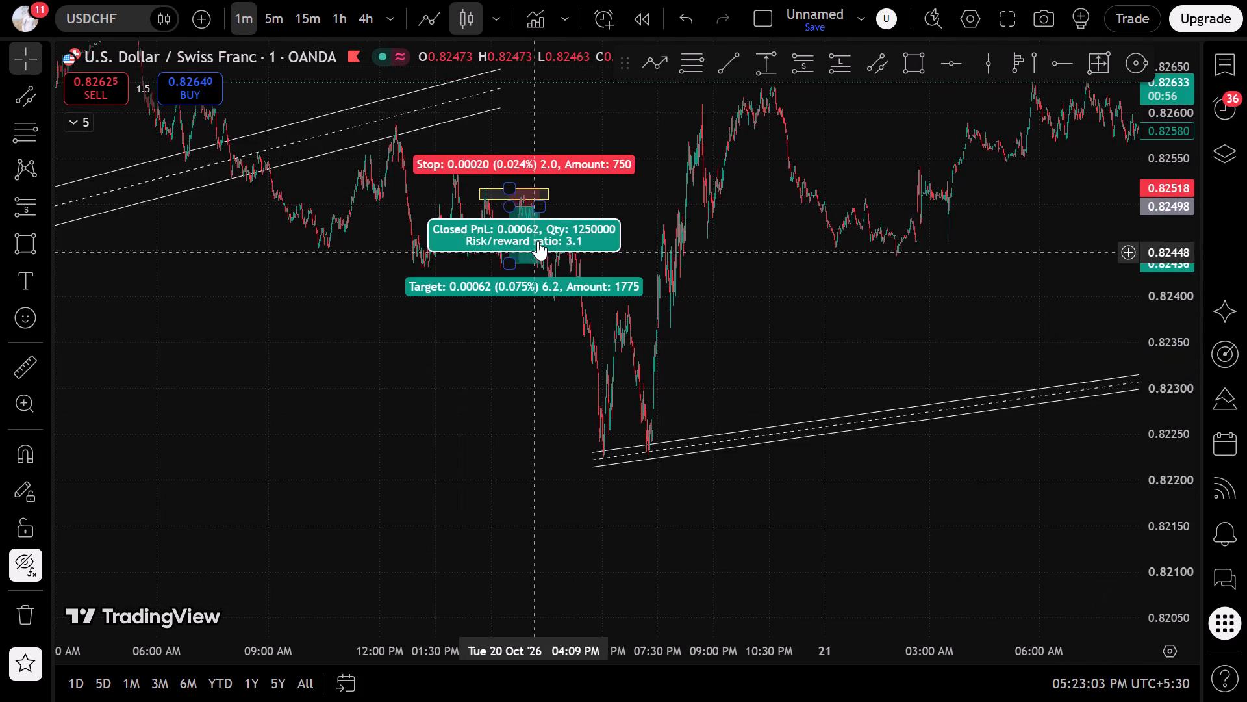
left_click_drag(540, 207, 578, 207)
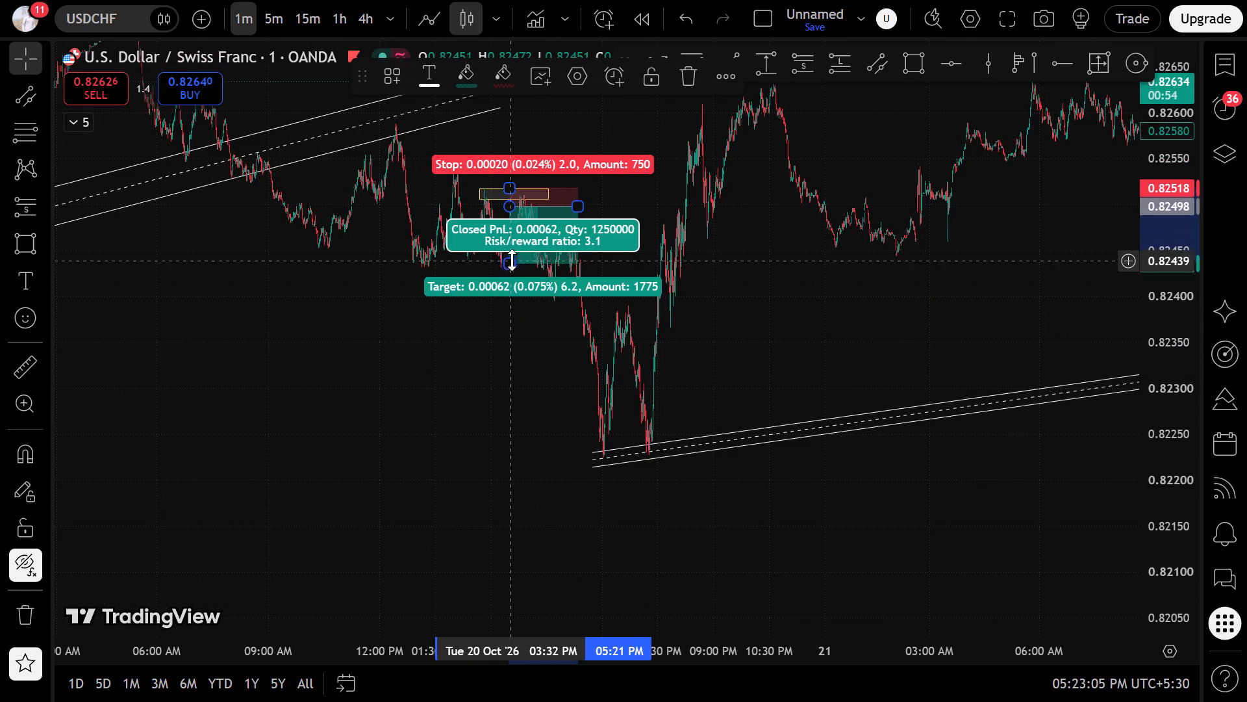
left_click_drag(512, 260, 524, 451)
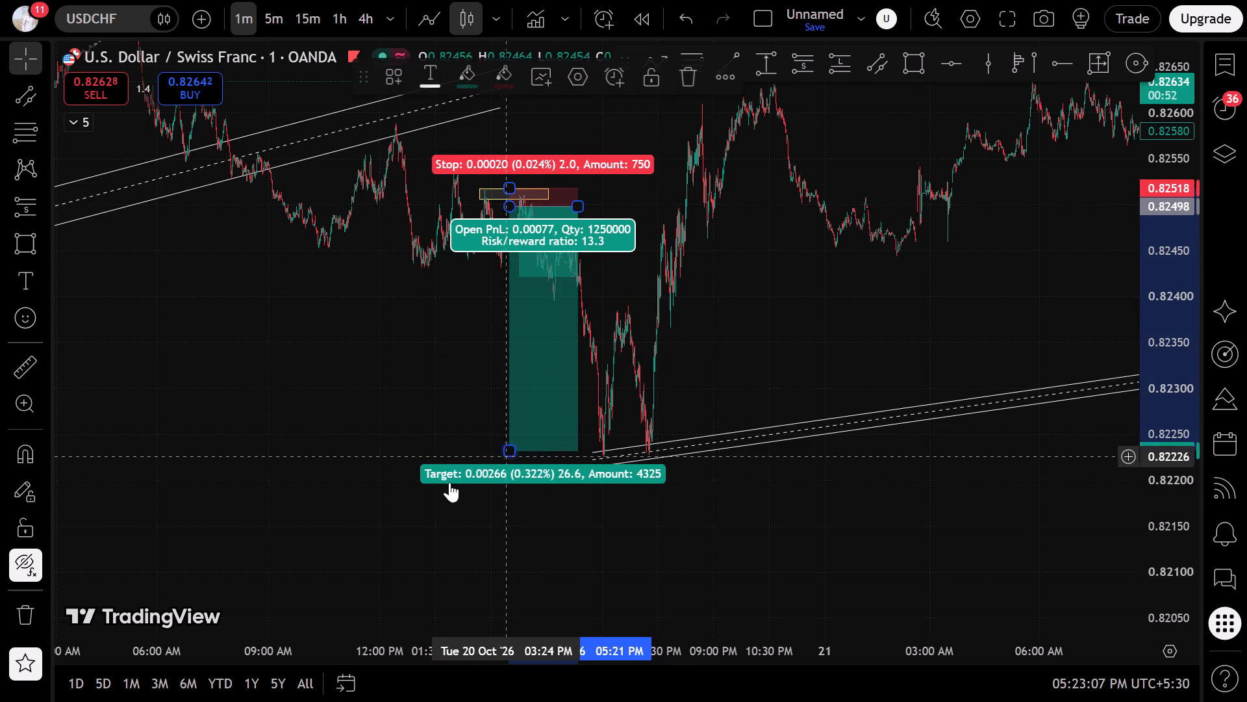
left_click(448, 482)
Draw horizontal rays from two 19 October swing lows on USDCHF, at 0.82422 from 4:00 PM and at 0.82333 from the earlier low.
scroll(448, 461, "down", 13)
scroll(468, 366, "down", 1)
left_click_drag(410, 398, 686, 289)
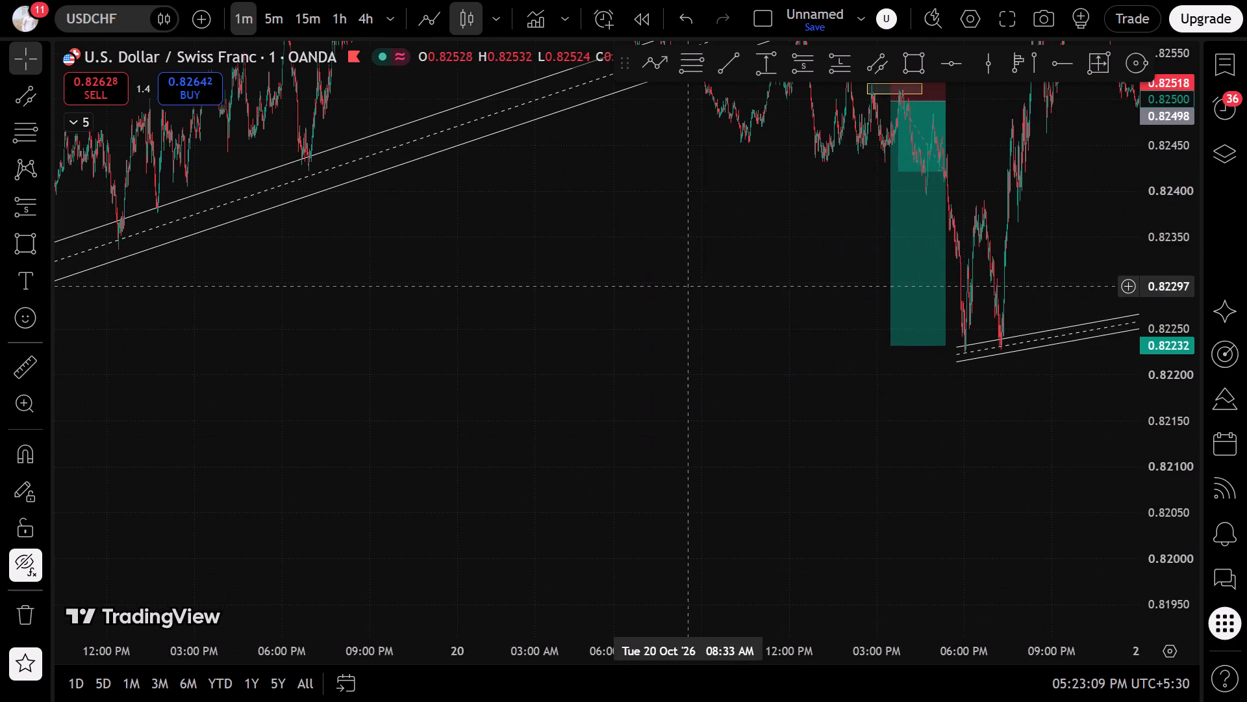
scroll(679, 267, "down", 5)
left_click_drag(1178, 199, 1010, 449)
scroll(722, 430, "down", 6)
left_click_drag(491, 454, 493, 454)
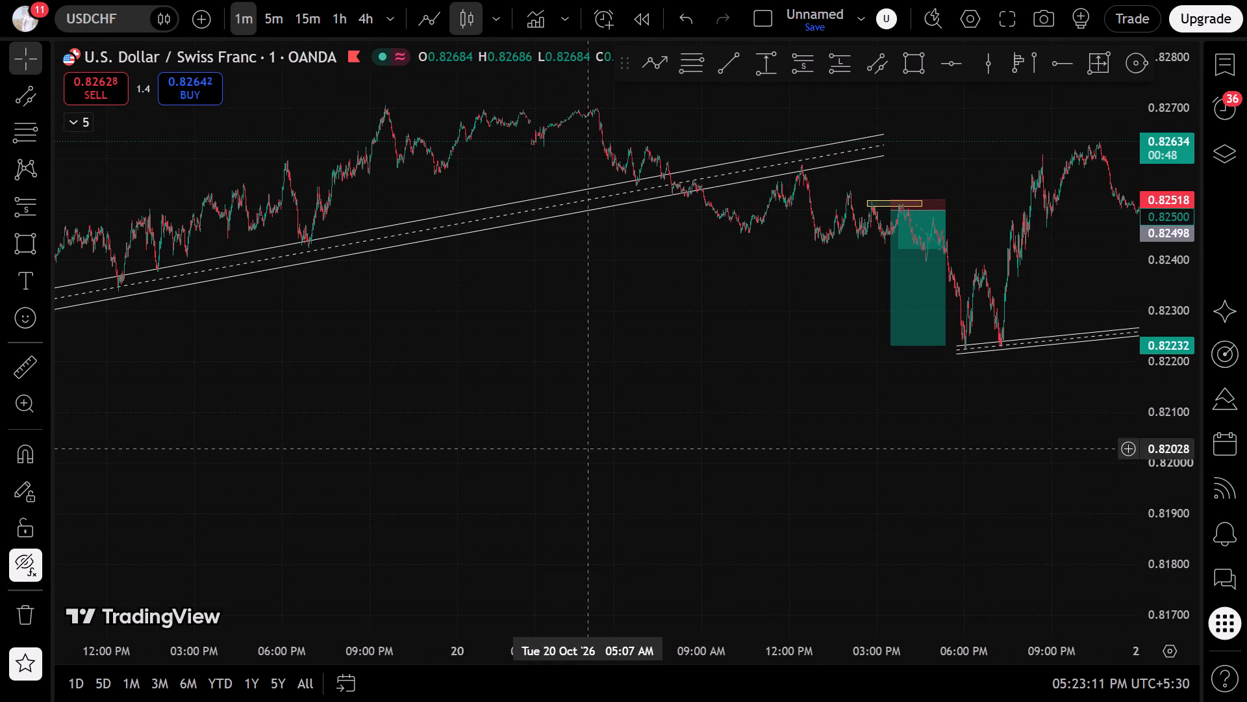
left_click_drag(493, 454, 990, 451)
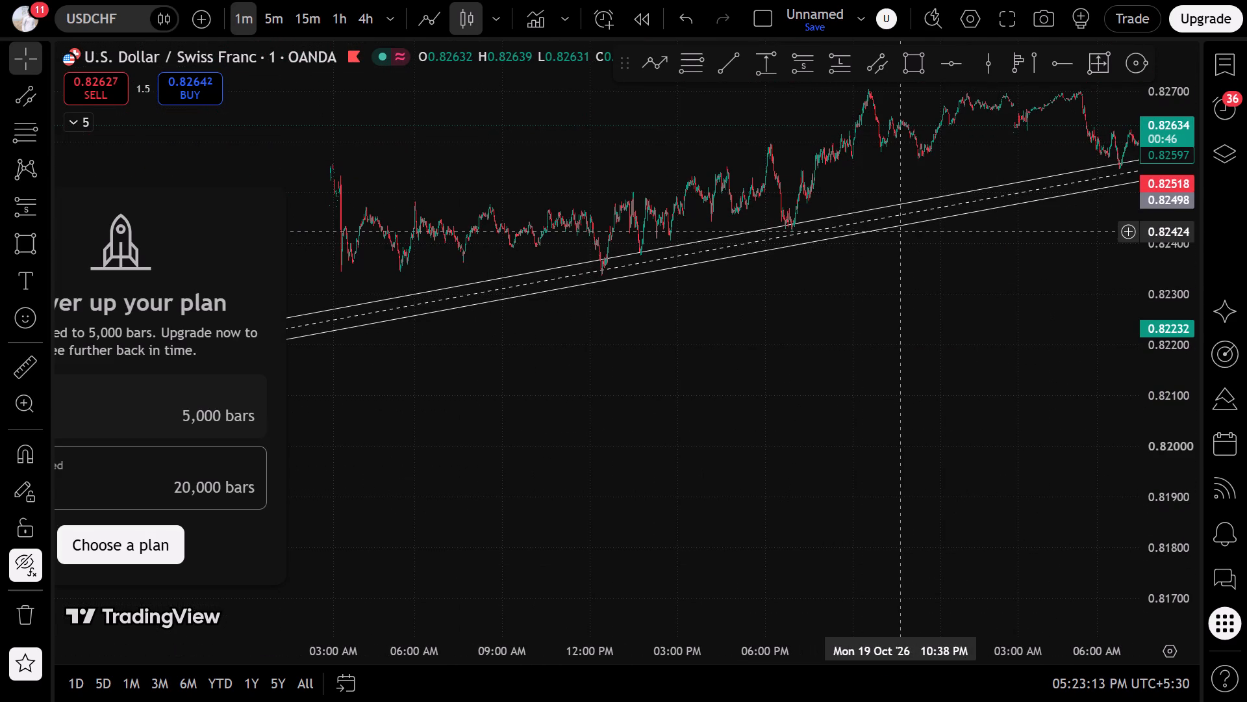
left_click(1057, 55)
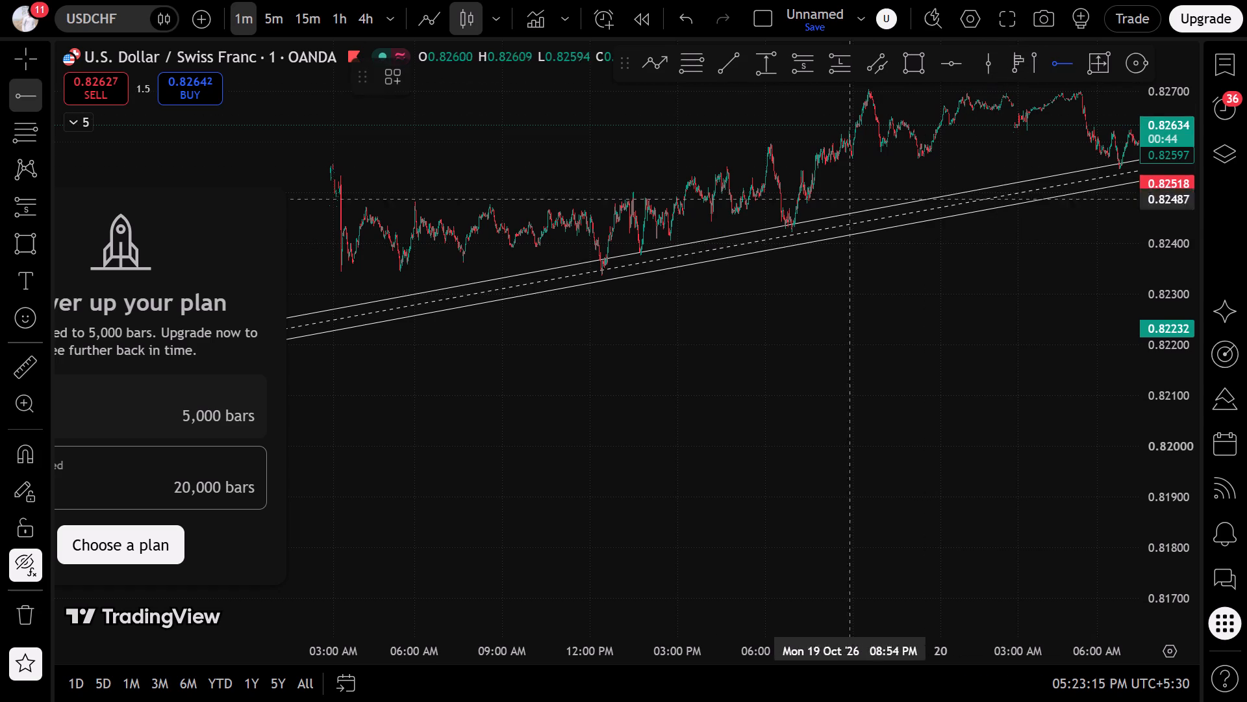
left_click(707, 232)
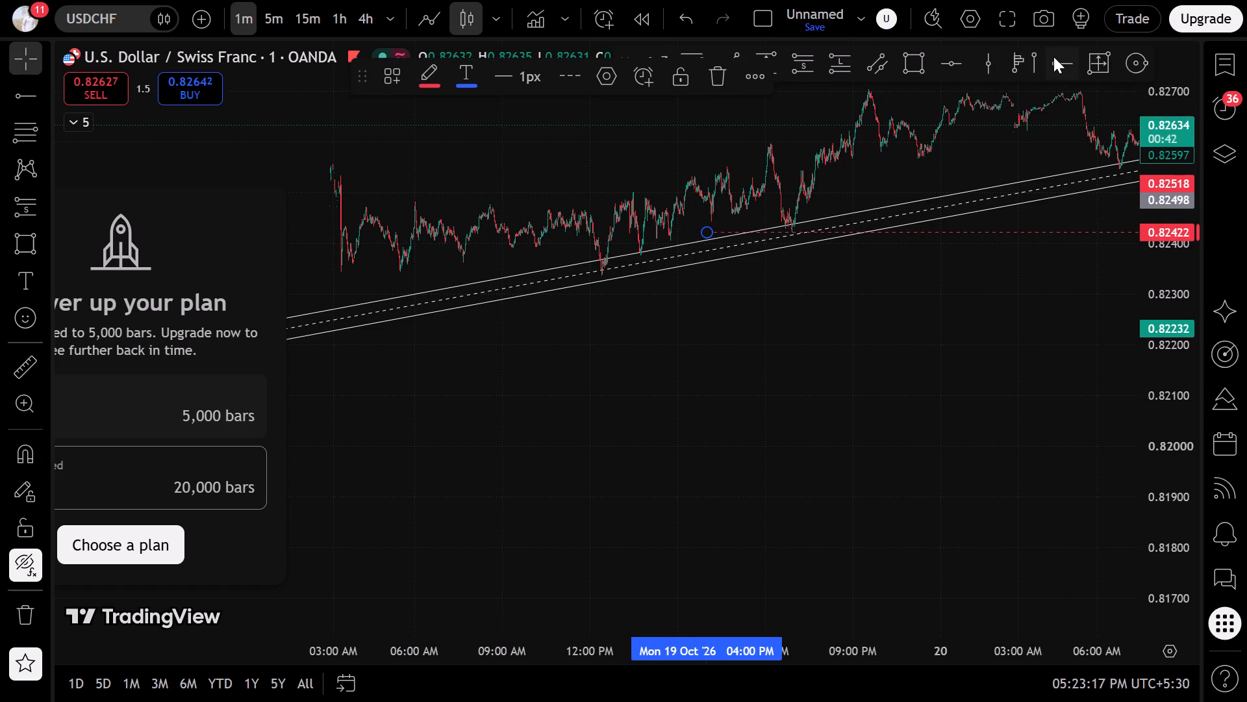
left_click(1053, 57)
left_click(533, 277)
left_click_drag(853, 409, 862, 411)
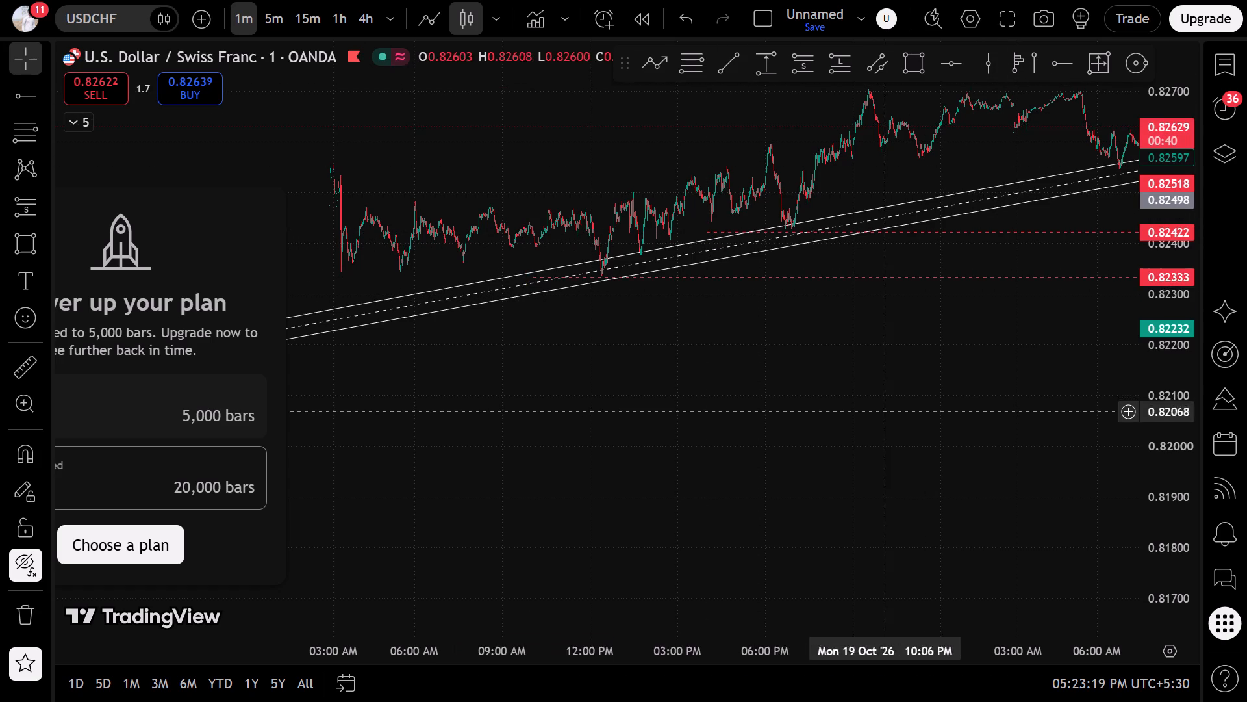
Switch USDCHF to the 15-minute timeframe and examine the channels, short position and new ray levels against price through 26 October.
left_click_drag(899, 410, 0, 509)
scroll(112, 442, "down", 7)
left_click_drag(226, 432, 1153, 338)
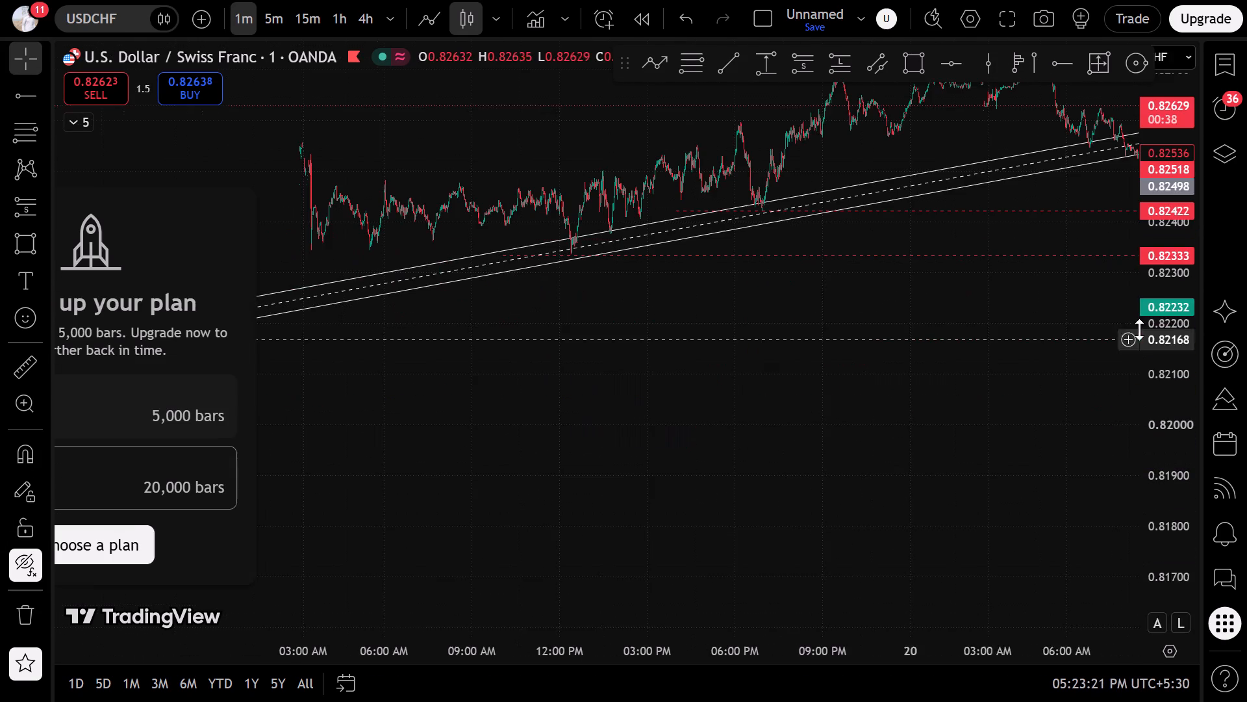
left_click(305, 25)
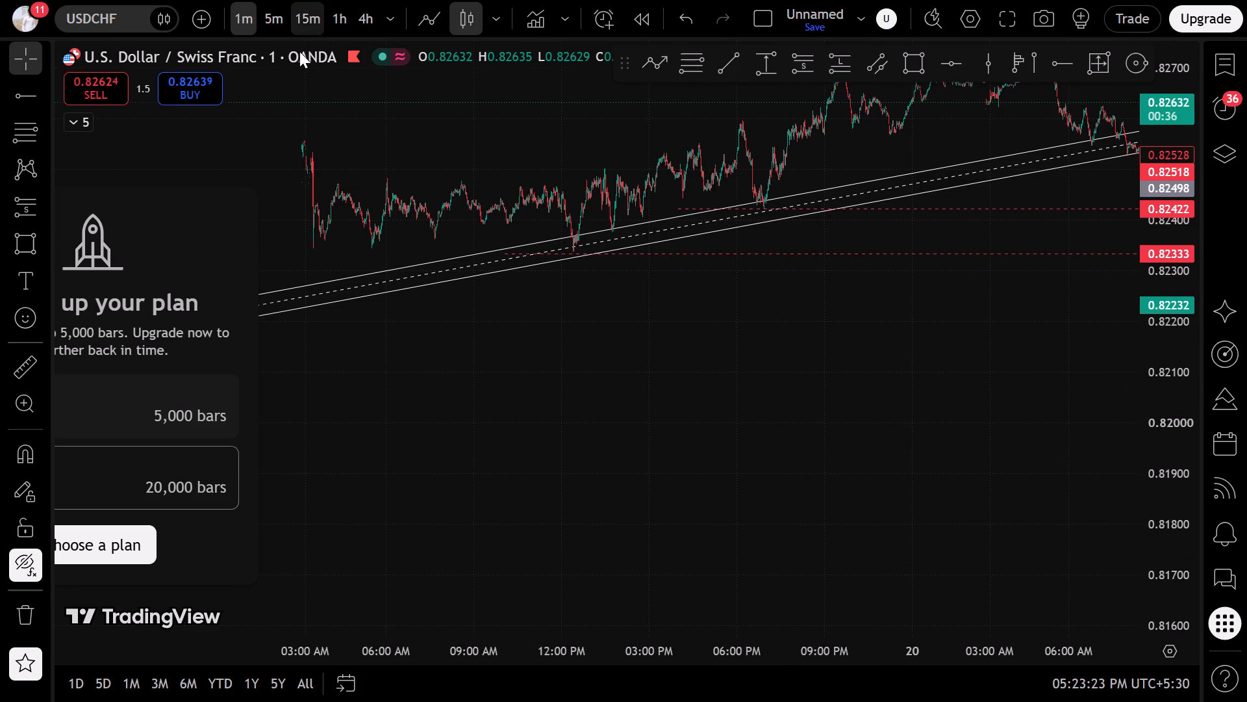
left_click(681, 597)
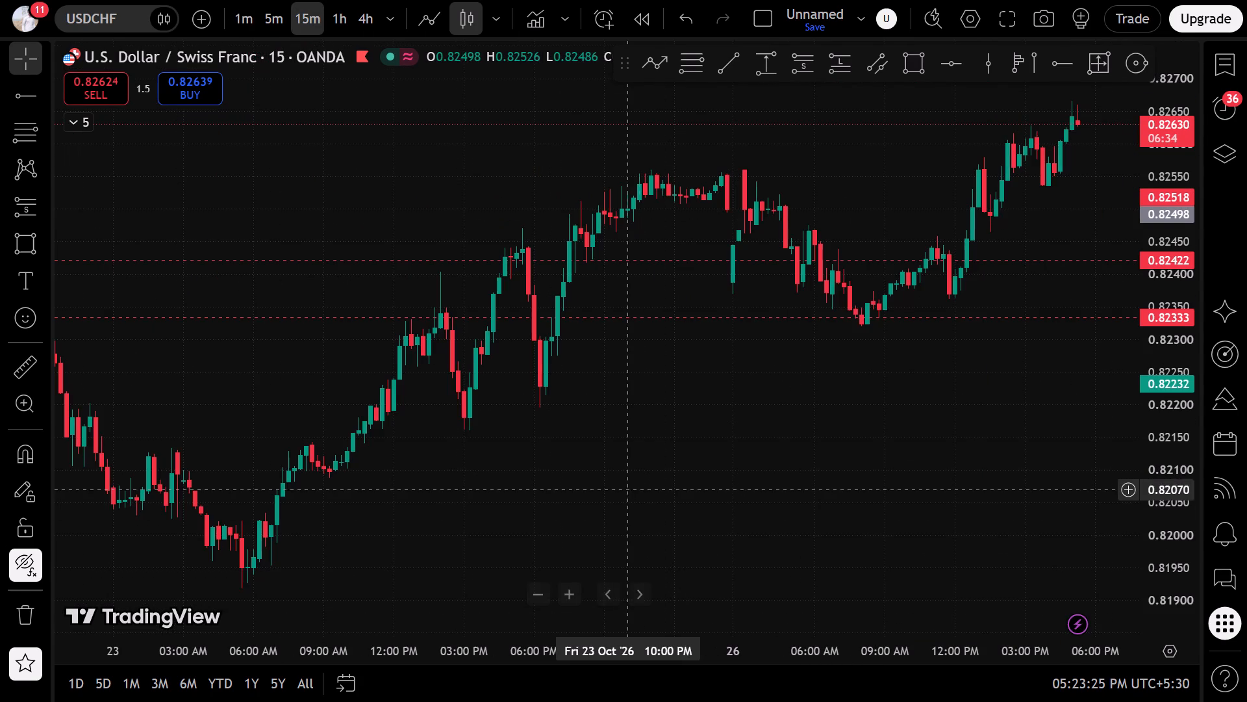
scroll(627, 487, "down", 12)
left_click_drag(557, 459, 564, 458)
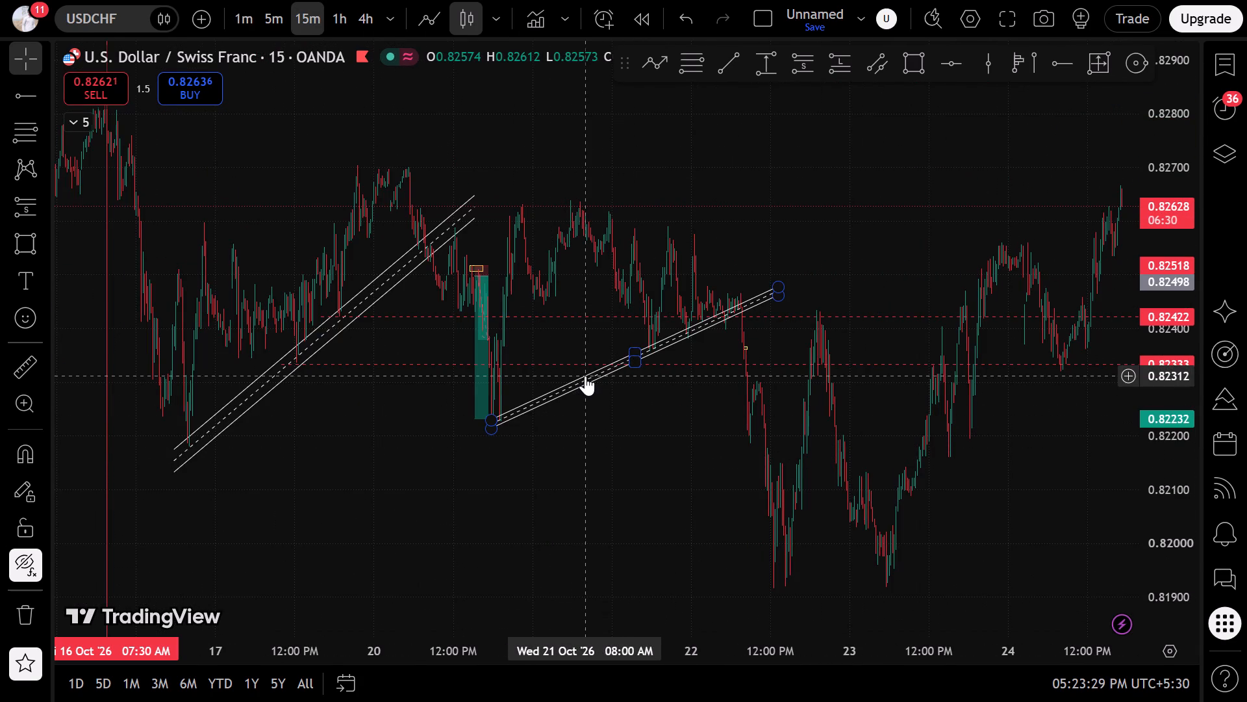
scroll(617, 464, "up", 4)
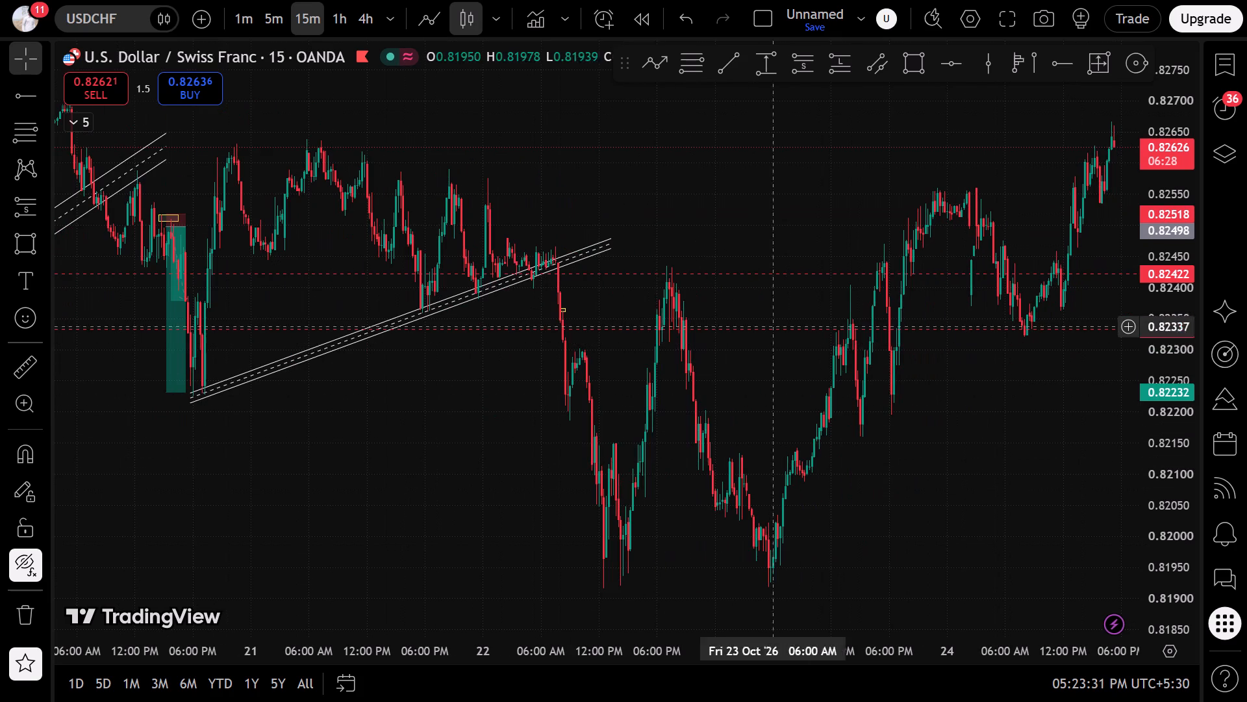
left_click_drag(568, 460, 1007, 456)
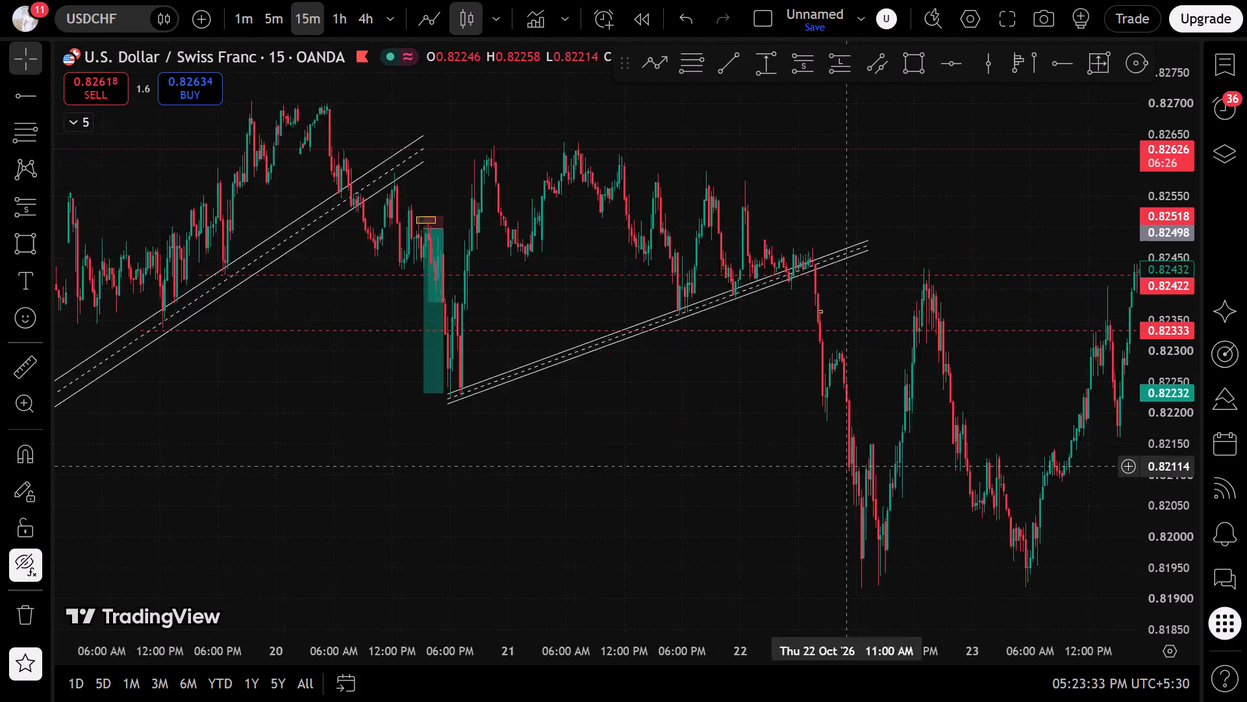
left_click_drag(1007, 456, 1080, 448)
scroll(963, 385, "down", 3)
left_click_drag(714, 331, 177, 294)
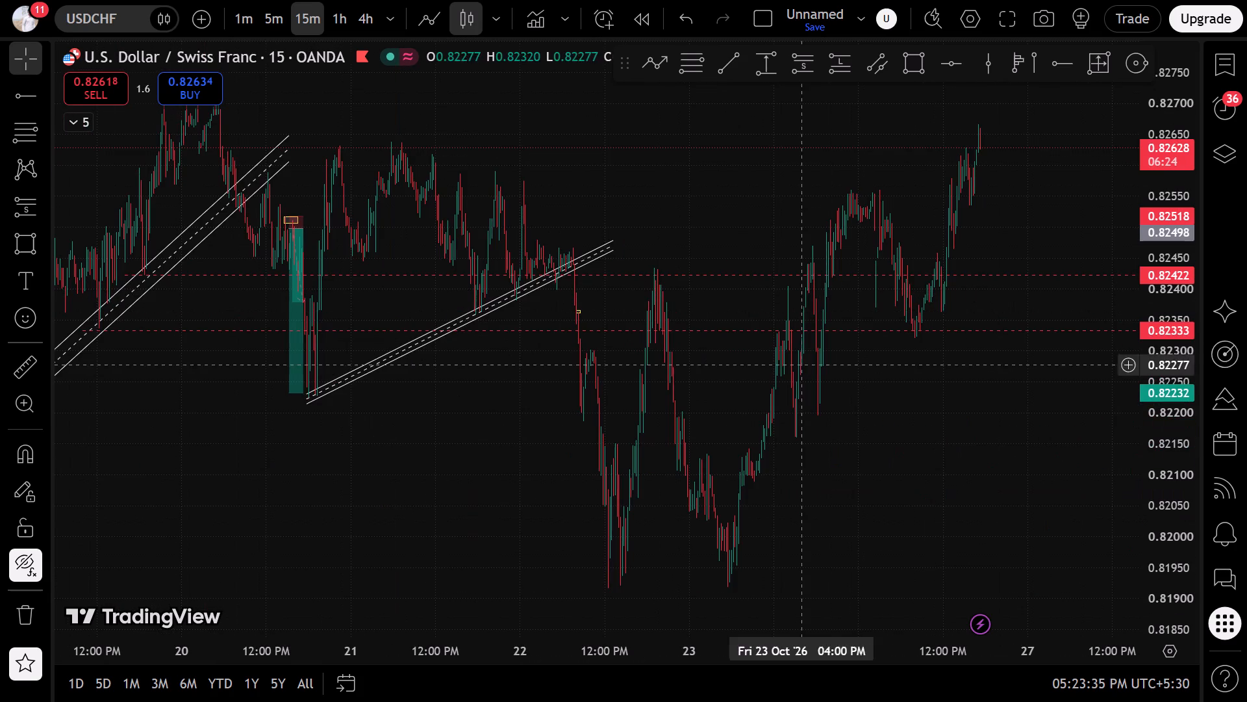
scroll(832, 474, "up", 4)
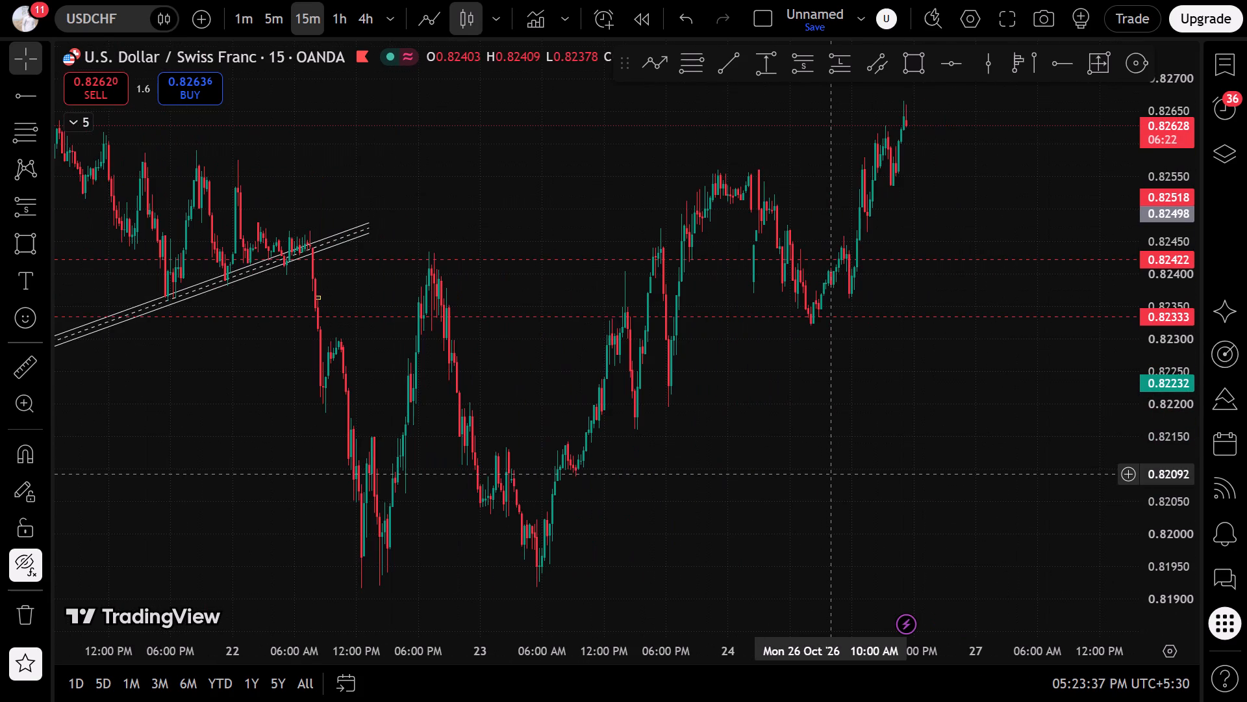
Switch to the GBPJPY chart and review its earlier price history on the 15-minute and 1-hour timeframes.
key("Down")
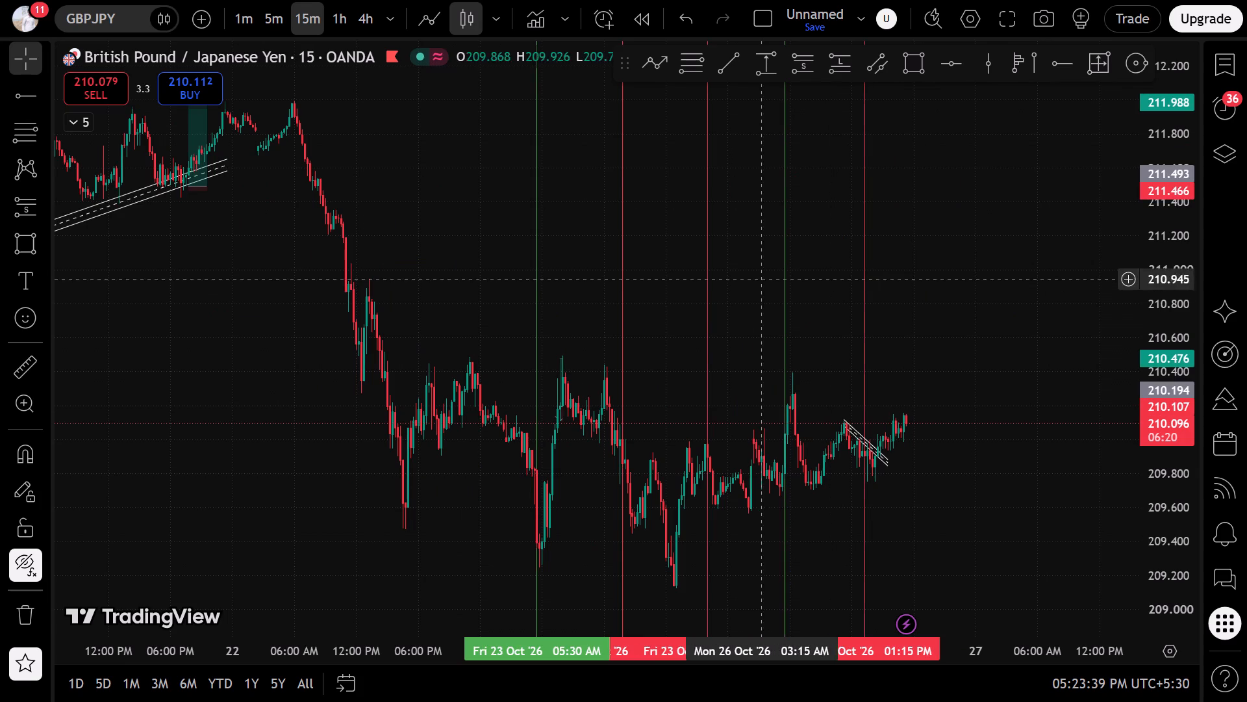
scroll(232, 386, "down", 5)
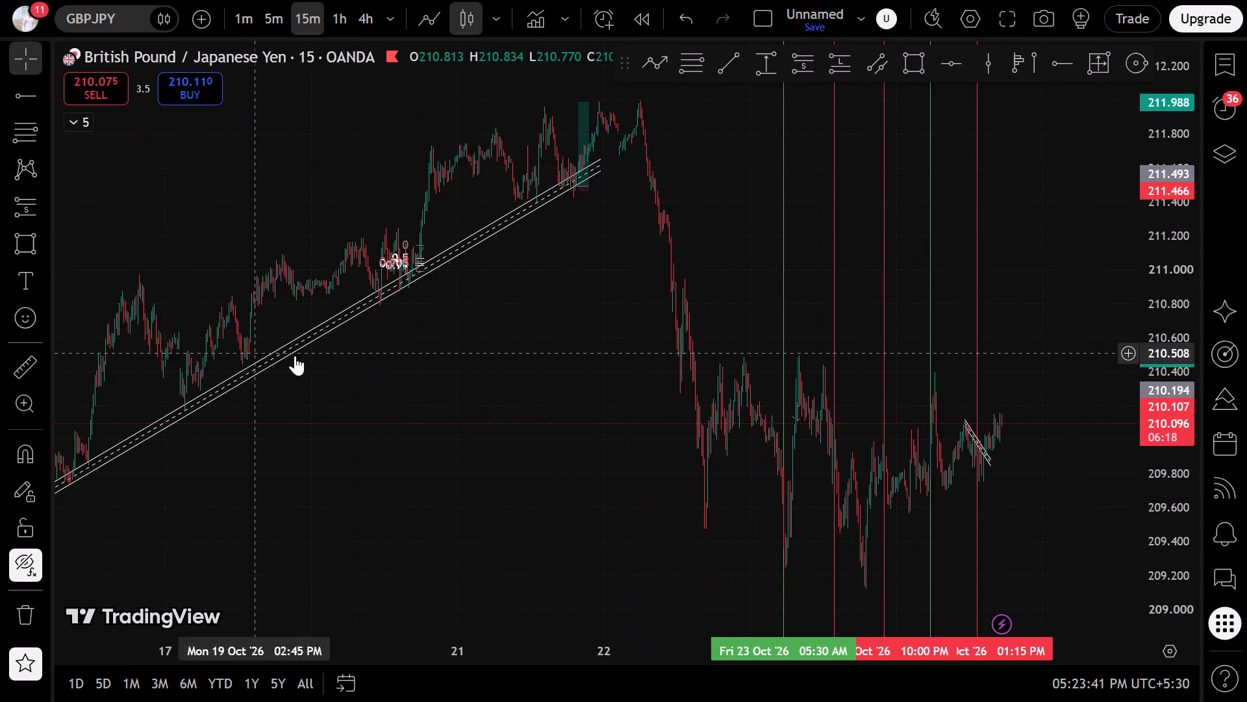
left_click_drag(469, 492, 1209, 461)
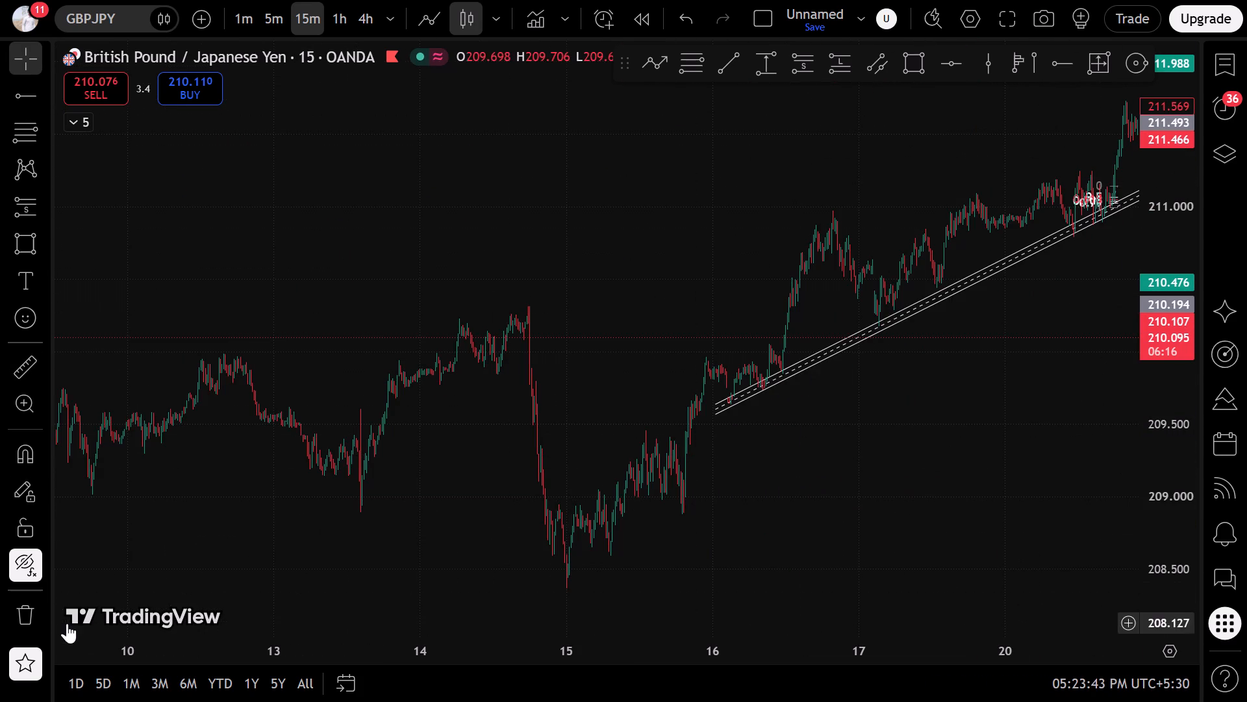
left_click(331, 15)
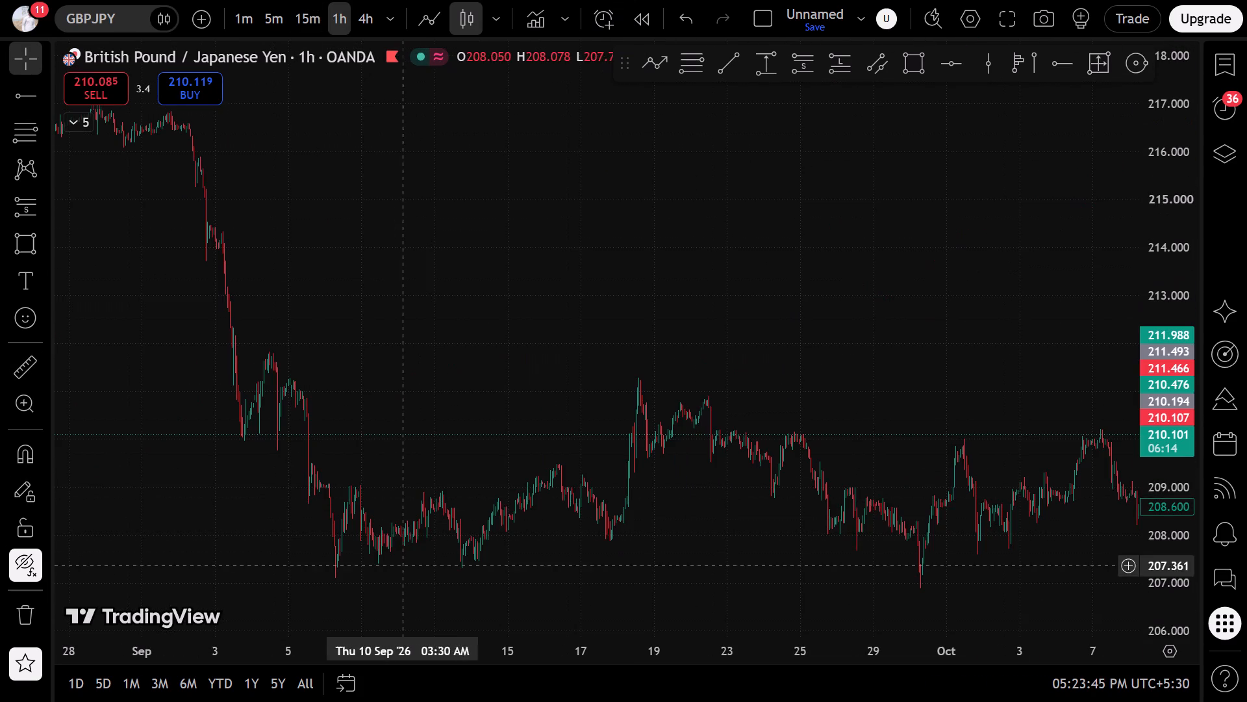
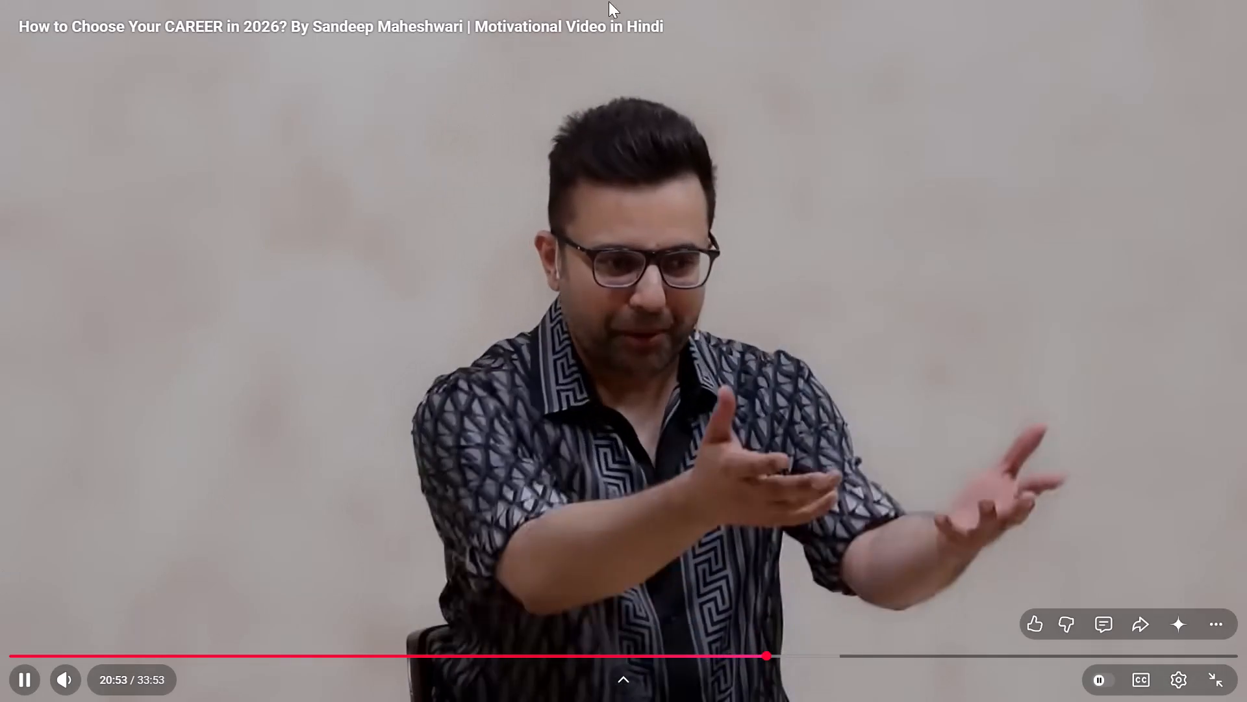
Leave the full-screen career video, return to the GBPJPY chart and examine its 15-minute price action and long position through 26 October.
left_click(627, 66)
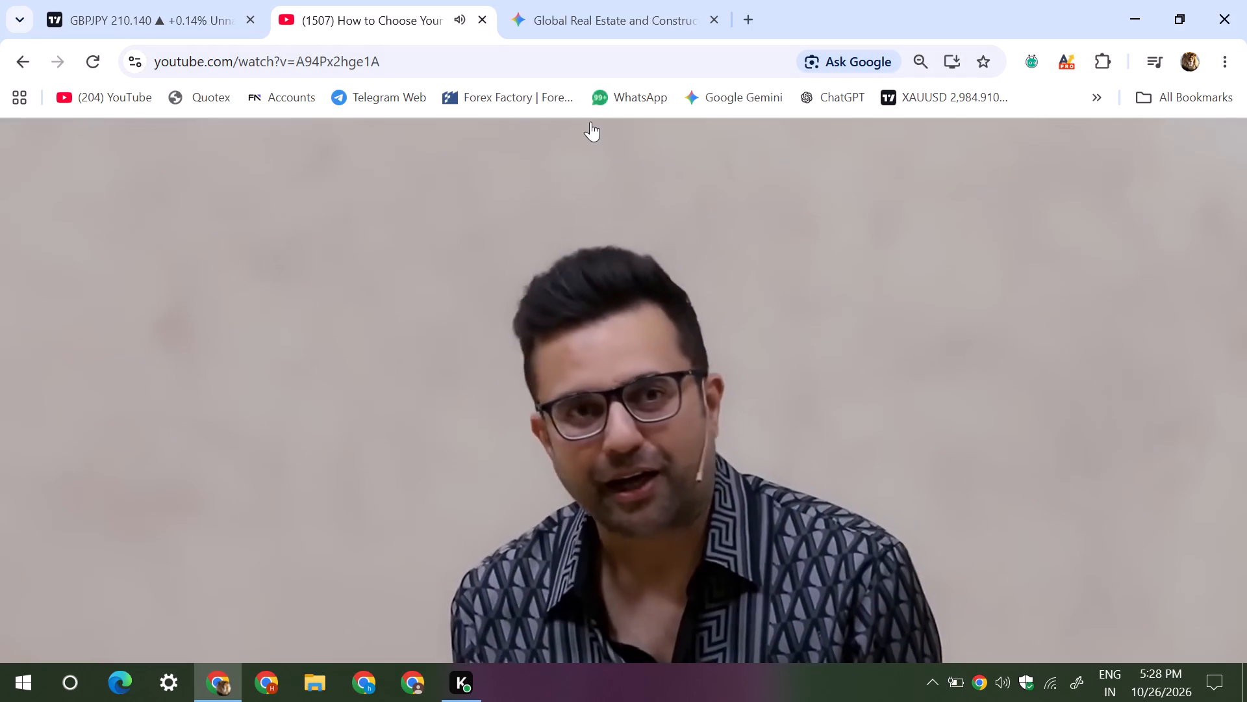
left_click(163, 0)
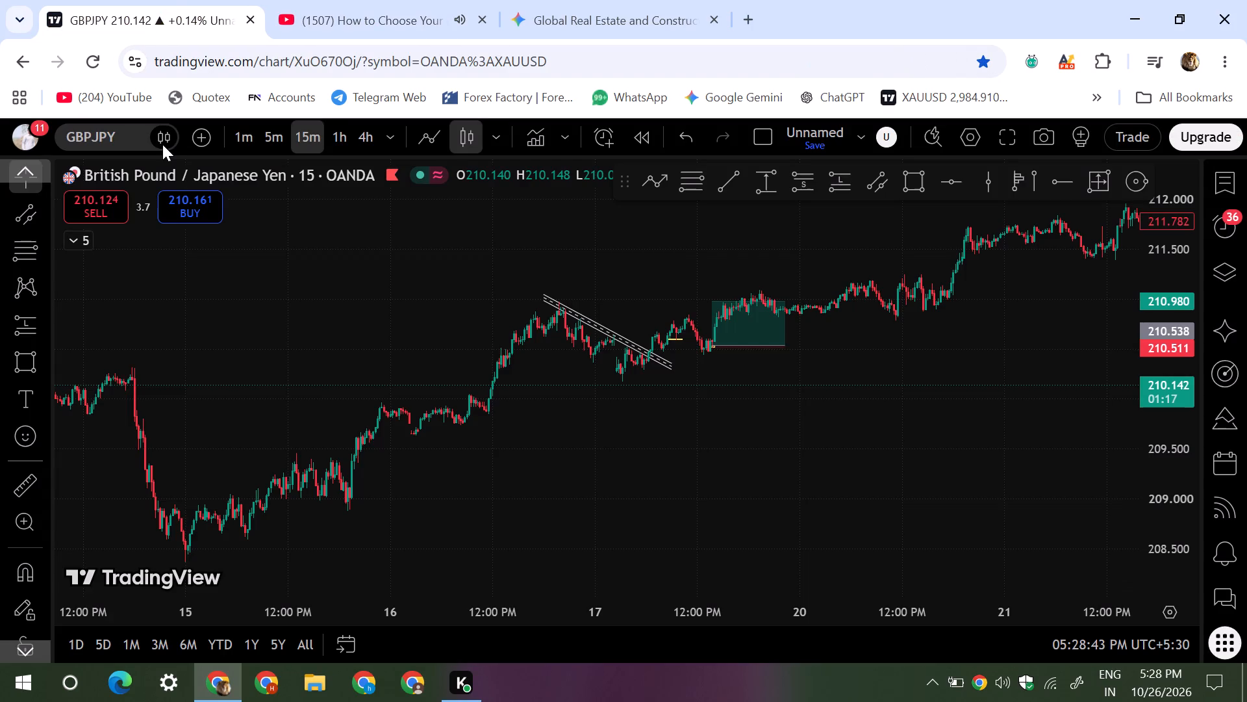
scroll(607, 444, "down", 1)
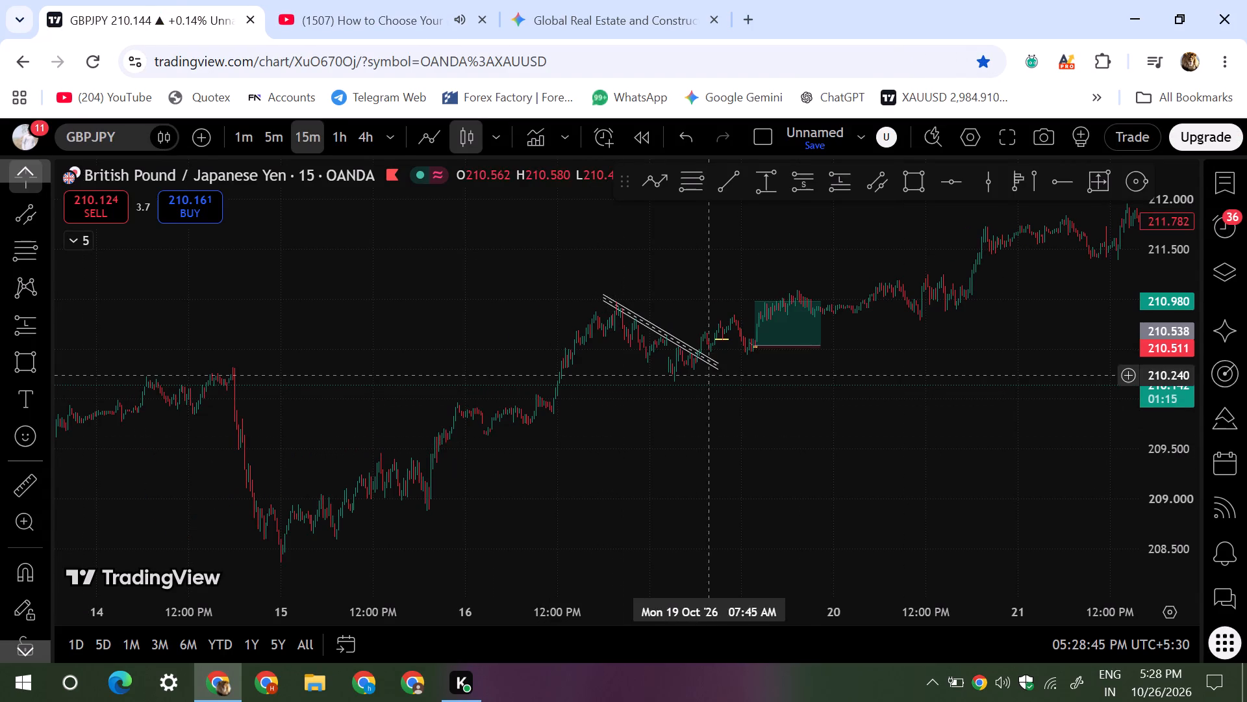
left_click(762, 300)
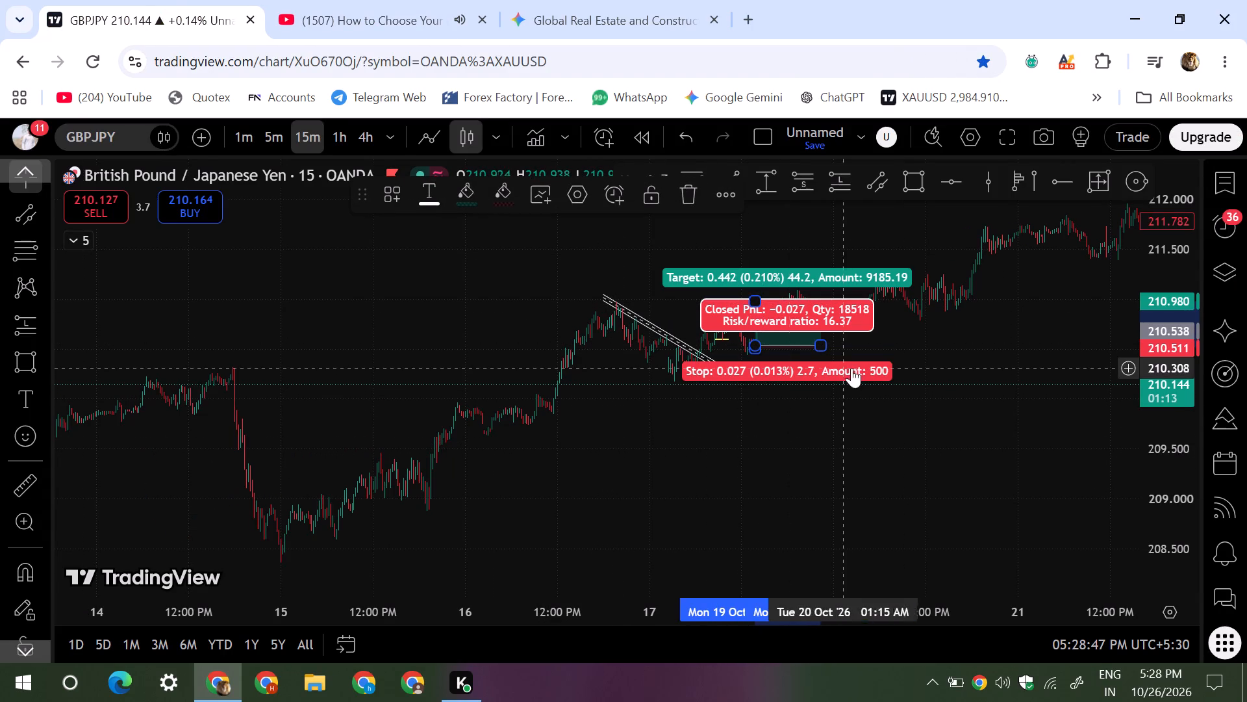
left_click(751, 298)
left_click(655, 411)
scroll(622, 411, "down", 1)
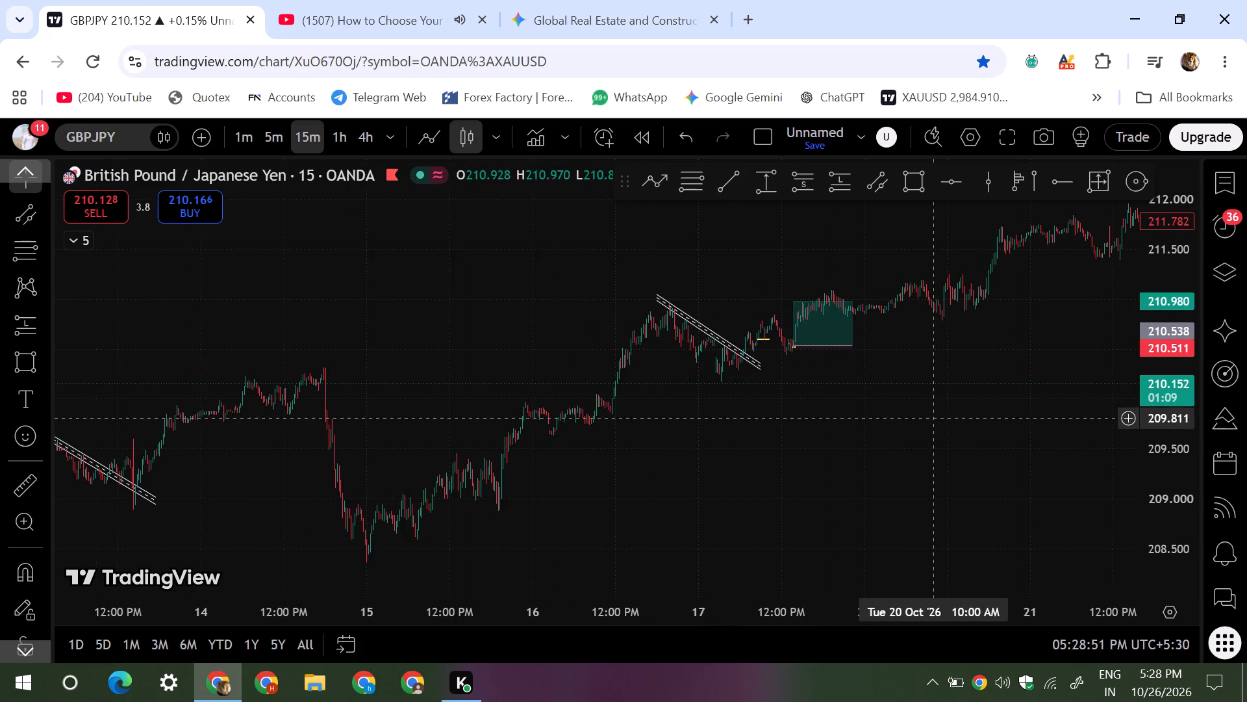
left_click_drag(937, 417, 495, 536)
left_click_drag(835, 365, 343, 454)
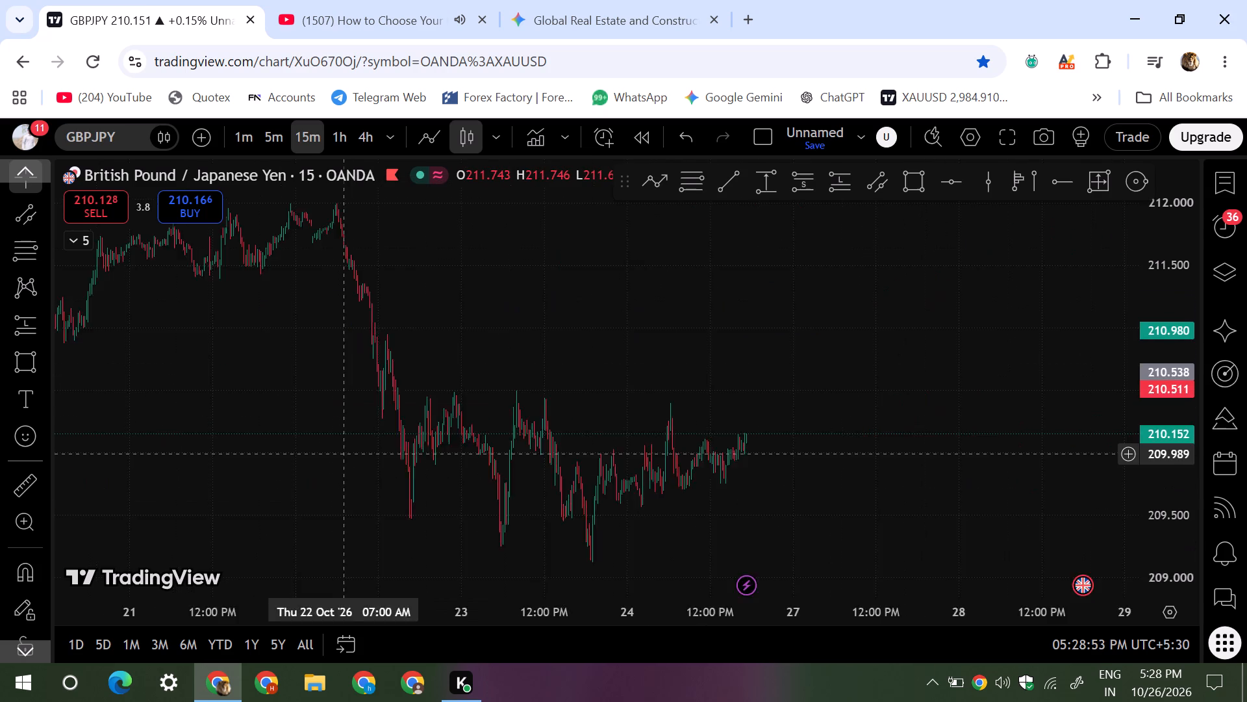
left_click_drag(343, 454, 1246, 441)
scroll(712, 447, "down", 4)
Switch to the AUDUSD chart on the 1-hour timeframe and delete the rising parallel channel spanning 20 to 22 October.
key("Down")
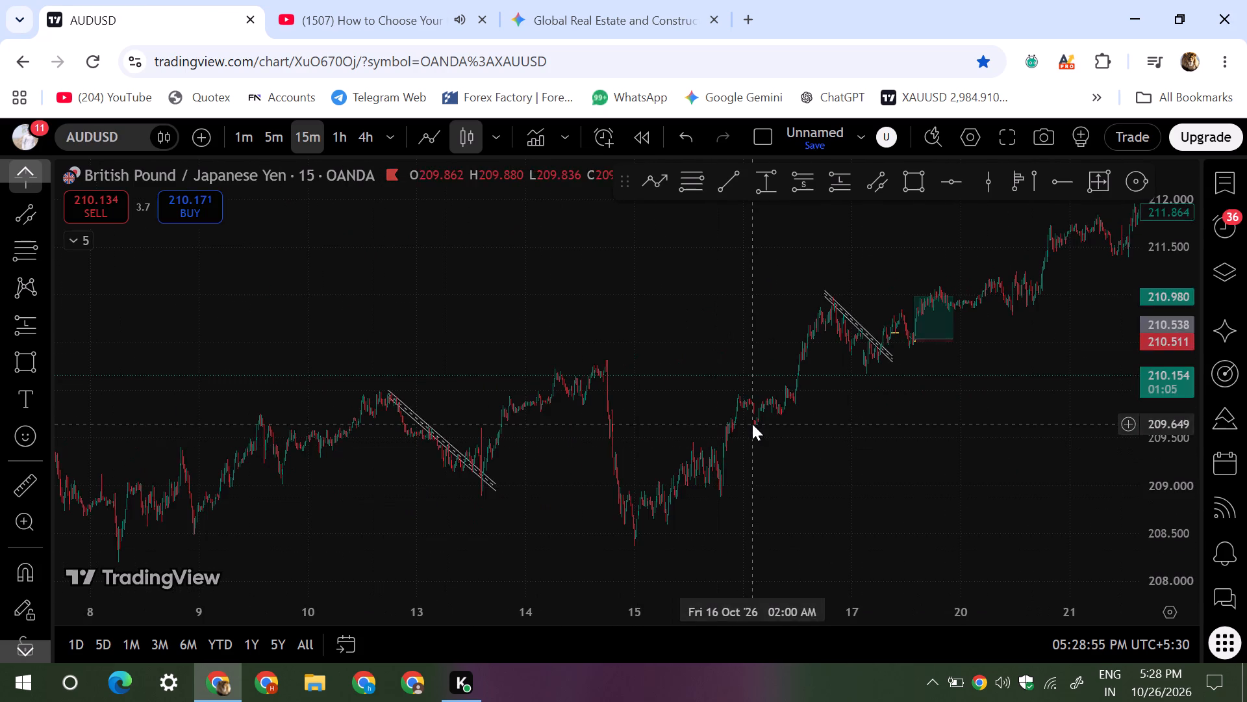
left_click(330, 145)
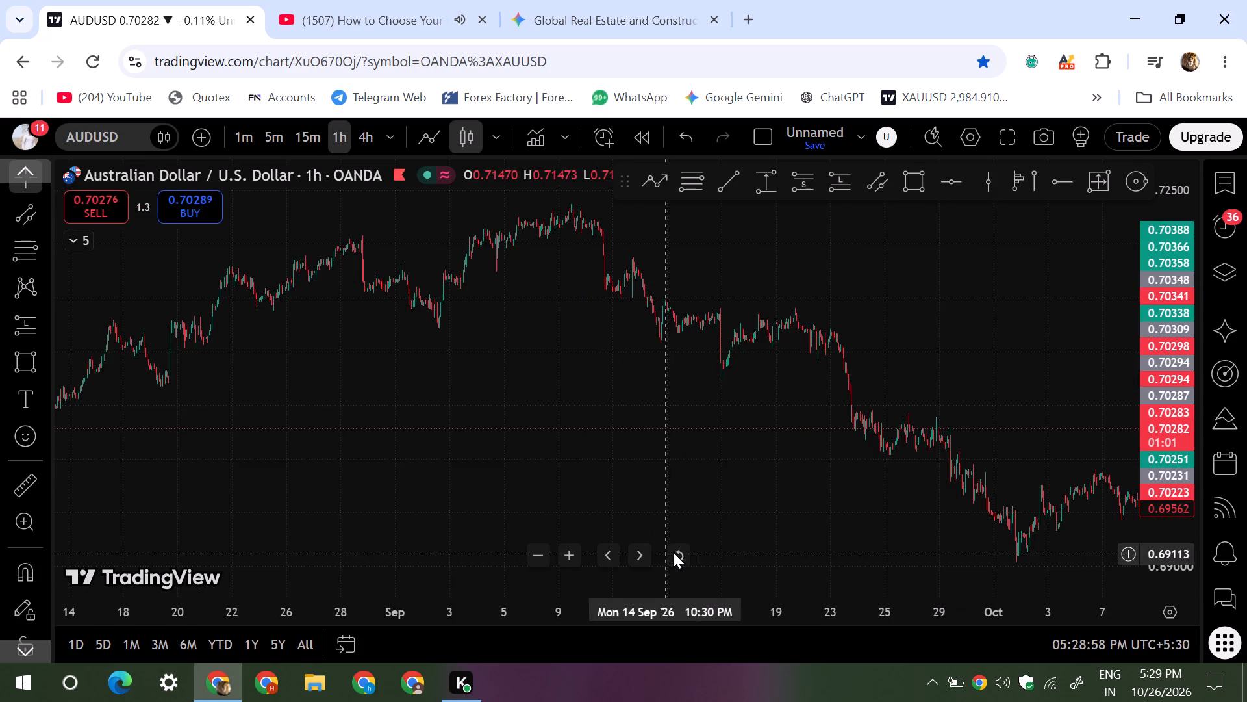
left_click(679, 552)
scroll(649, 424, "down", 6)
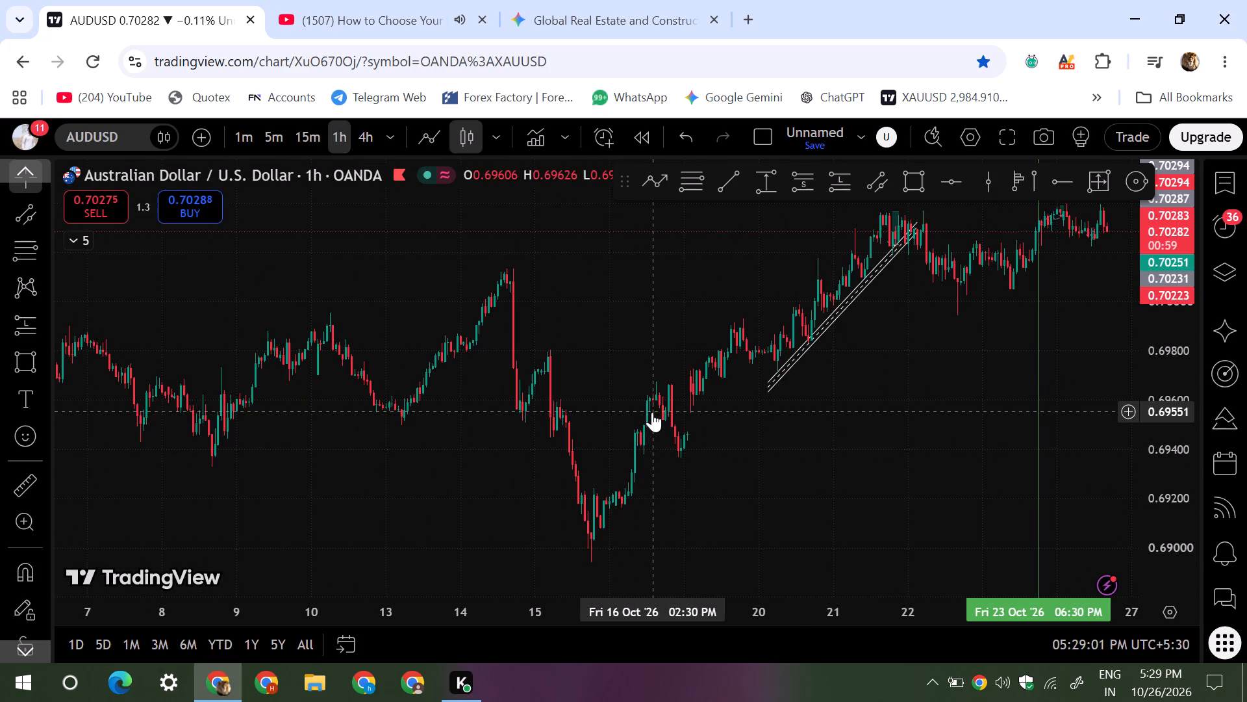
scroll(681, 382, "up", 3)
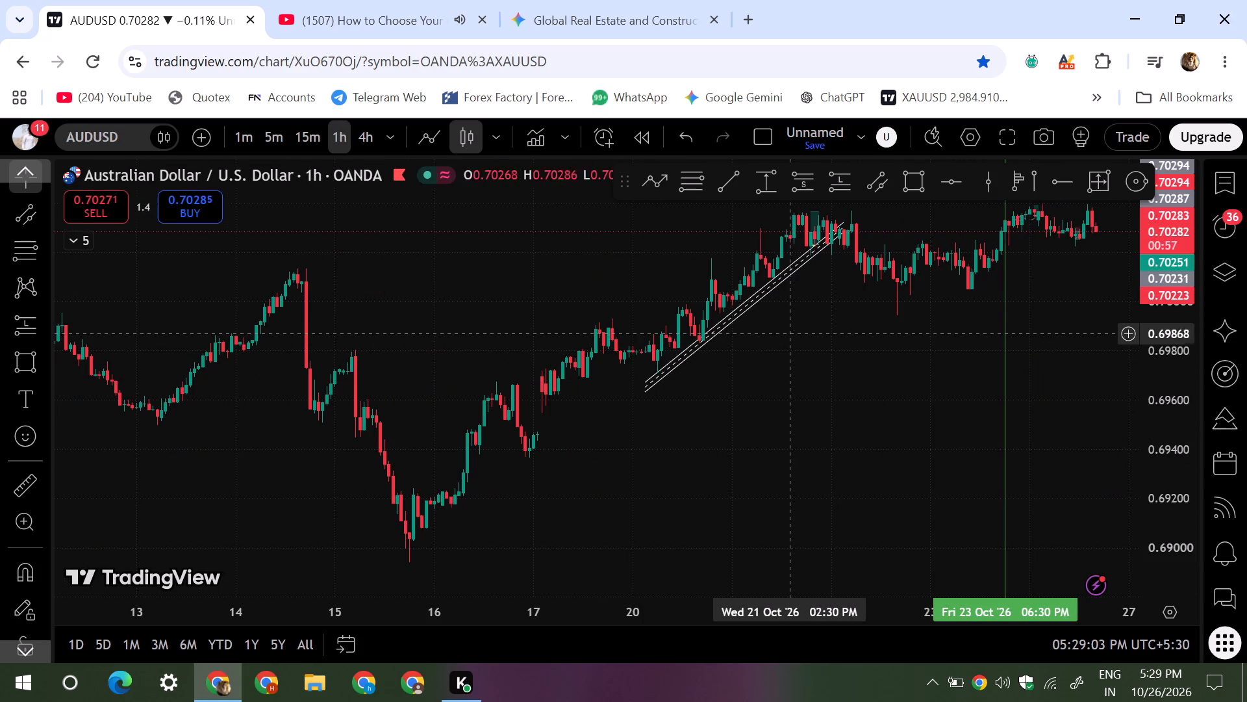
left_click(760, 296)
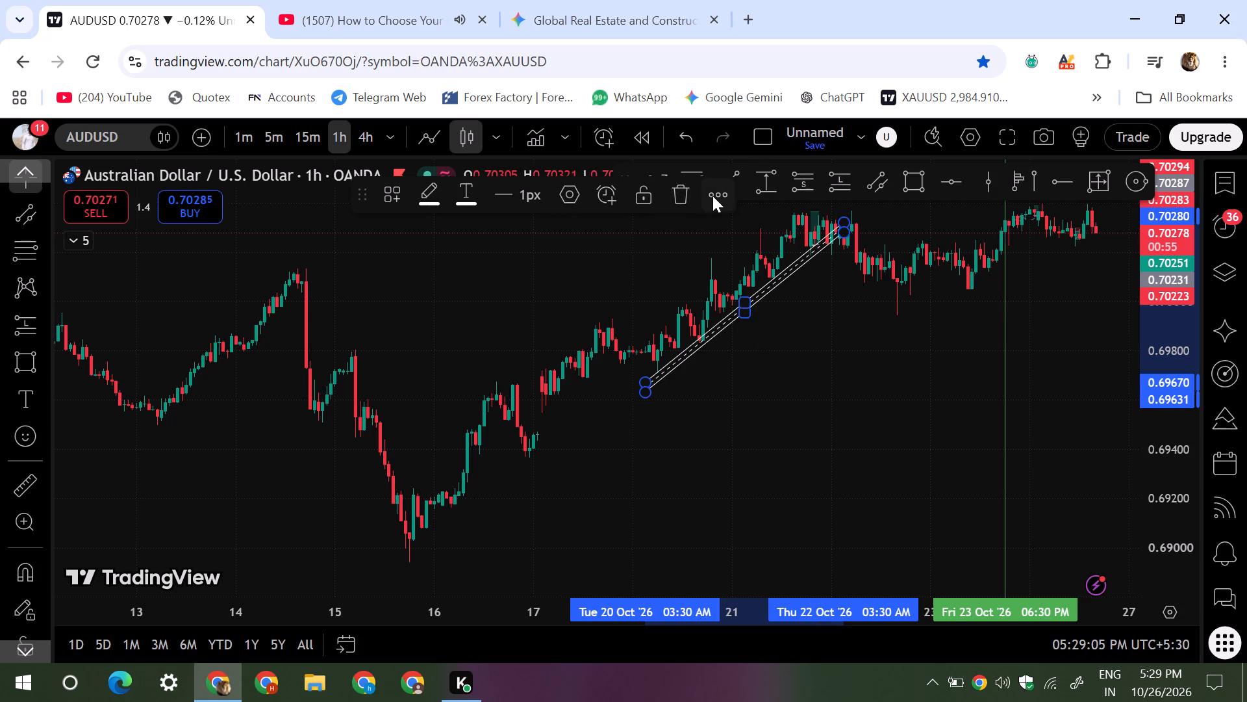
left_click(677, 194)
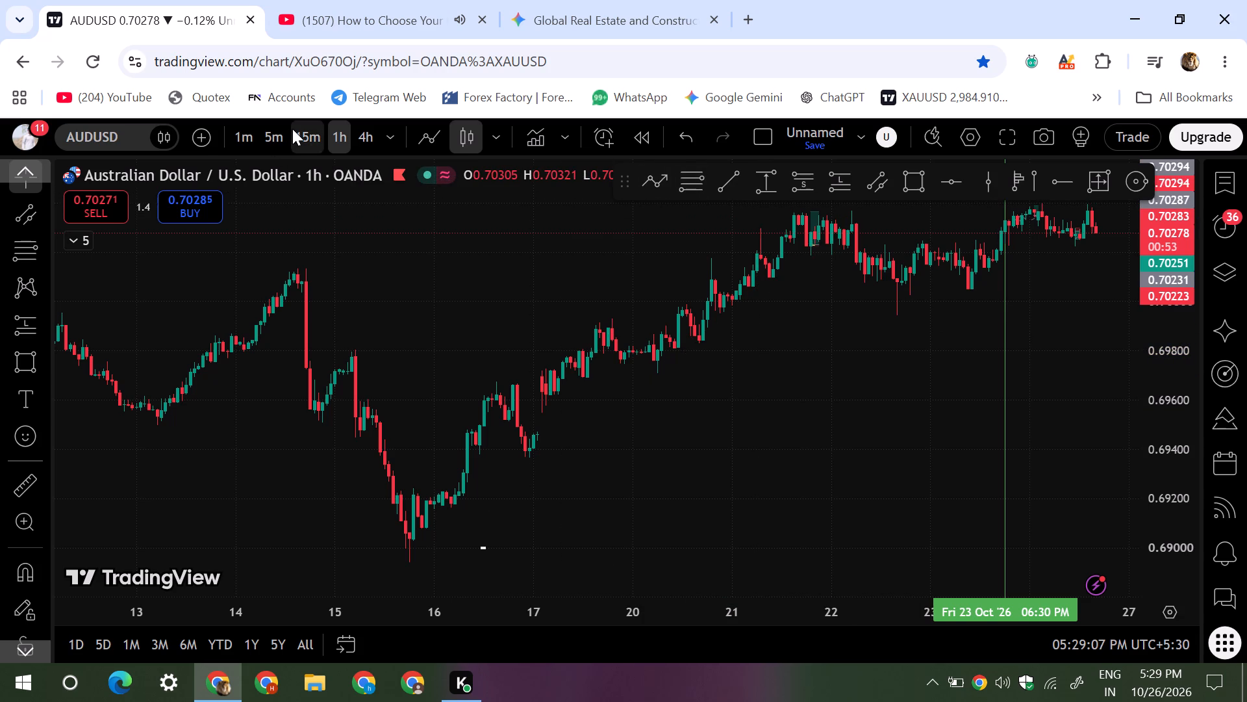
On AUDUSD's 15-minute timeframe, draw a descending parallel channel from the 26 October 3:30 AM high to about 0.70255 near 3:45 PM.
left_click(294, 129)
scroll(429, 449, "down", 6)
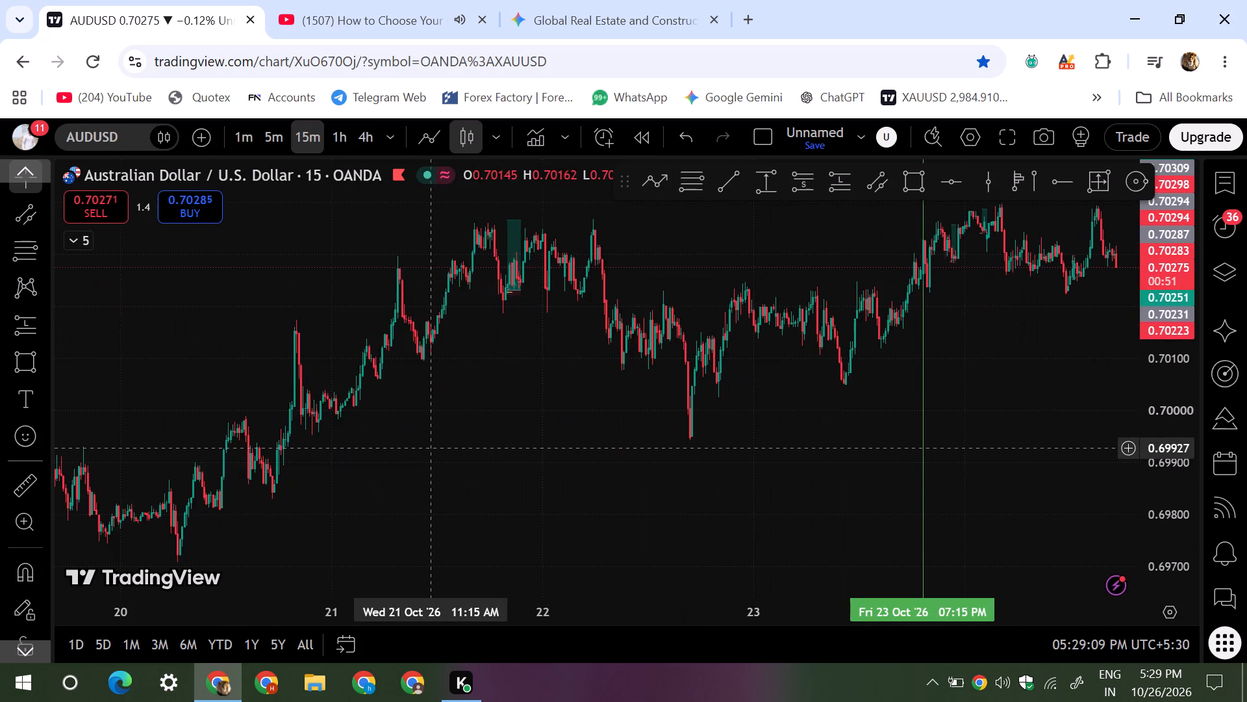
scroll(433, 447, "up", 6)
scroll(509, 427, "down", 3)
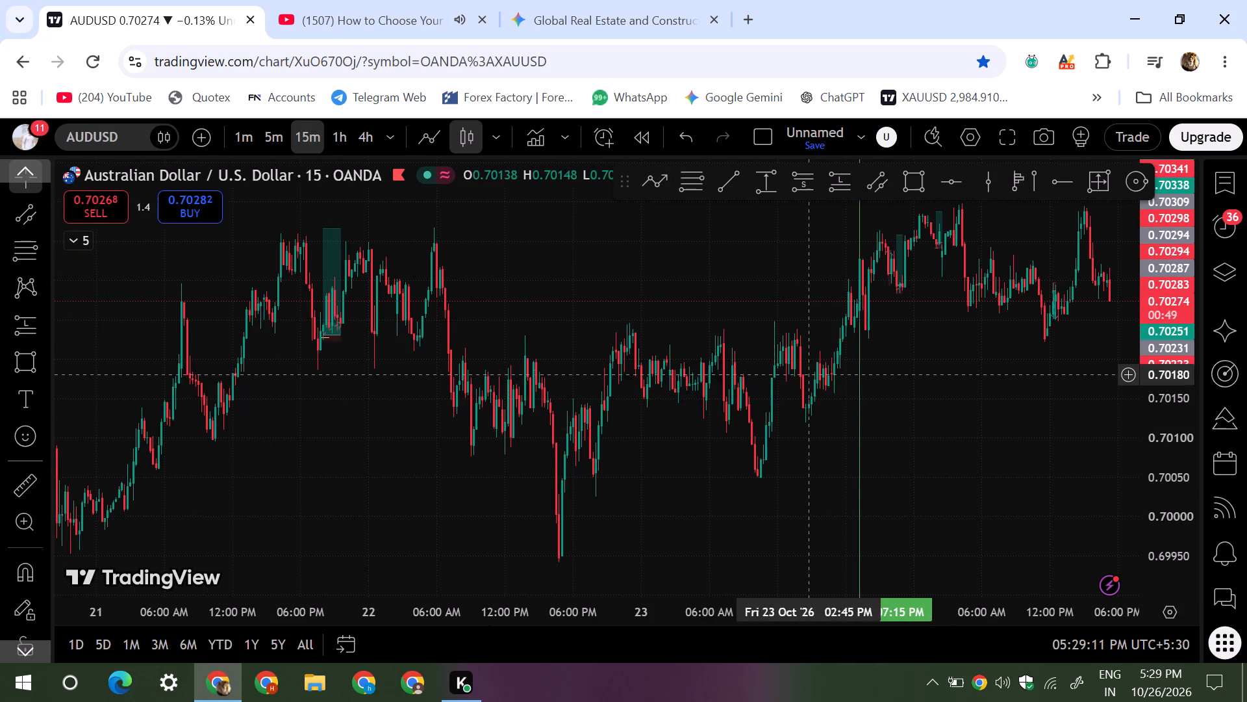
left_click_drag(1184, 400, 1165, 435)
left_click_drag(1085, 472, 1061, 513)
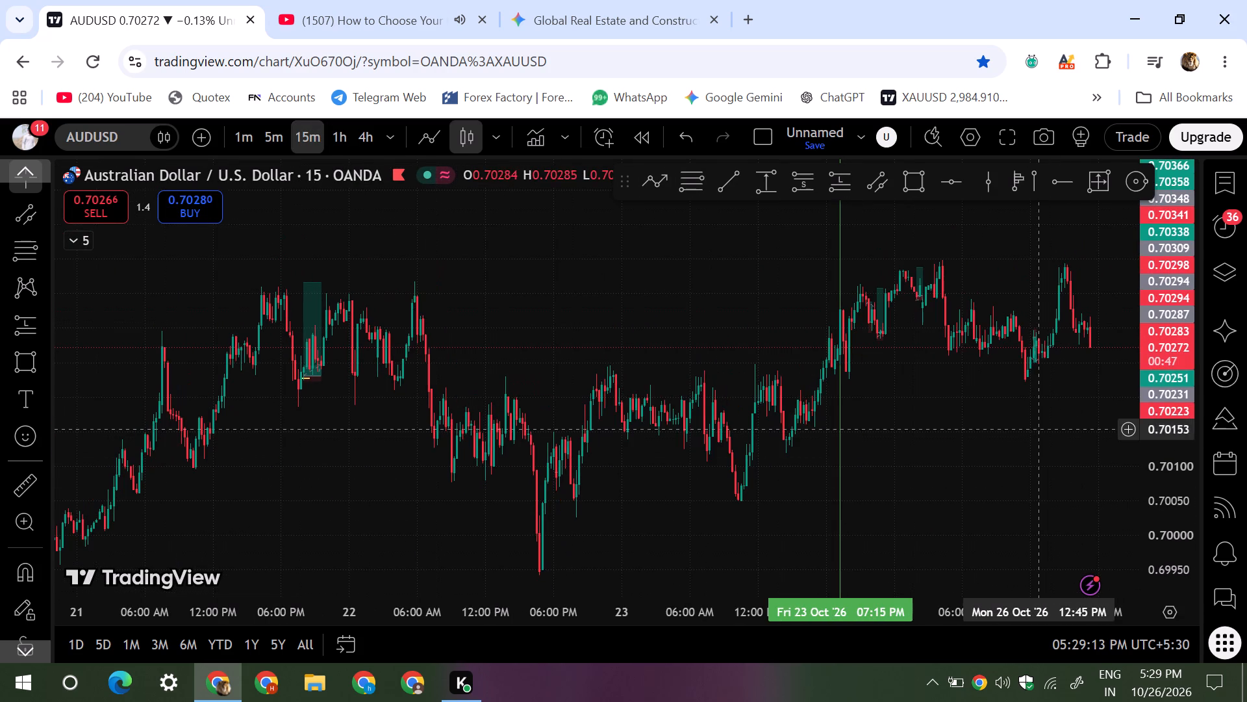
left_click(1041, 367)
scroll(928, 451, "up", 11)
left_click(874, 177)
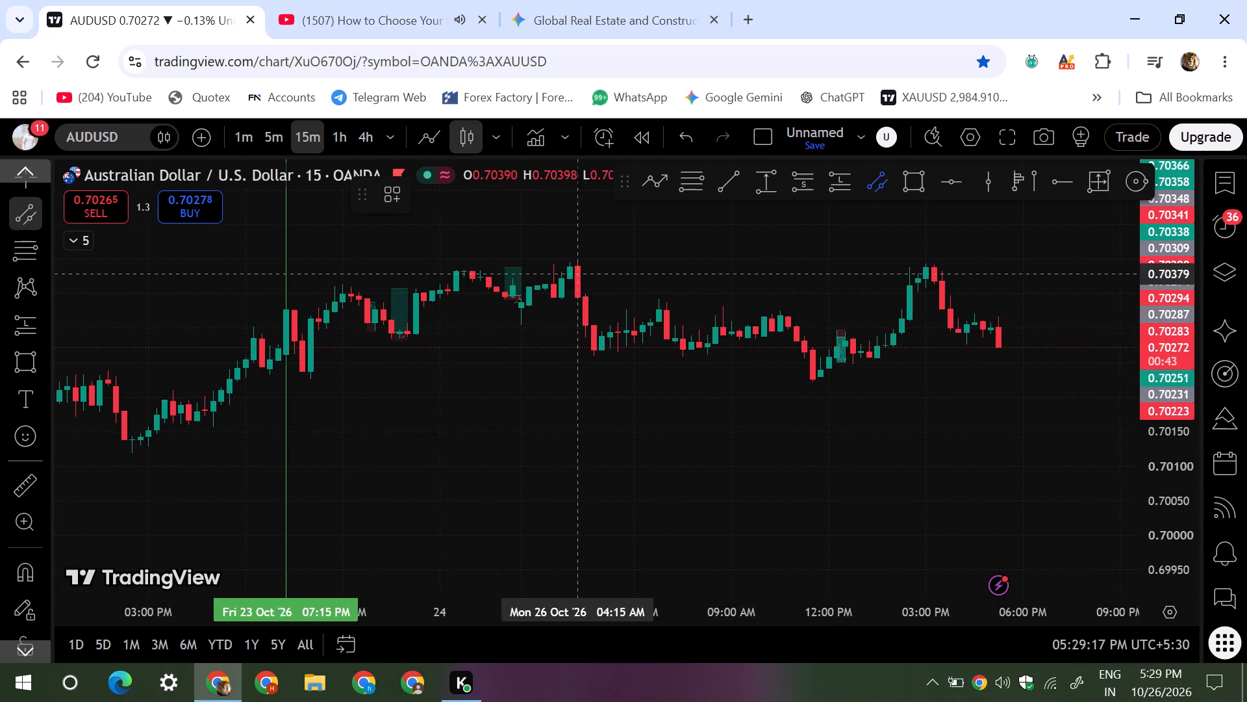
left_click(556, 257)
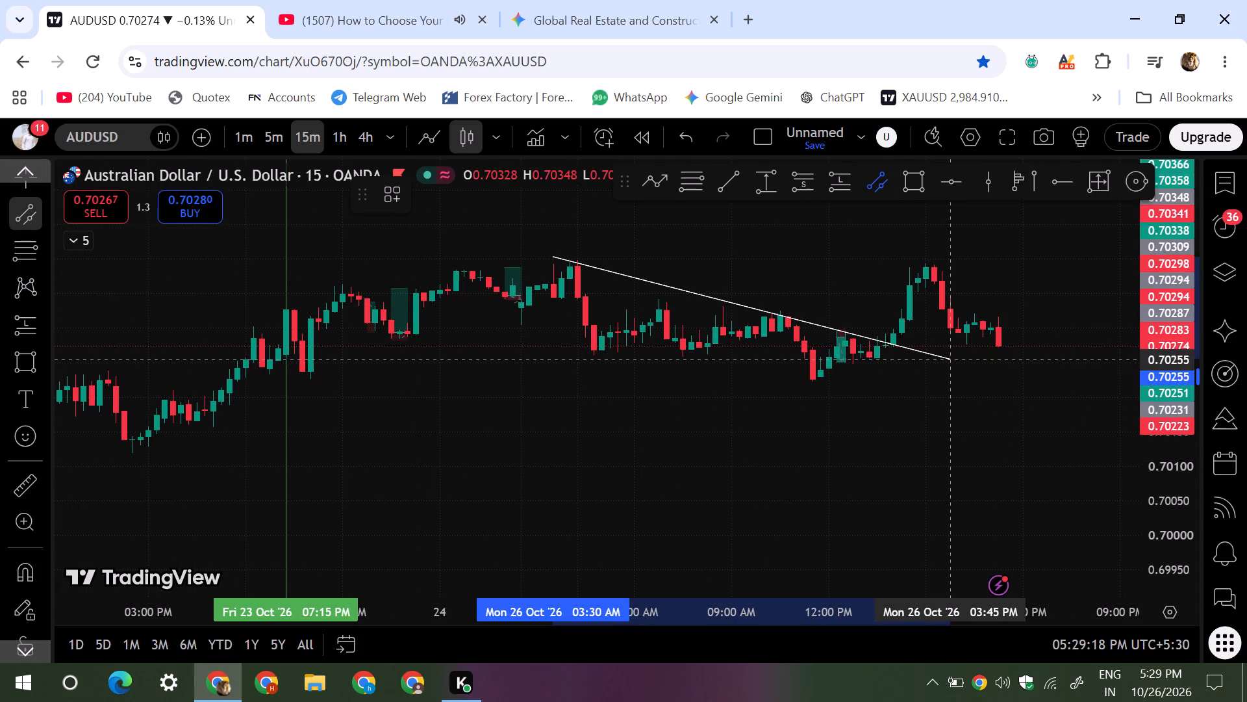
left_click(953, 359)
left_click(977, 382)
left_click(801, 465)
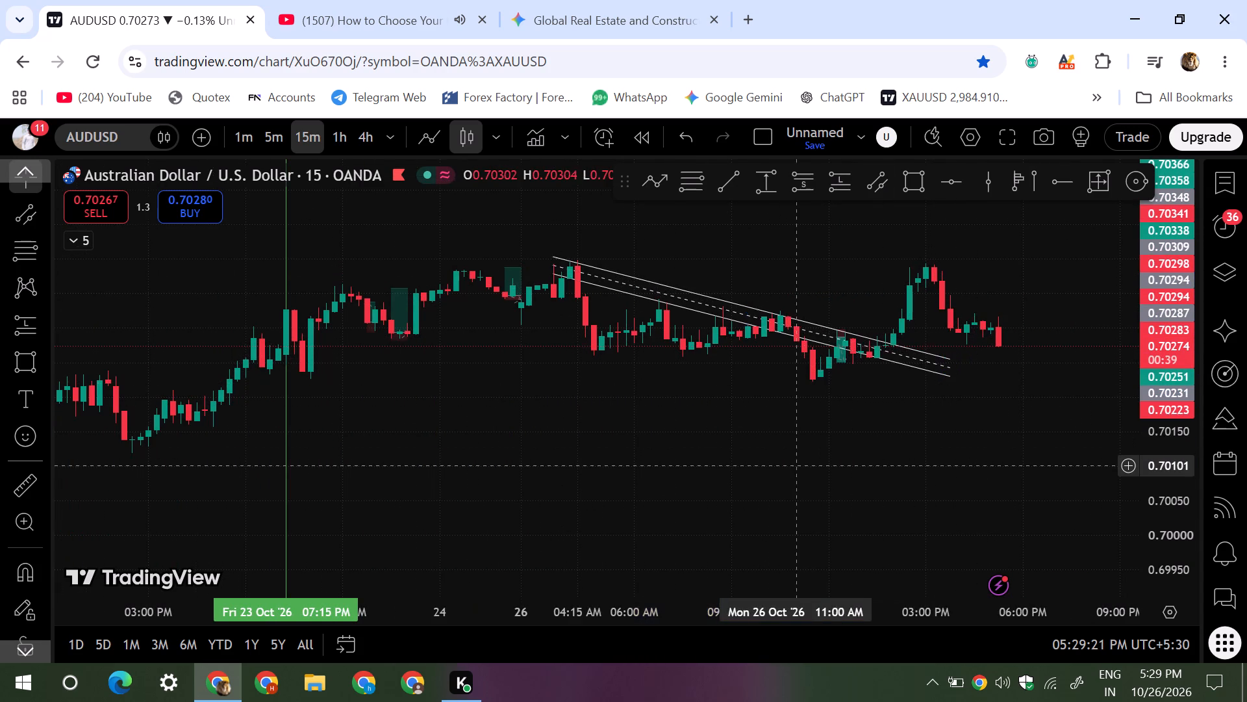
Draw a narrow descending parallel channel on AUDUSD from about 0.70389 at 4:30 AM on 22 October to about 0.7002 early on 23 October.
scroll(800, 465, "down", 8)
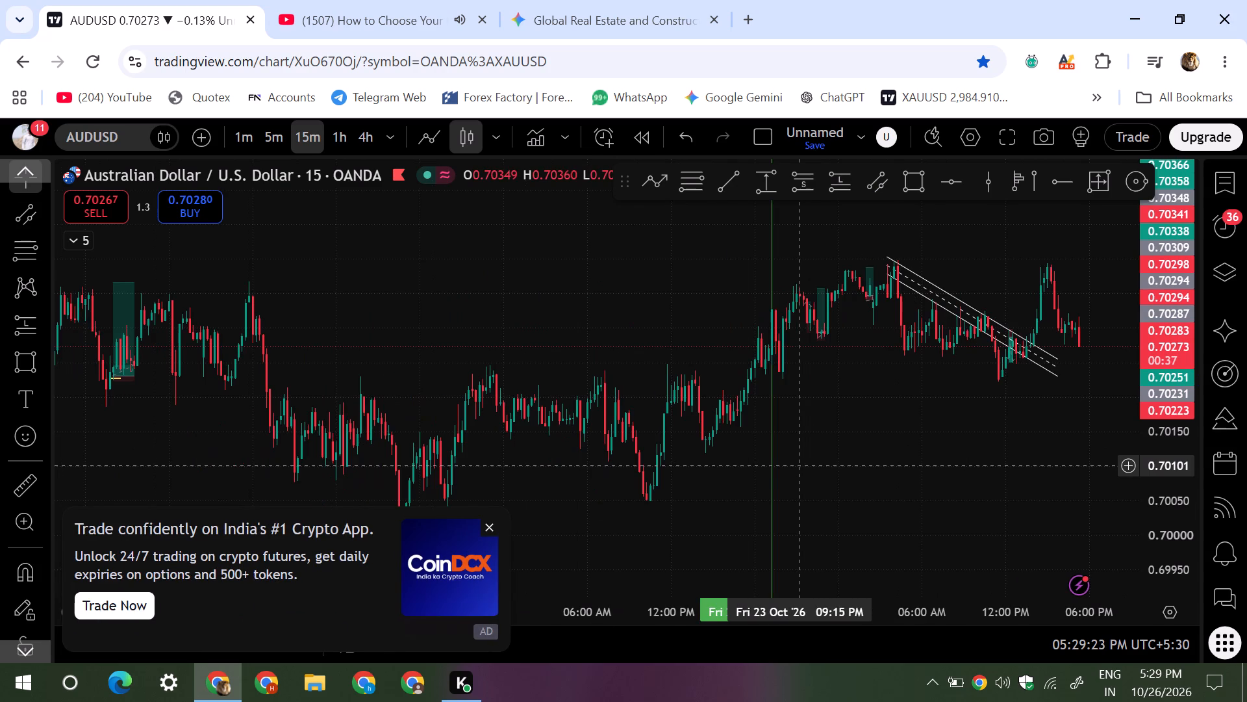
left_click(482, 528)
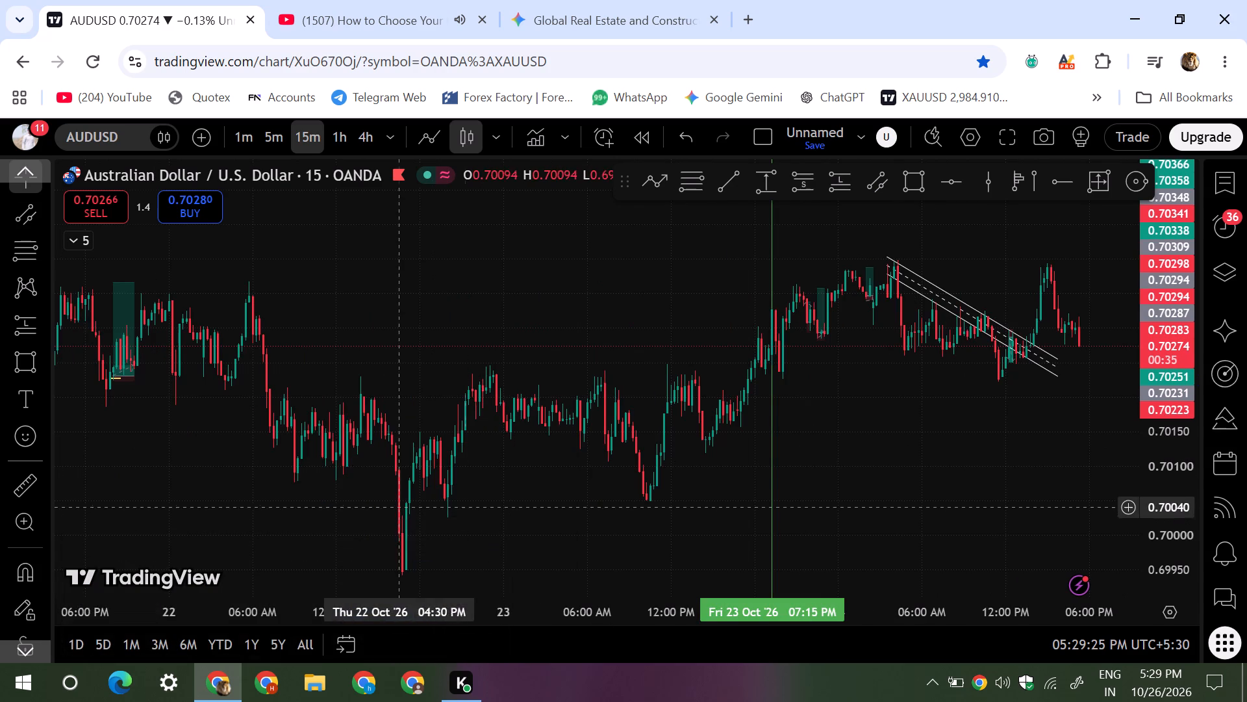
left_click_drag(390, 504, 564, 562)
left_click(881, 185)
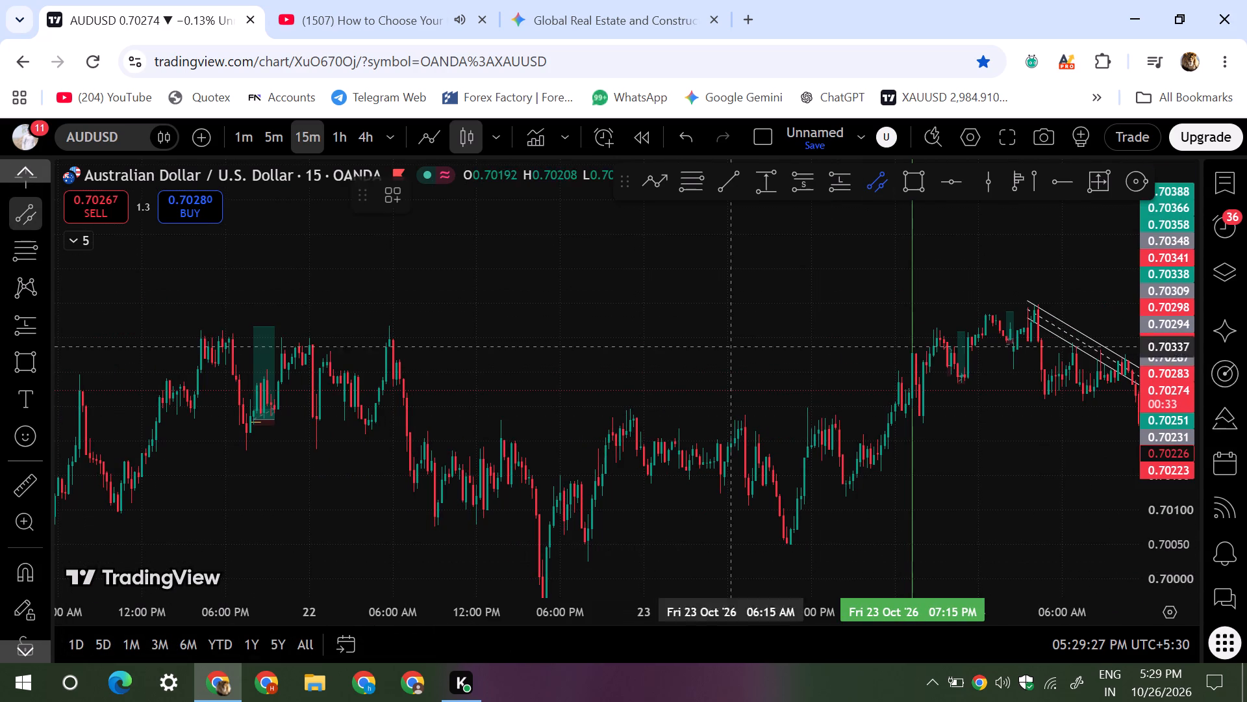
left_click(373, 311)
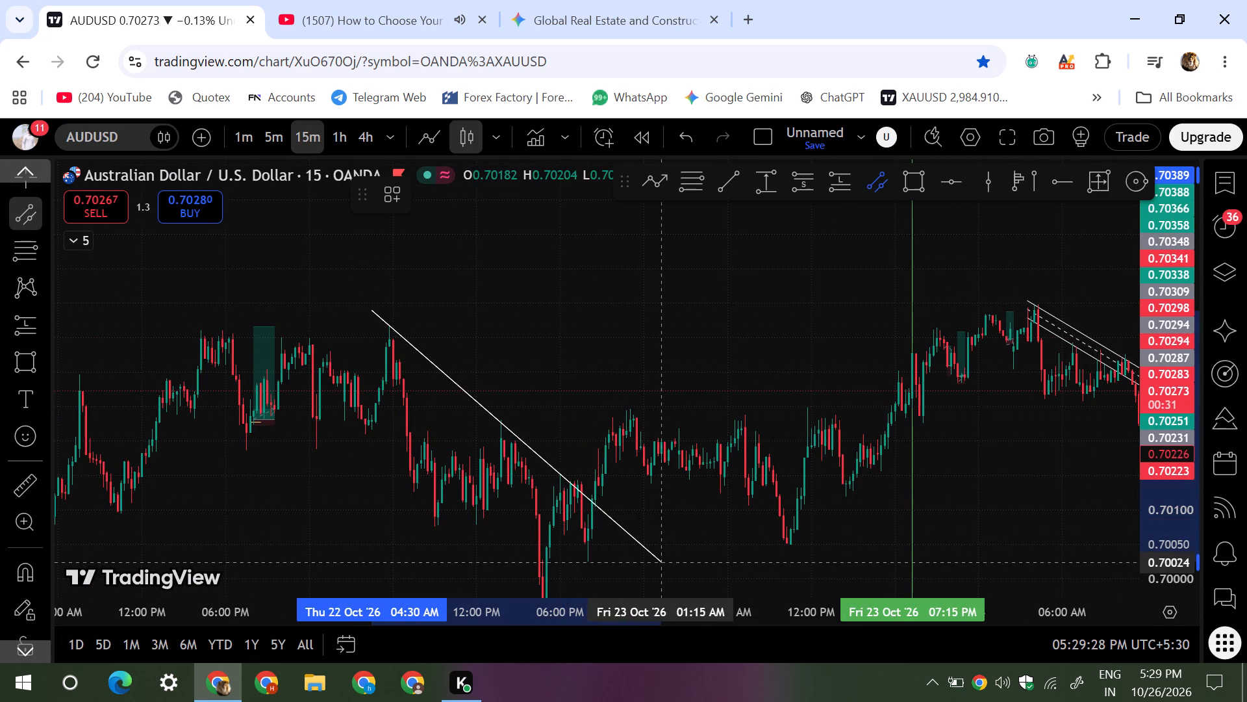
left_click(681, 564)
left_click(678, 574)
left_click(447, 575)
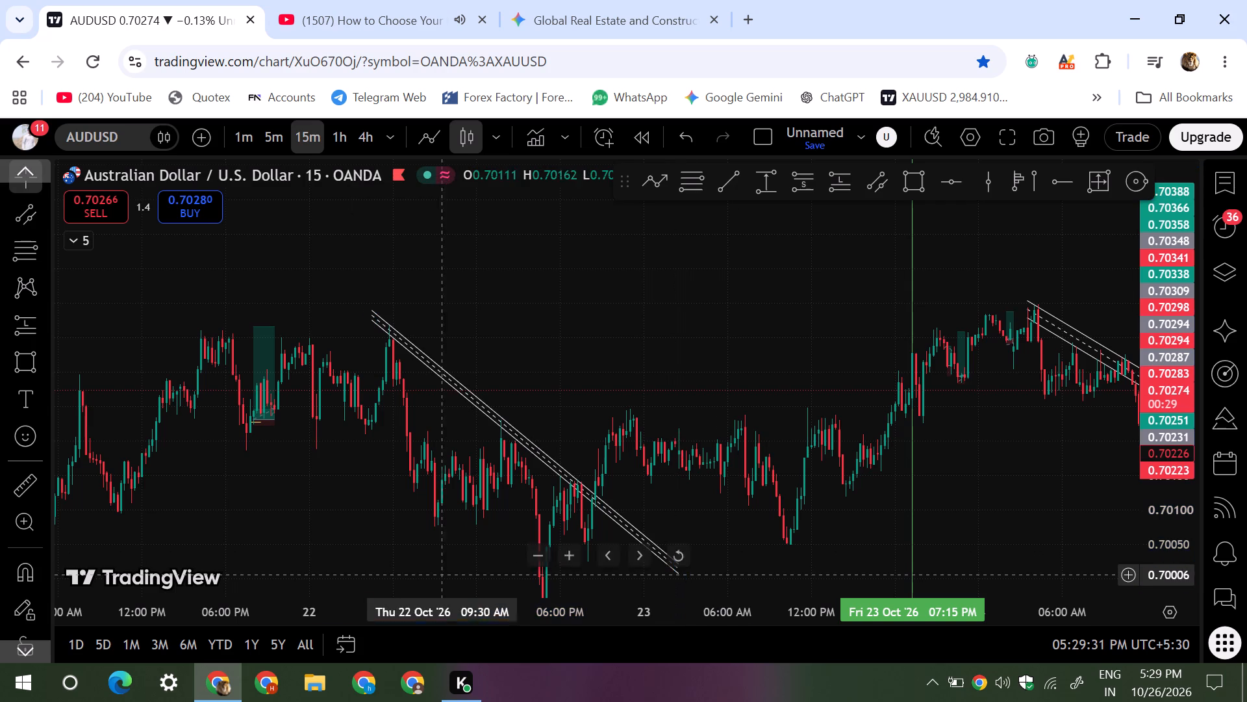
Examine AUDUSD's earlier 15-minute price structure from 22 October back to 7 October.
left_click_drag(327, 541, 527, 388)
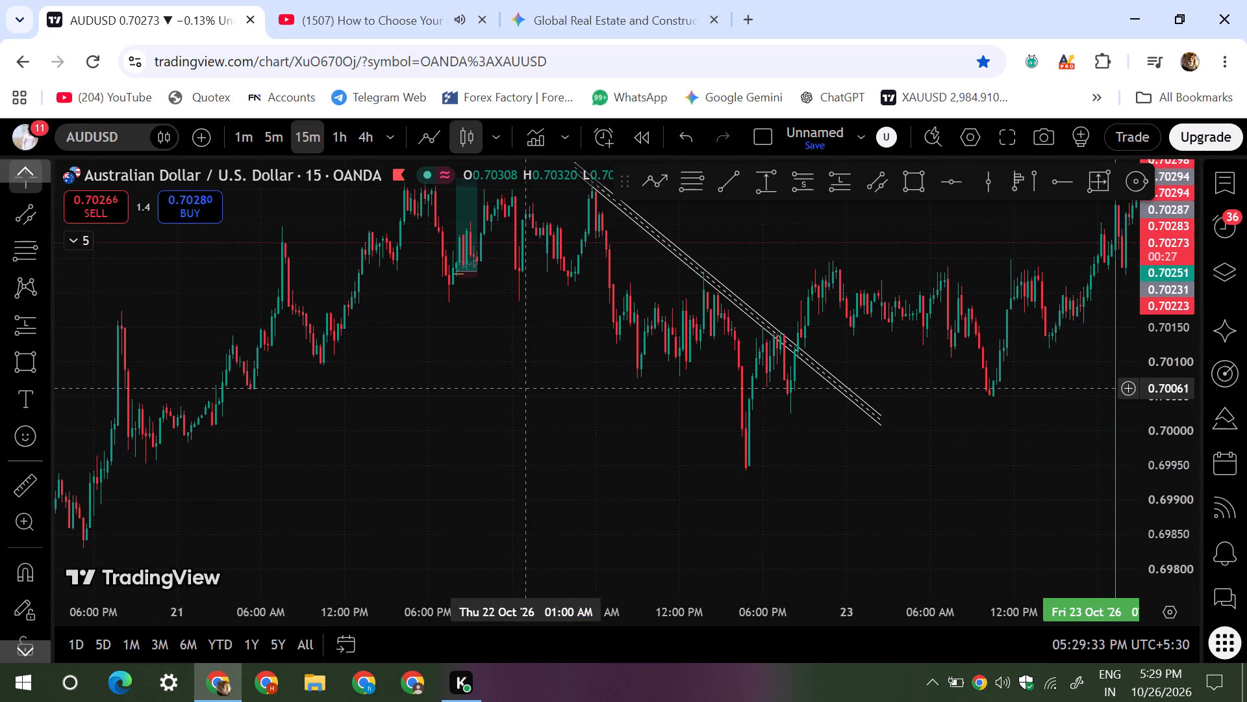
scroll(494, 384, "down", 3)
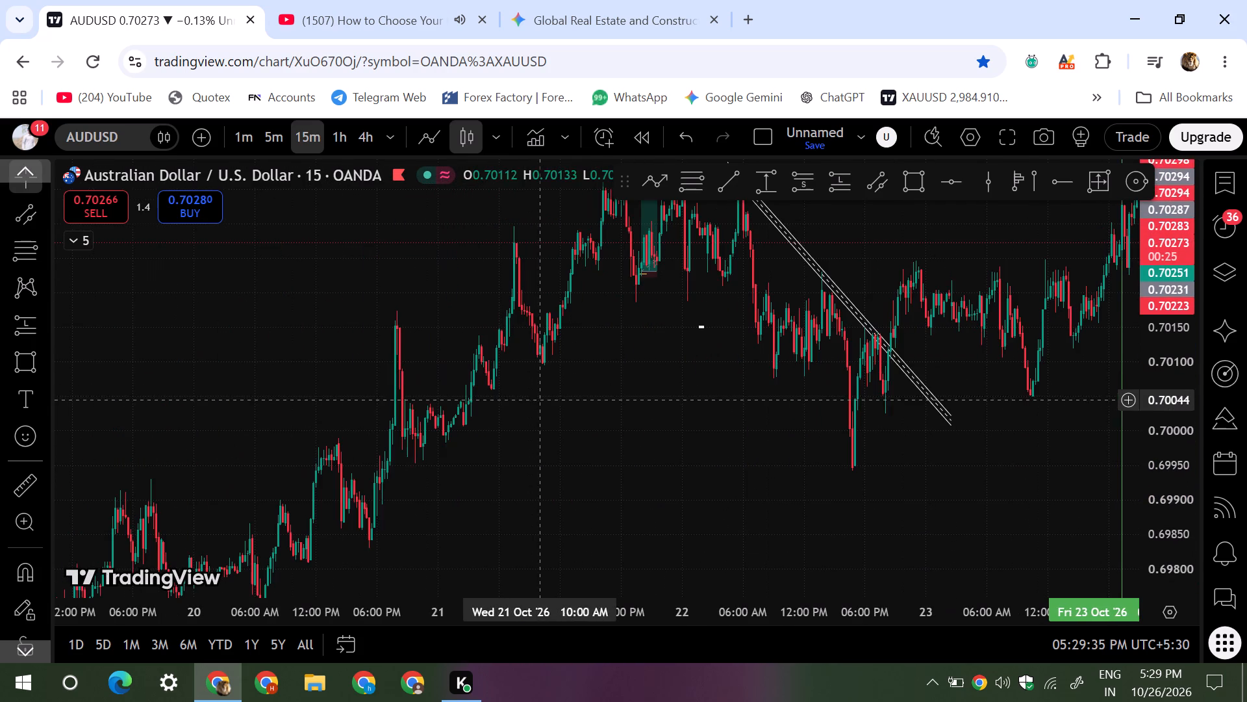
left_click_drag(482, 468, 1062, 277)
scroll(800, 432, "up", 2)
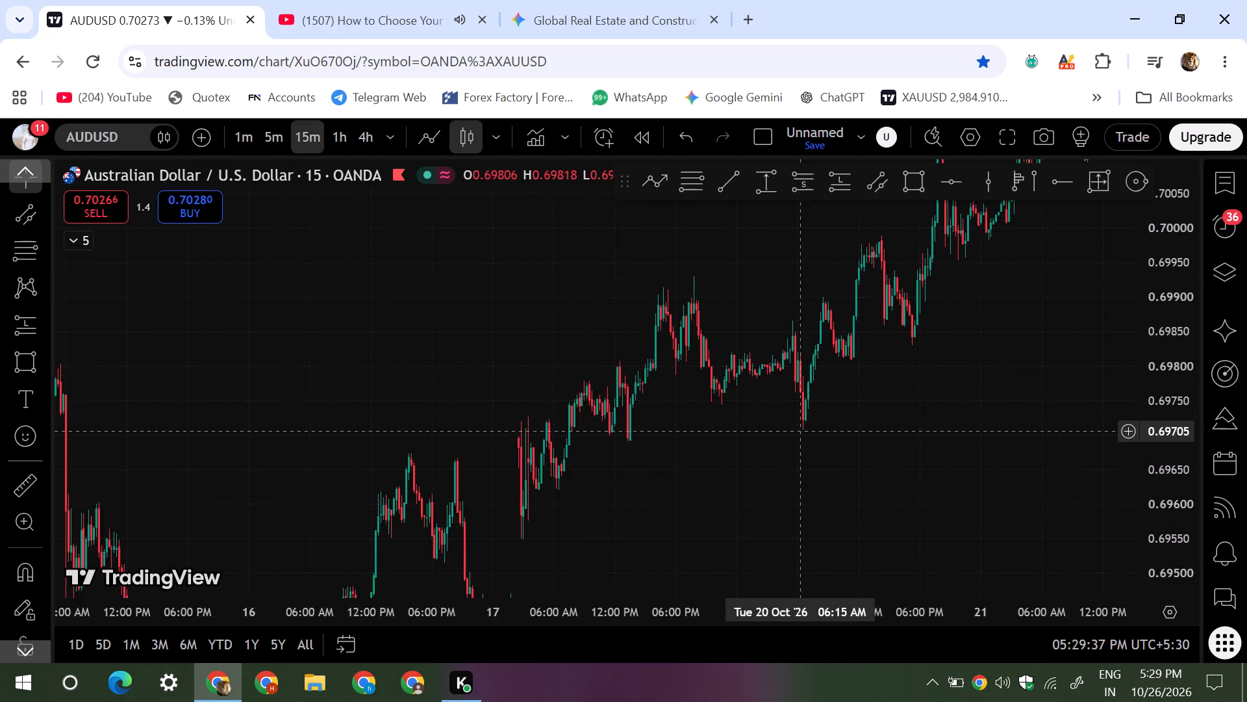
scroll(800, 432, "up", 1)
left_click_drag(436, 445, 568, 442)
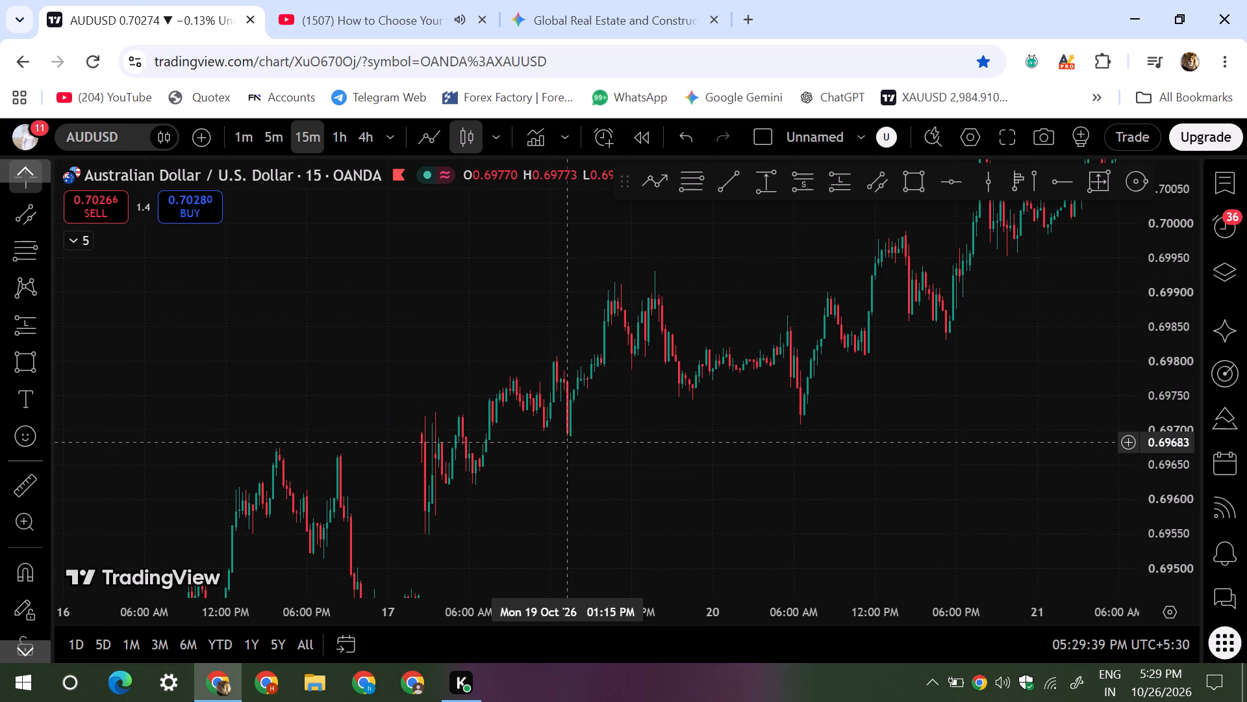
left_click_drag(568, 442, 876, 292)
scroll(802, 339, "down", 4)
left_click_drag(512, 297, 790, 507)
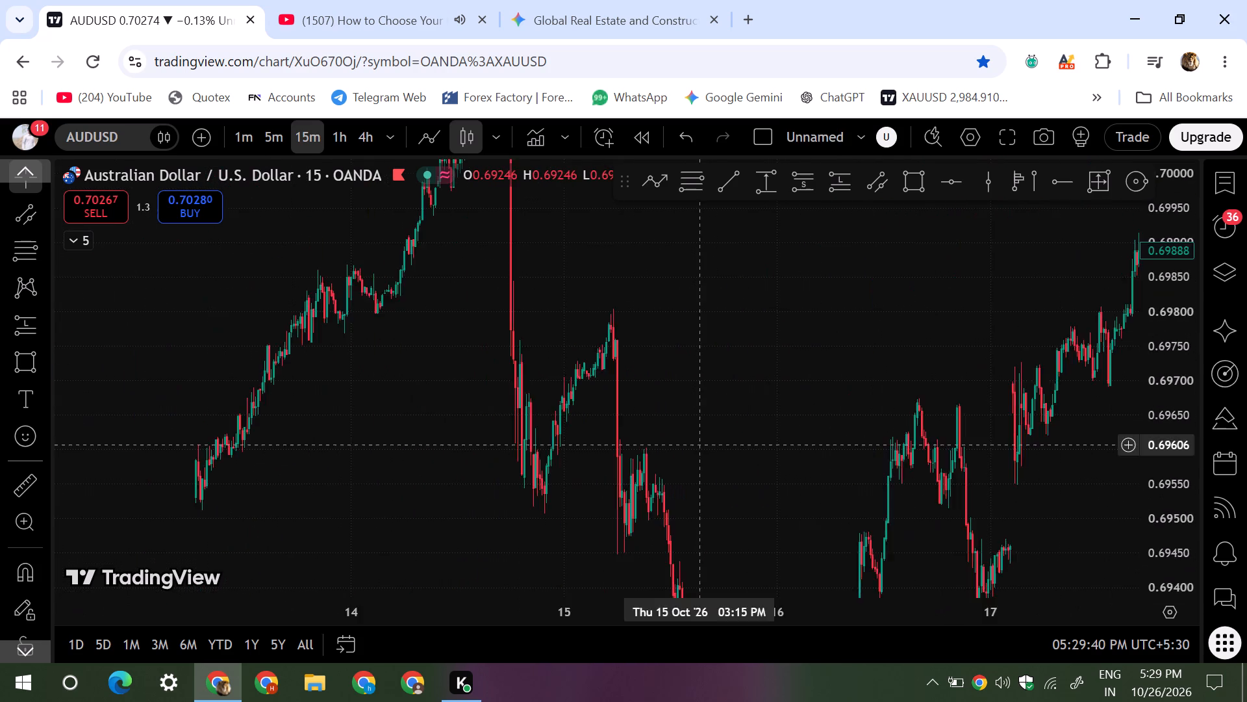
left_click_drag(790, 507, 1229, 344)
left_click_drag(268, 312, 592, 487)
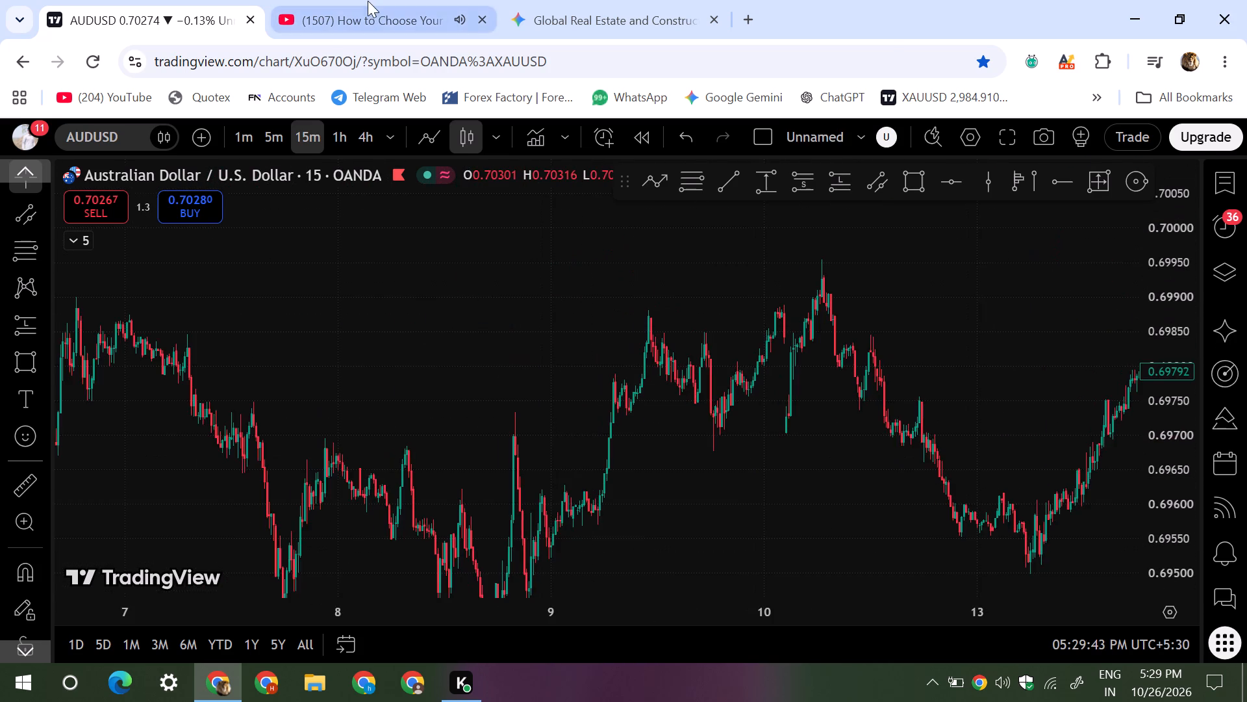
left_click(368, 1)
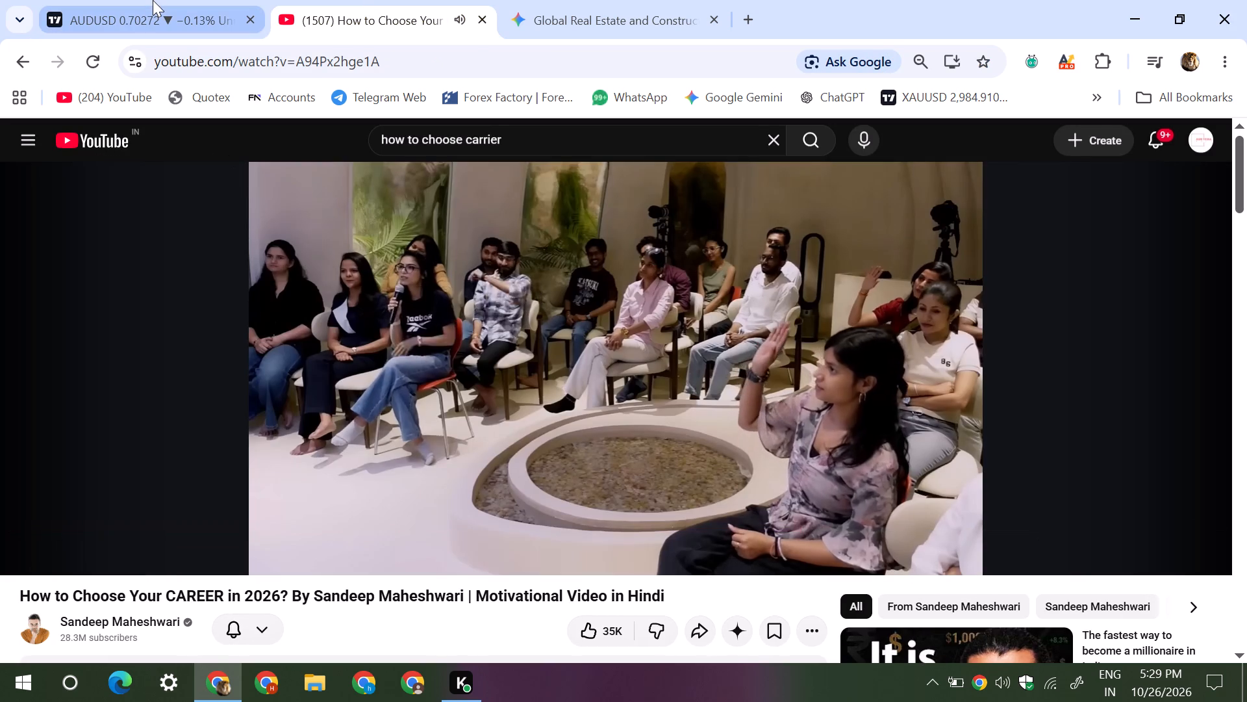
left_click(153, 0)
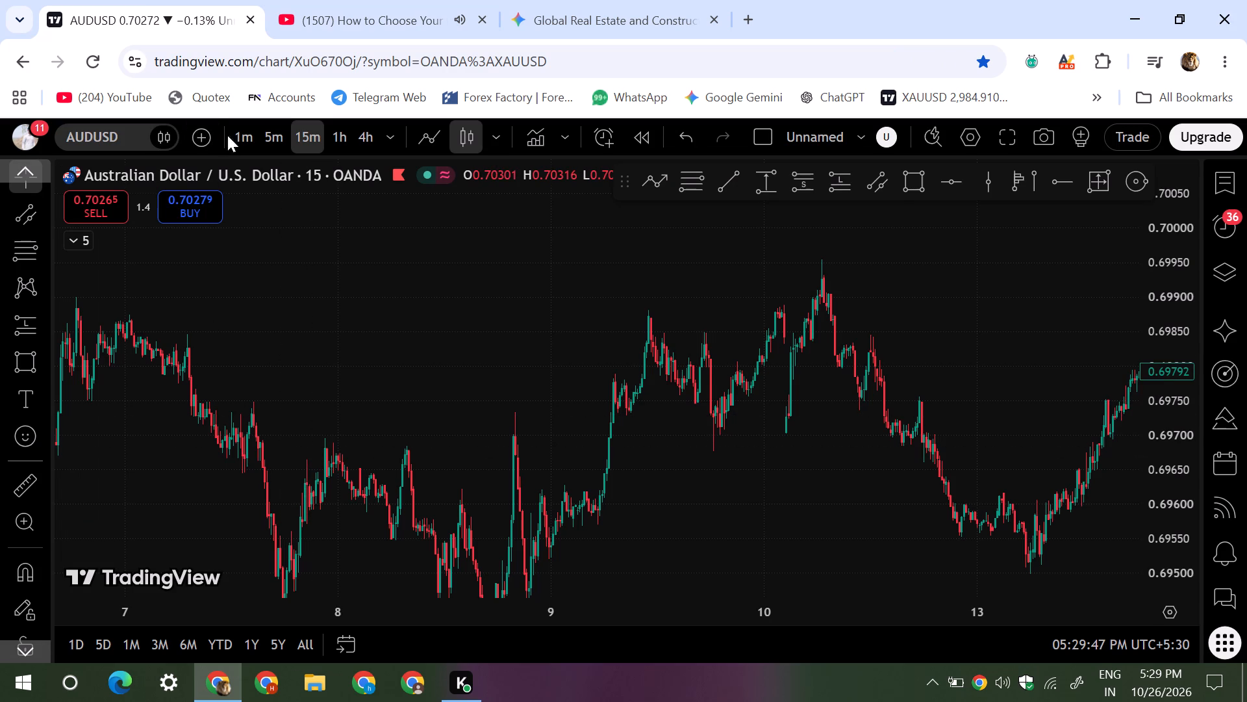
On AUDUSD's 1-minute timeframe, draw a thin rectangle zone at about 0.70273 to 0.70271, spanning 1:45 PM to 2:28 PM on 26 October.
left_click(244, 142)
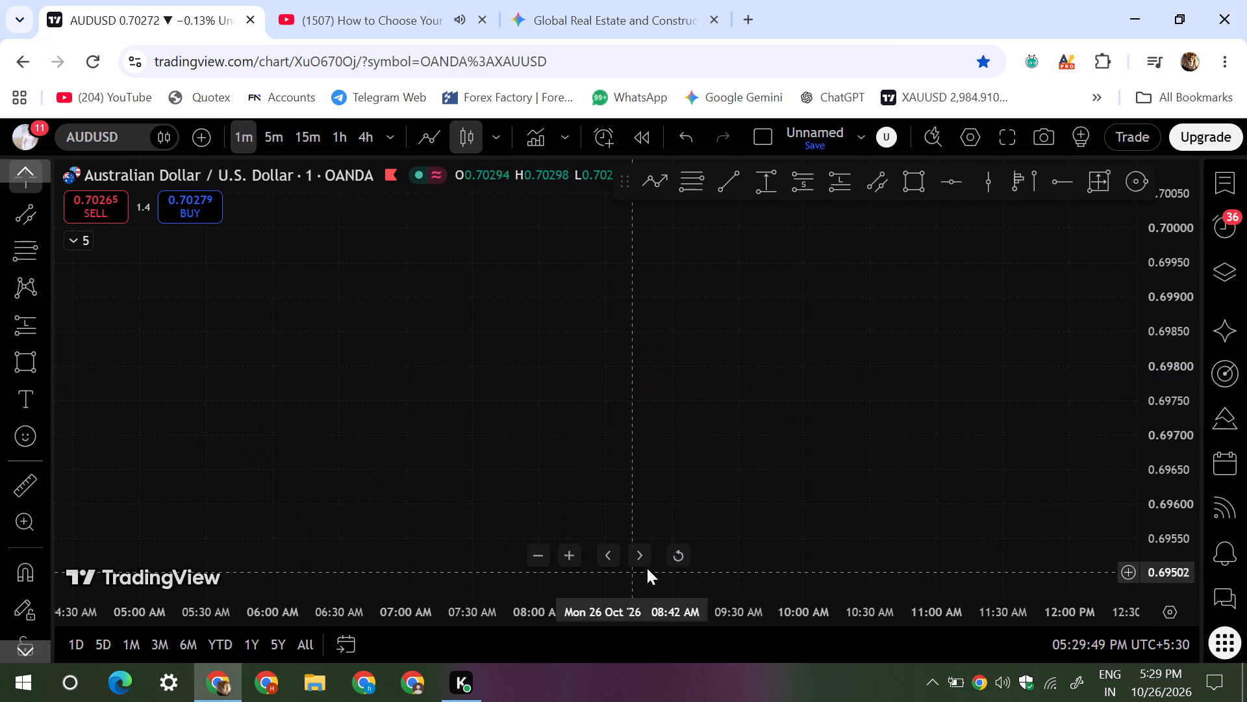
left_click(683, 558)
scroll(636, 393, "down", 13)
scroll(631, 393, "up", 3)
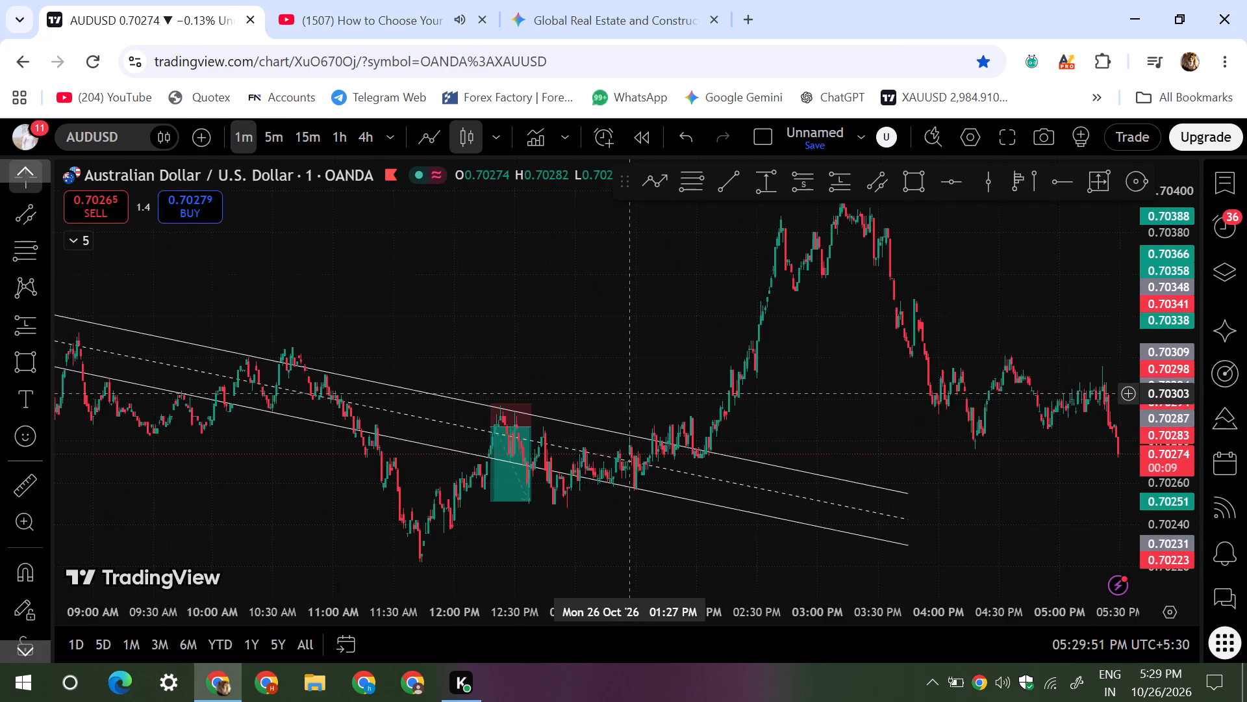
scroll(631, 393, "up", 9)
left_click_drag(243, 437, 1109, 308)
left_click_drag(1190, 526, 1122, 325)
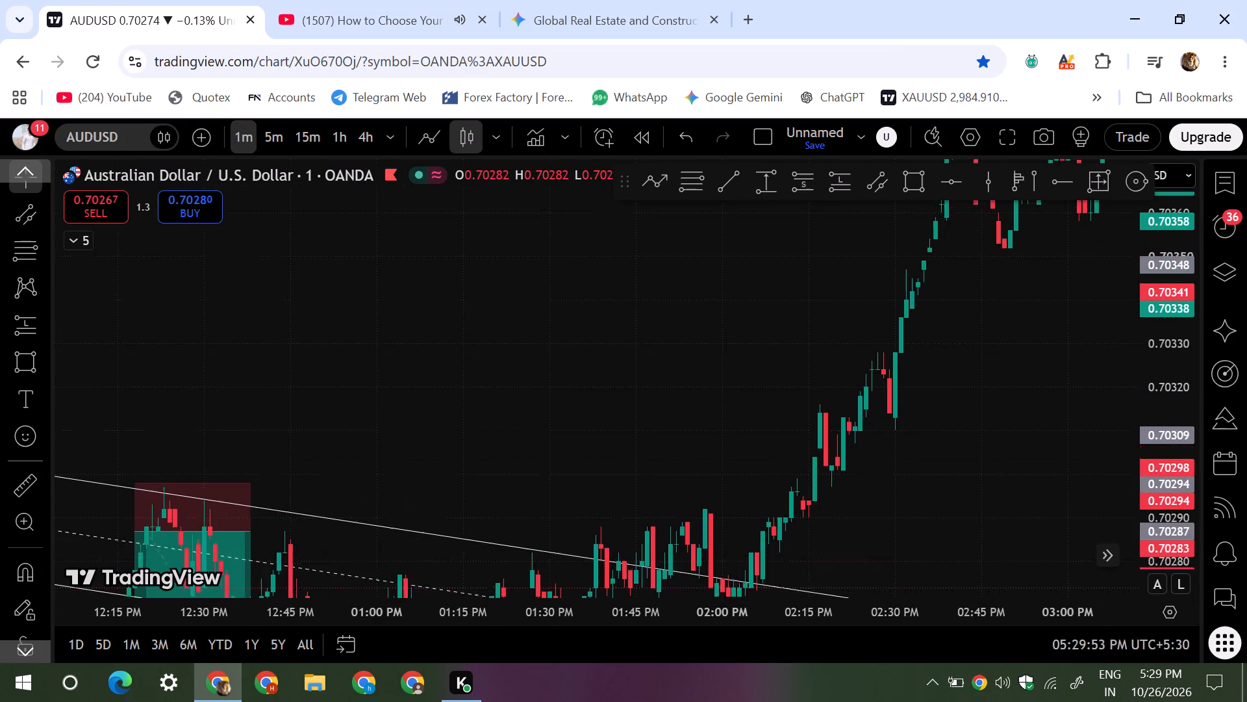
left_click_drag(1122, 325, 1109, 289)
left_click_drag(795, 552, 850, 267)
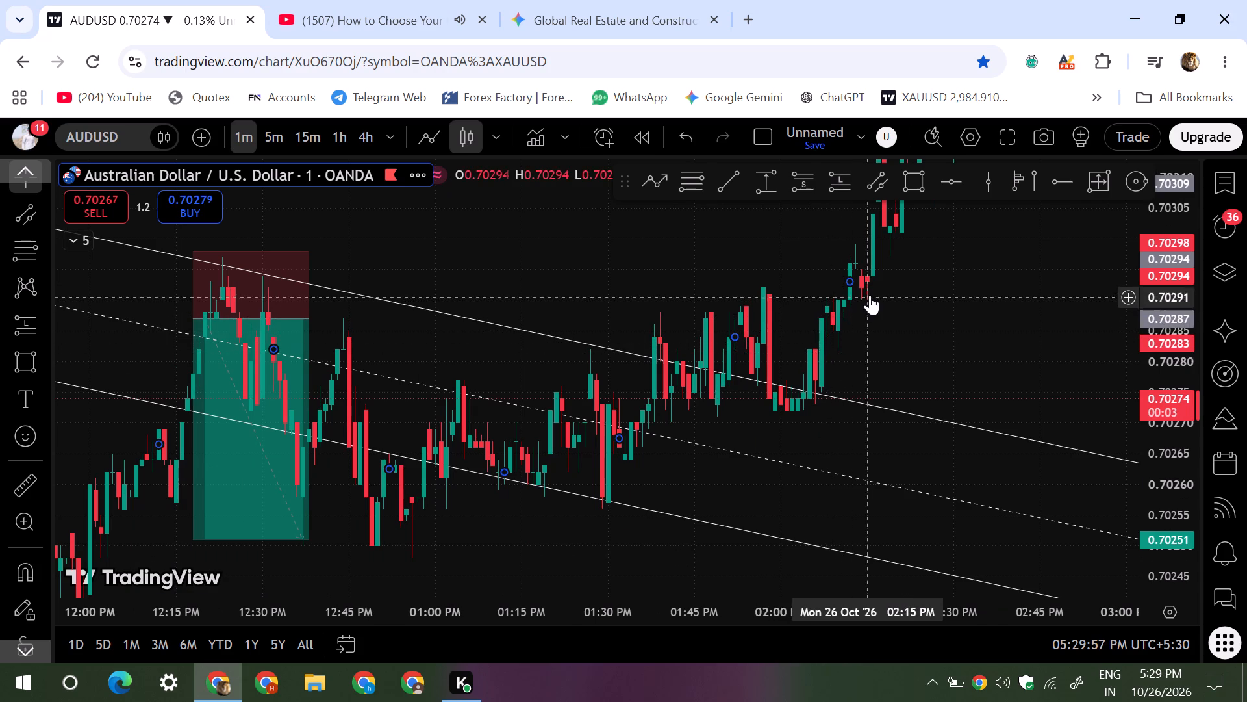
scroll(871, 318, "up", 3)
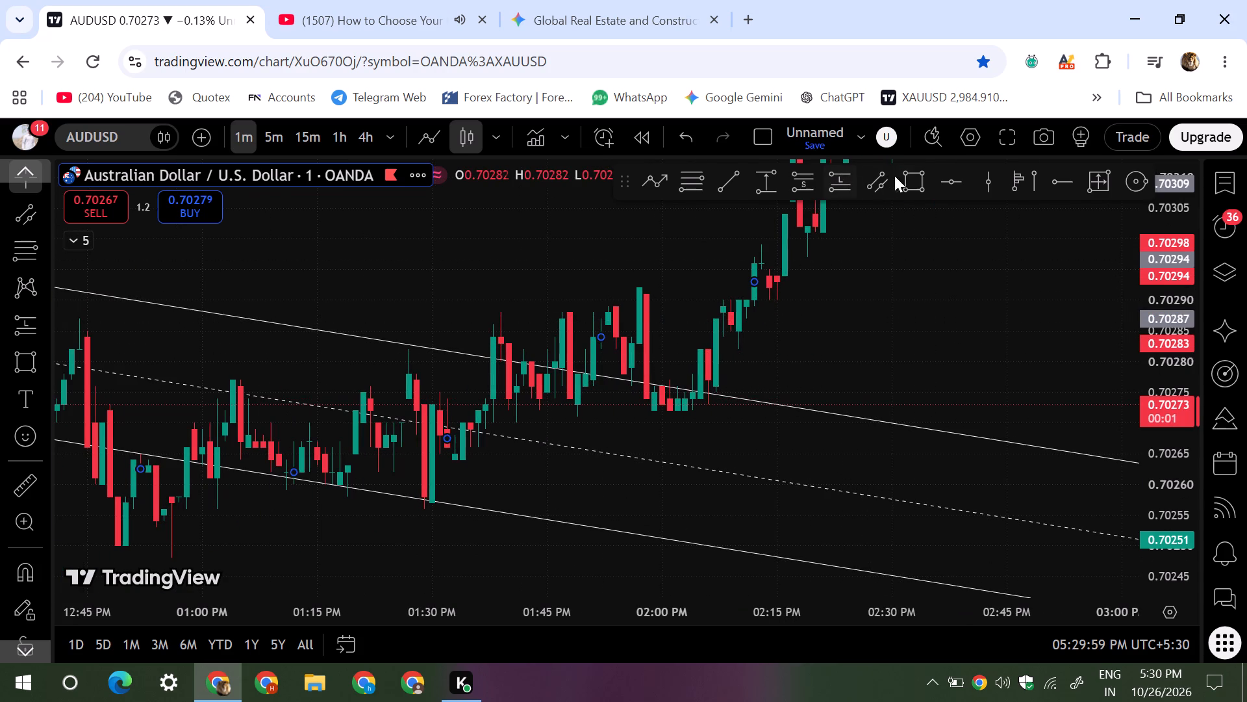
left_click(922, 175)
left_click(544, 403)
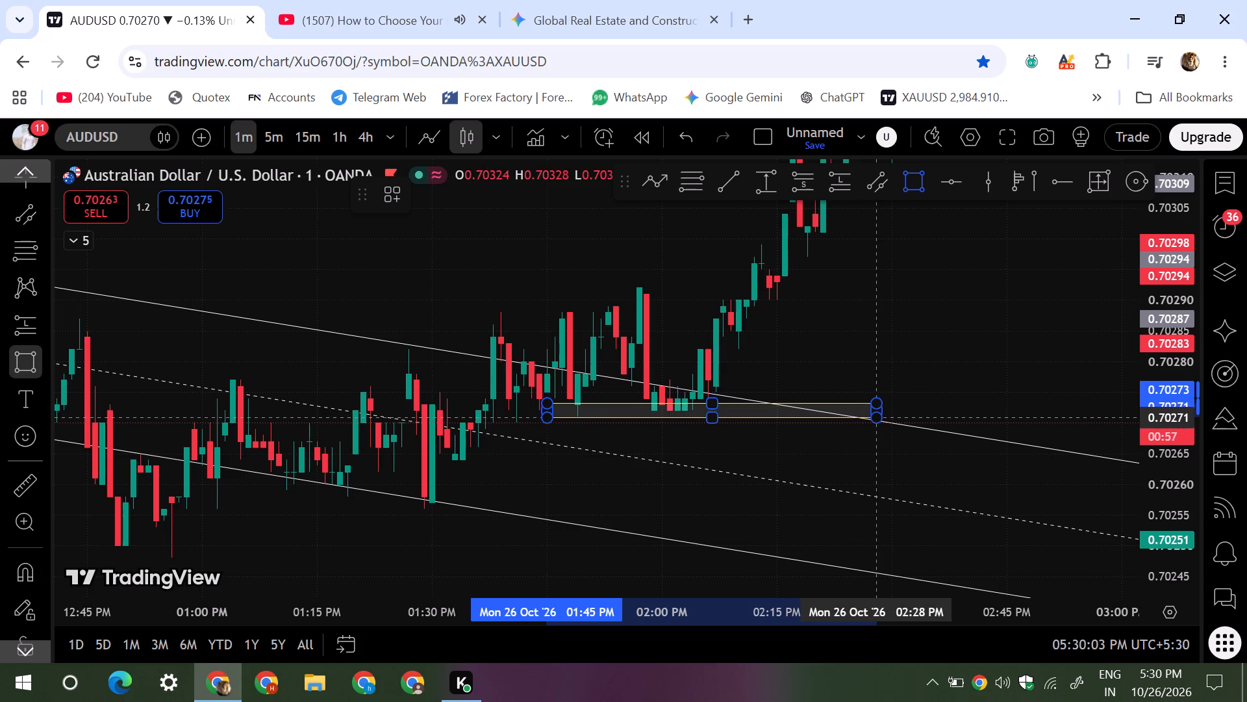
left_click(877, 418)
left_click(886, 411)
Place a long position above the new zone from 1:57 PM, with entry at about 0.70275 and stop at about 0.70271.
left_click(844, 180)
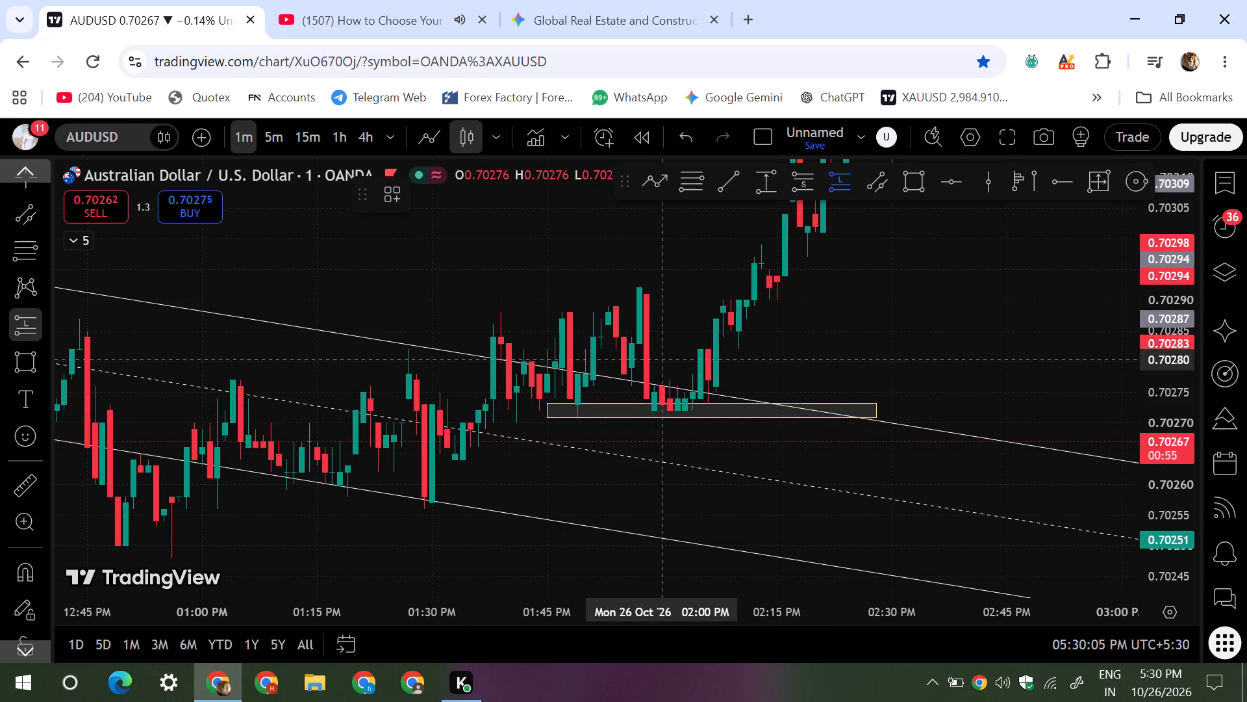
left_click(635, 392)
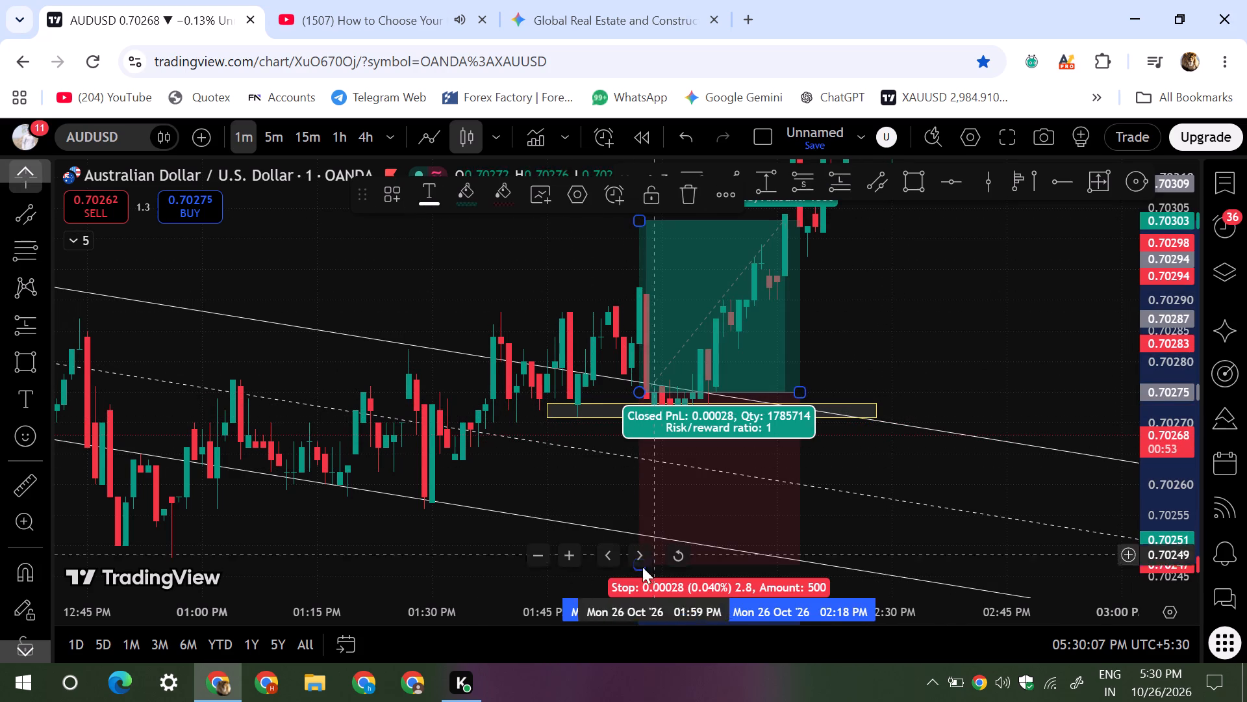
left_click_drag(639, 570, 759, 420)
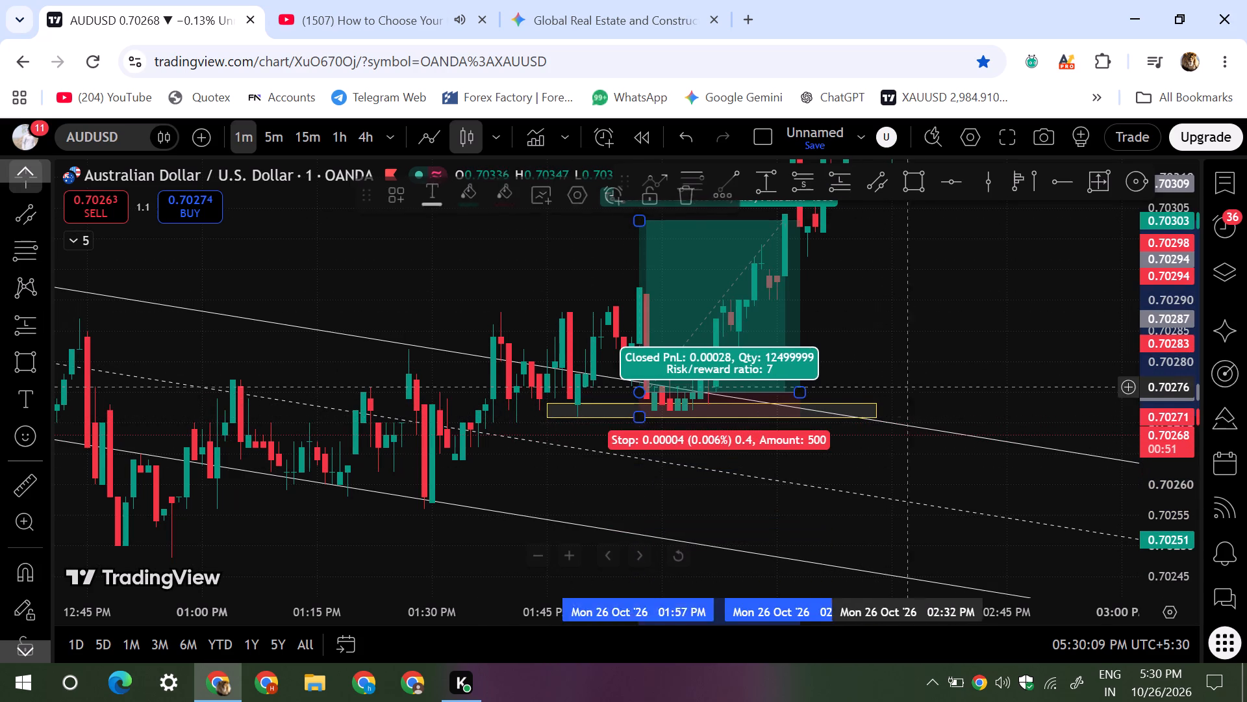
left_click(913, 385)
Extend the 26 October long position's end time to about 5:11 PM.
scroll(914, 384, "down", 6)
left_click_drag(1163, 255, 1124, 429)
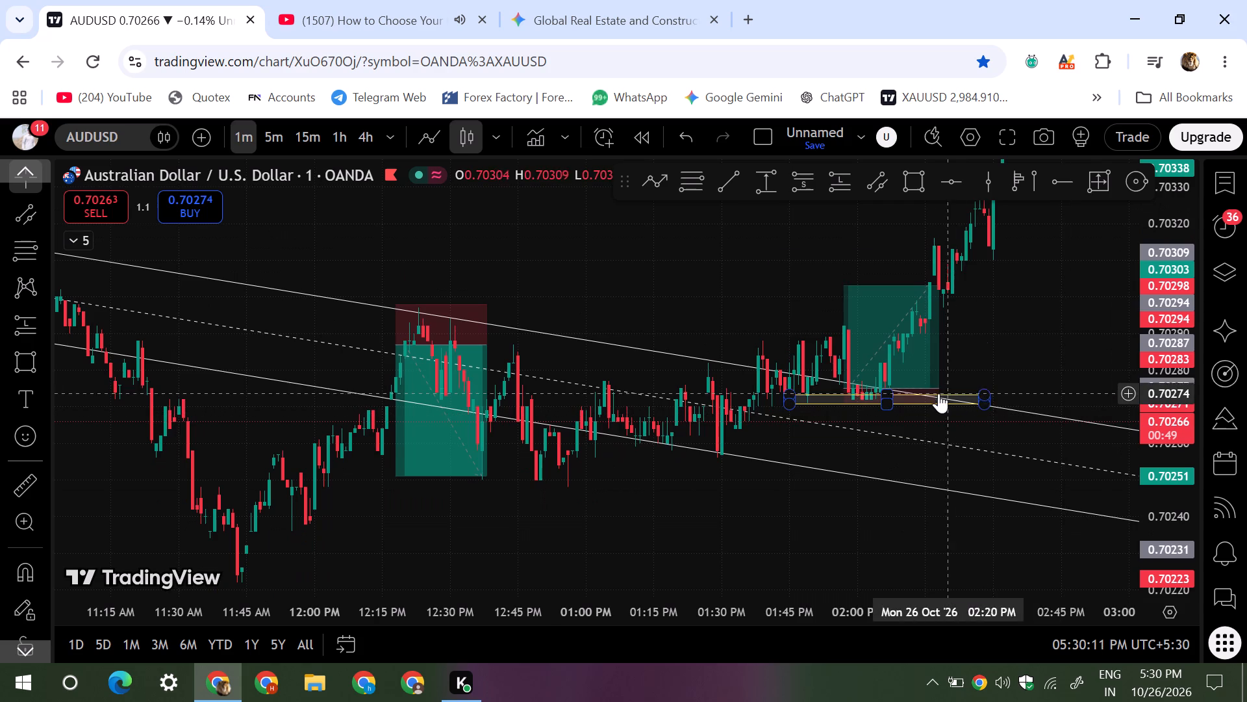
left_click_drag(934, 383, 1130, 382)
left_click_drag(770, 590, 733, 562)
left_click_drag(669, 536, 302, 541)
scroll(370, 504, "down", 7)
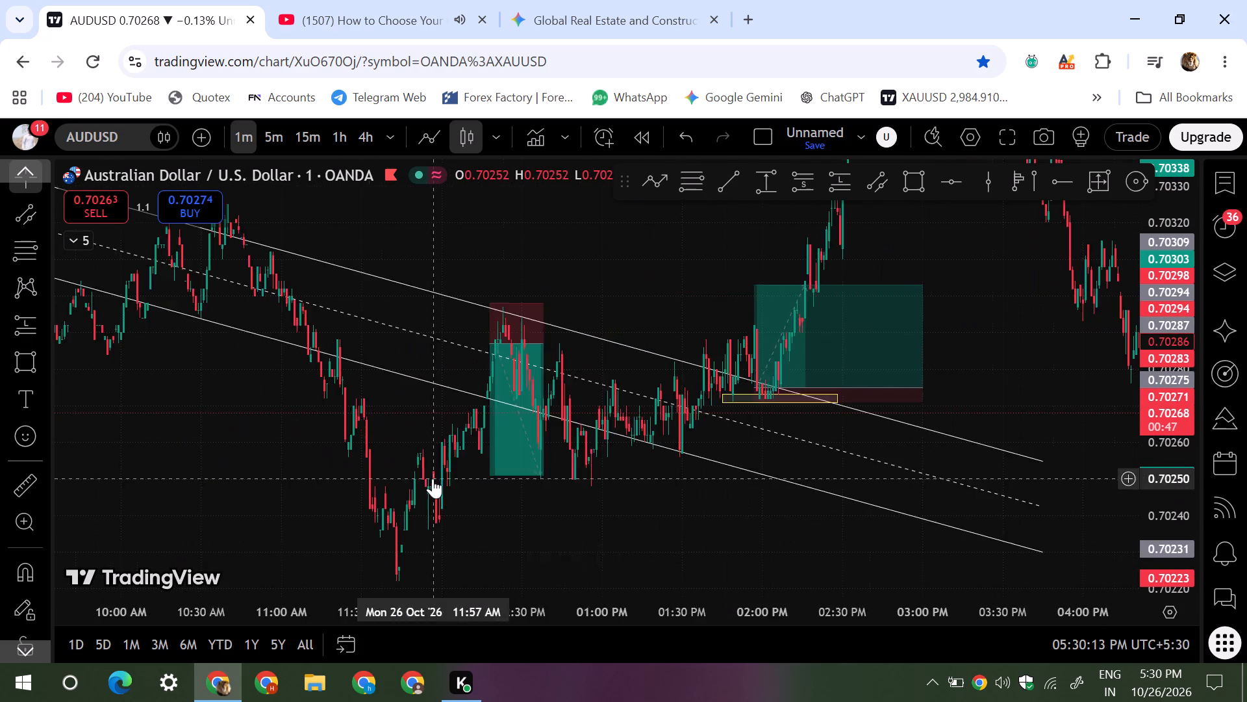
scroll(433, 478, "down", 6)
left_click_drag(1062, 288, 513, 383)
left_click_drag(457, 460, 666, 445)
scroll(656, 450, "down", 6)
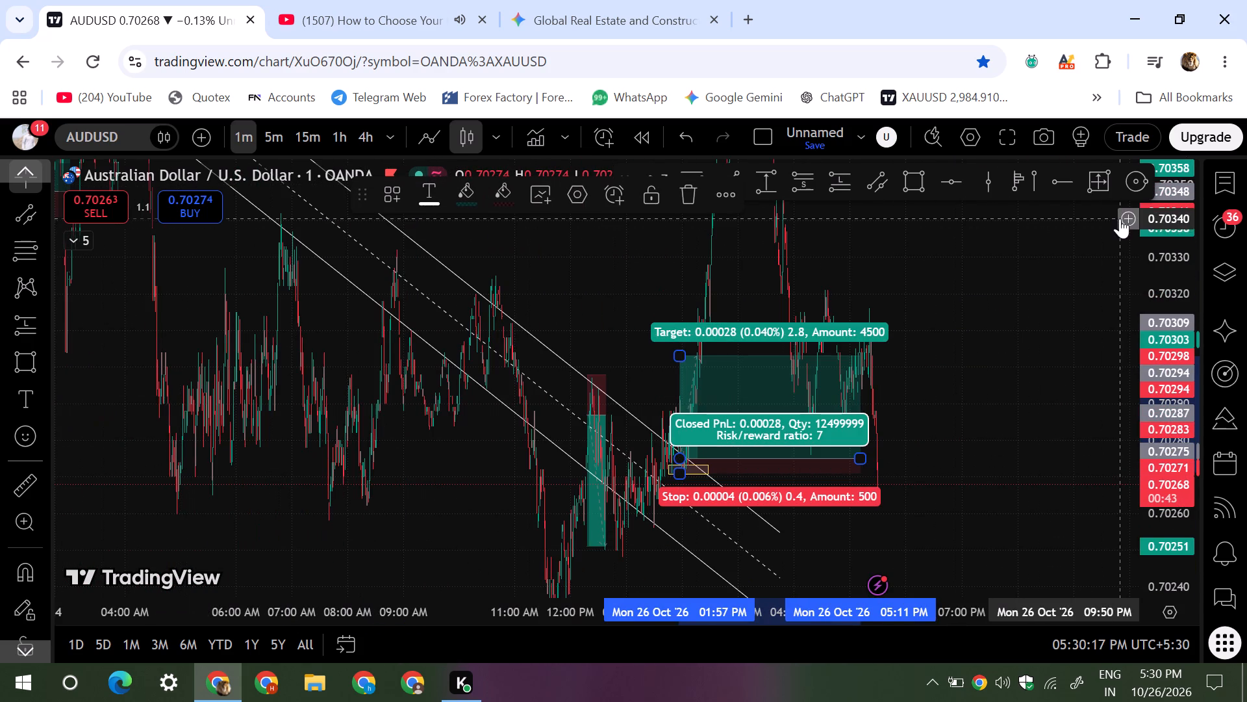
Raise the 26 October long position's target to about 0.70378.
left_click_drag(1157, 265, 1122, 577)
scroll(468, 266, "down", 5)
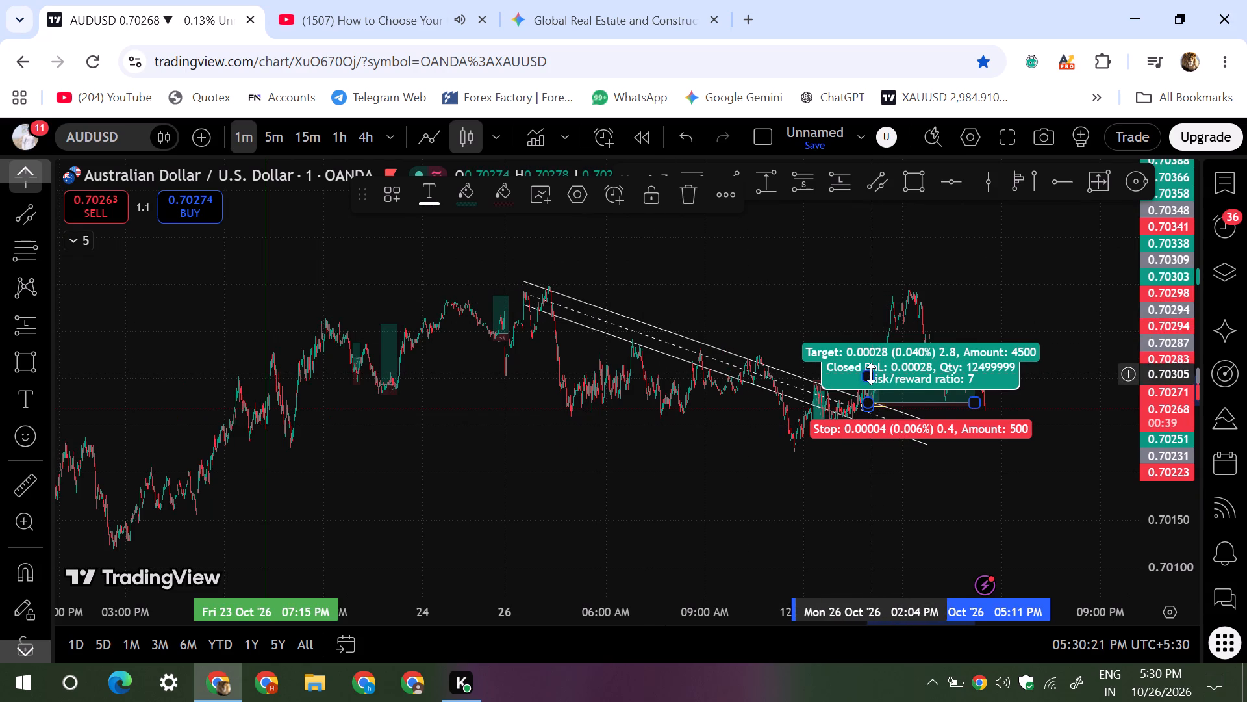
left_click_drag(871, 374, 939, 309)
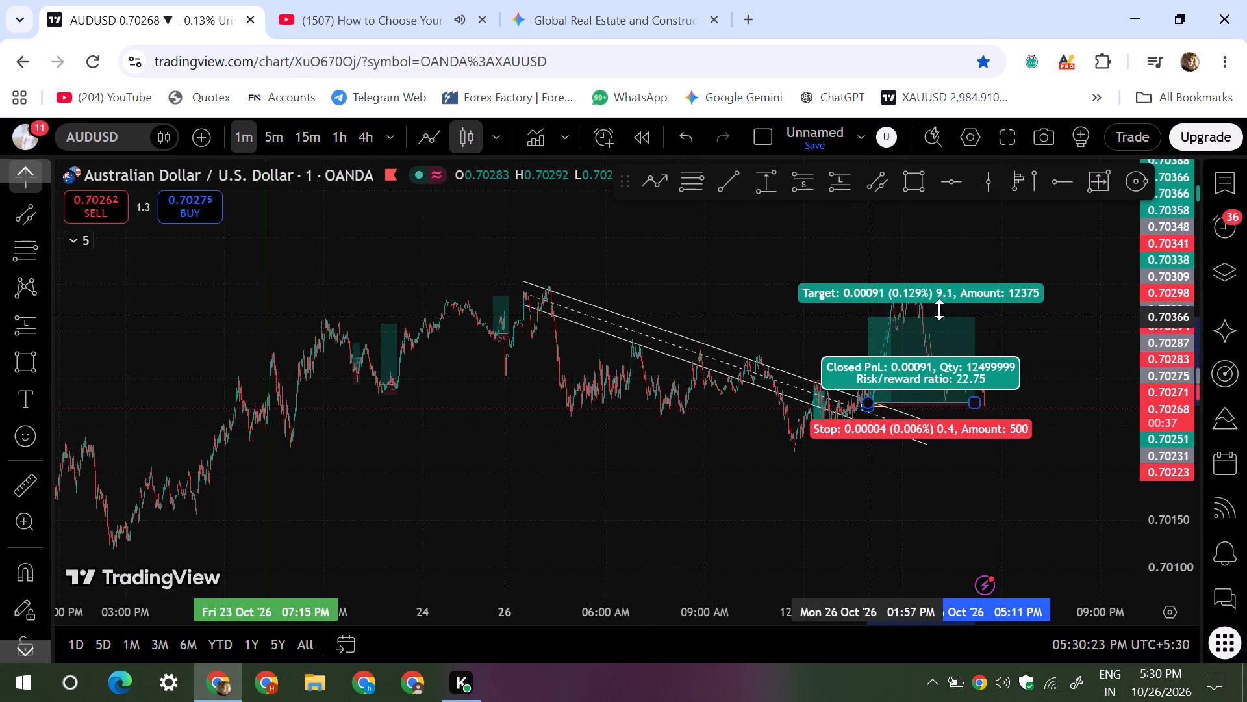
left_click_drag(939, 309, 950, 305)
left_click(545, 398)
Bring up the 22 October price action and switch the browser to full-screen display.
scroll(544, 399, "down", 6)
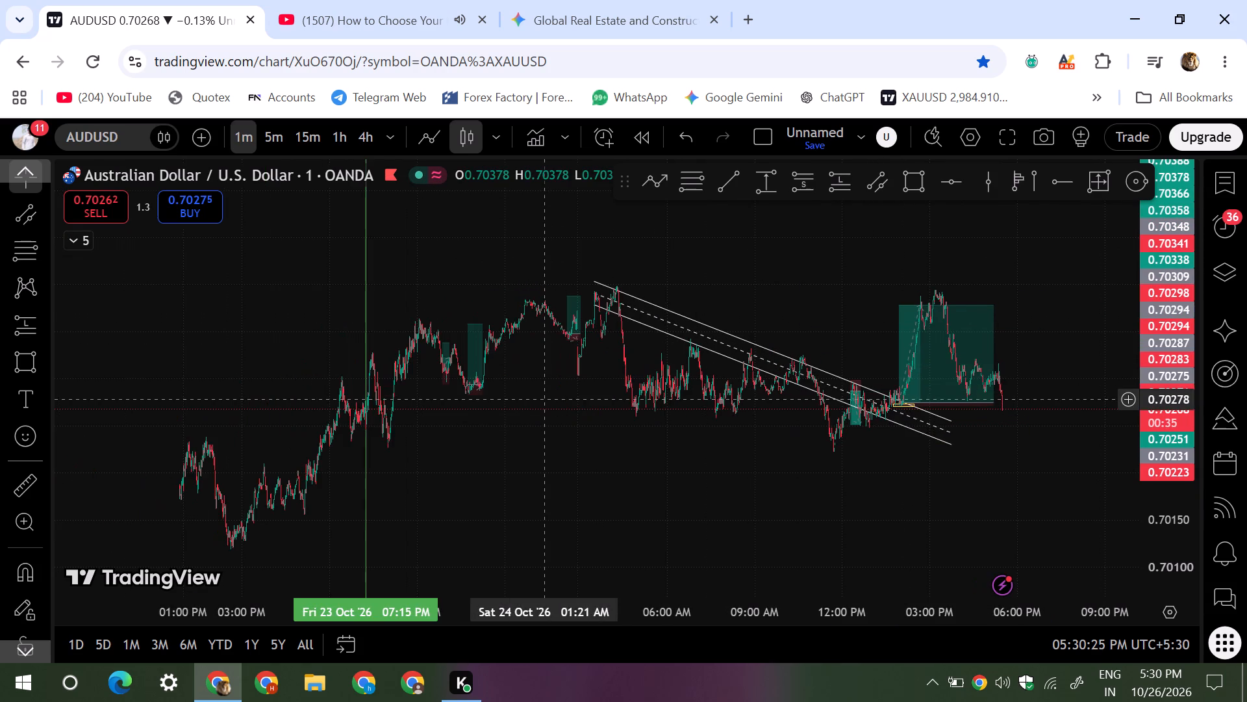
left_click_drag(519, 432, 1210, 302)
left_click_drag(483, 381, 1063, 389)
scroll(972, 385, "up", 12)
left_click(1233, 55)
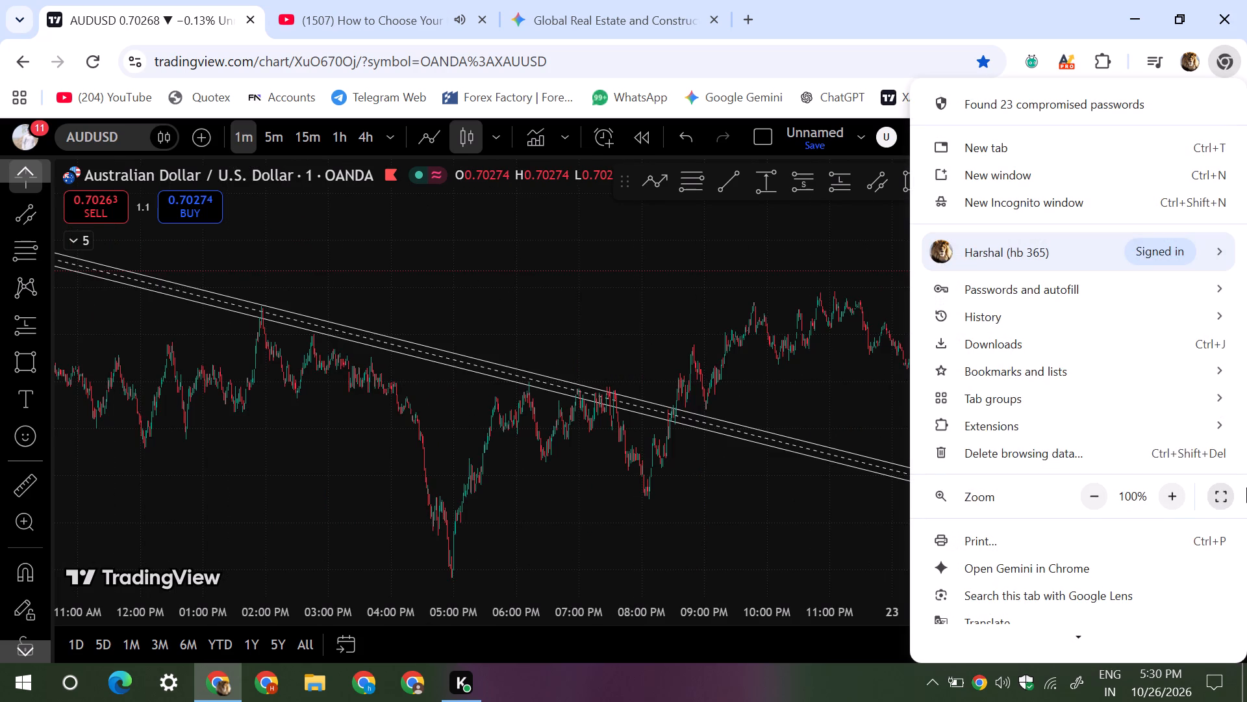
left_click(1237, 493)
Examine AUDUSD's 1-minute price action around the narrow descending channel and its evening breakout on 22 October.
left_click_drag(1194, 500, 1031, 174)
left_click_drag(638, 302, 638, 298)
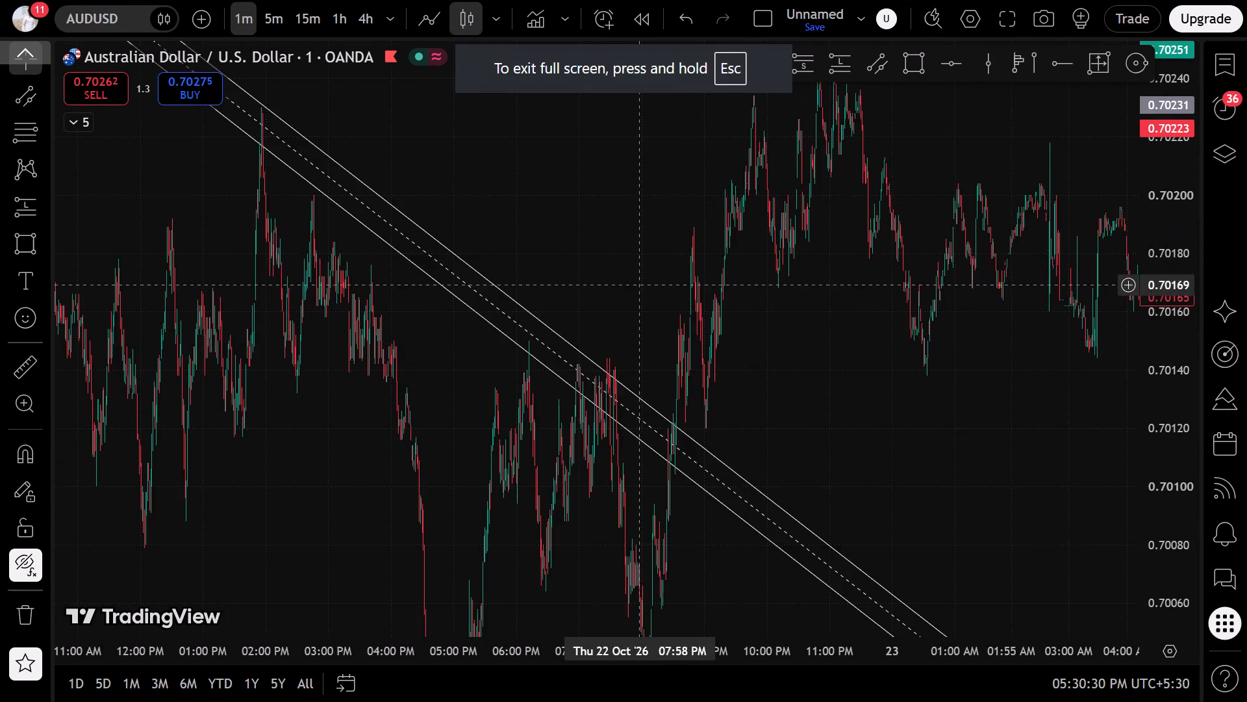
left_click_drag(638, 298, 879, 324)
scroll(868, 321, "up", 13)
left_click_drag(563, 402, 962, 405)
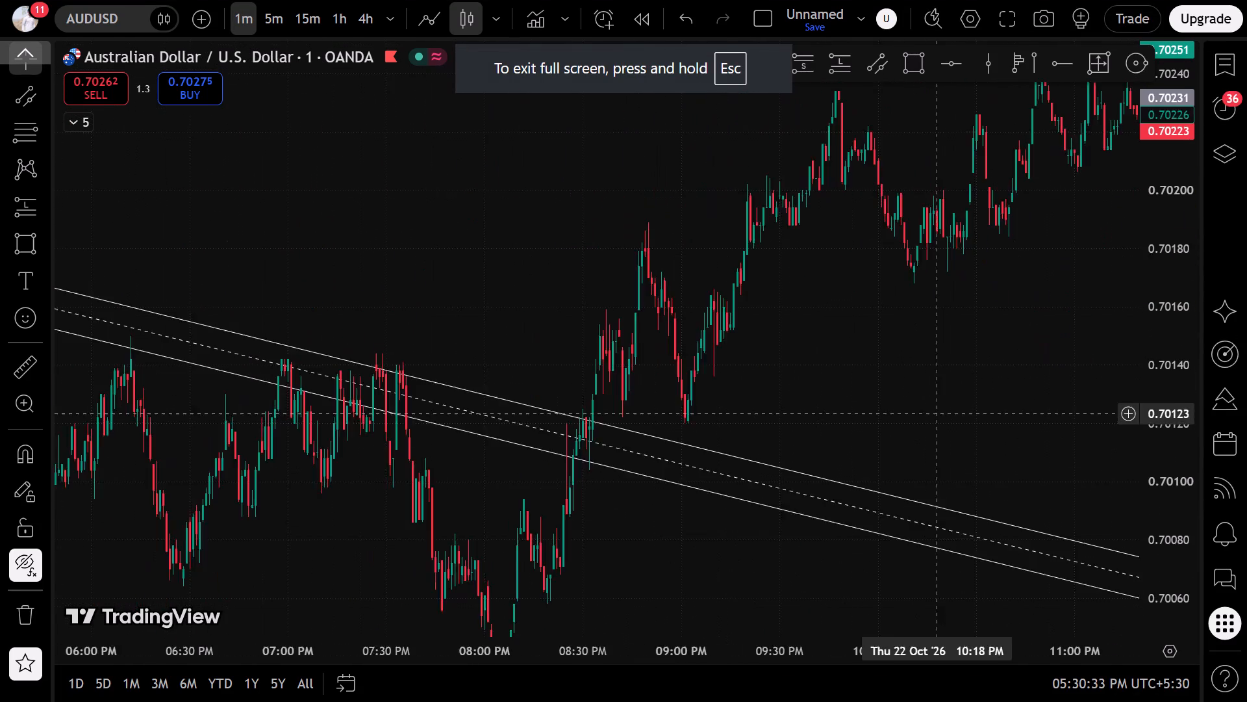
left_click_drag(962, 405, 970, 394)
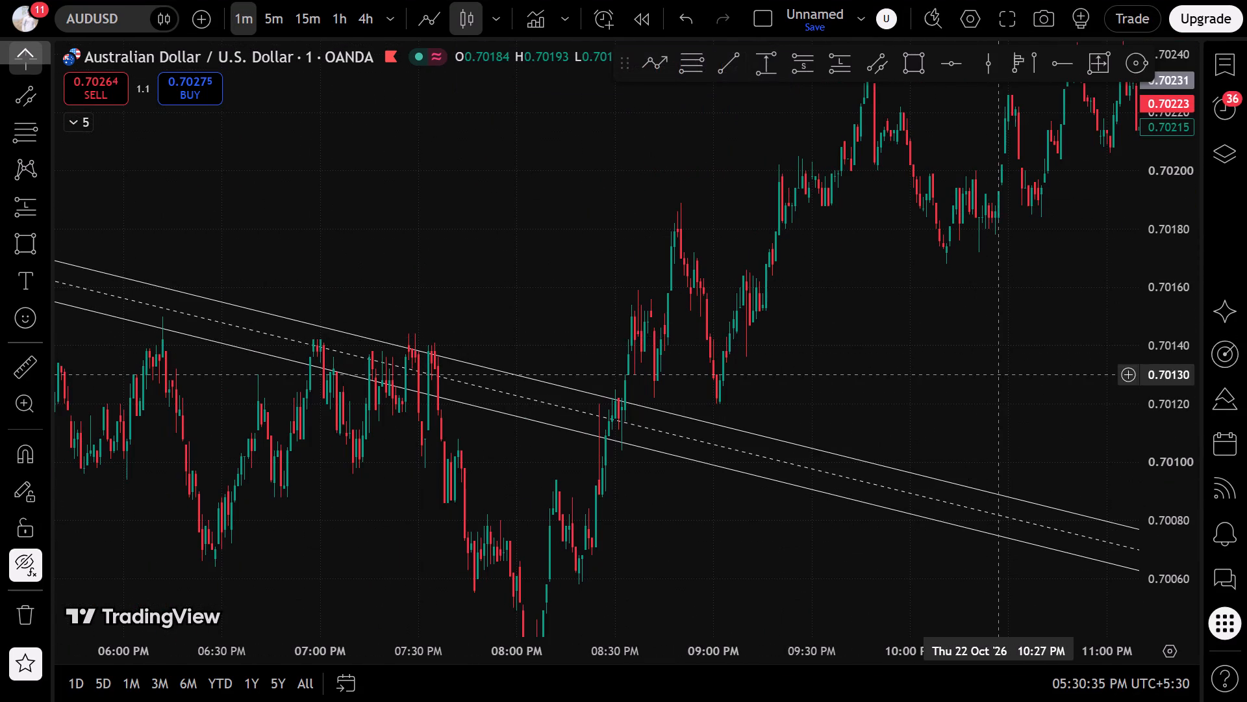
left_click_drag(1013, 407, 334, 432)
scroll(366, 409, "down", 6)
left_click_drag(922, 322, 876, 359)
scroll(538, 442, "up", 4)
left_click_drag(460, 363, 1071, 435)
scroll(853, 368, "up", 4)
scroll(648, 344, "down", 3)
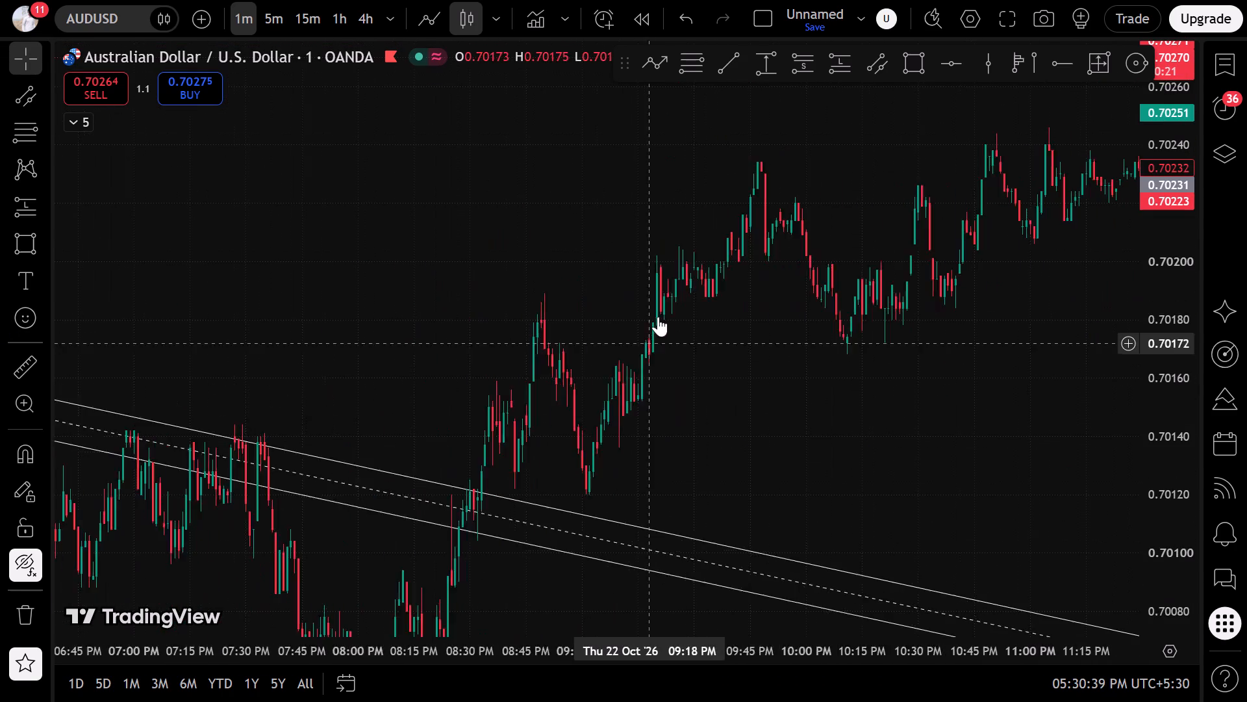
scroll(658, 317, "down", 12)
left_click_drag(796, 179, 1050, 463)
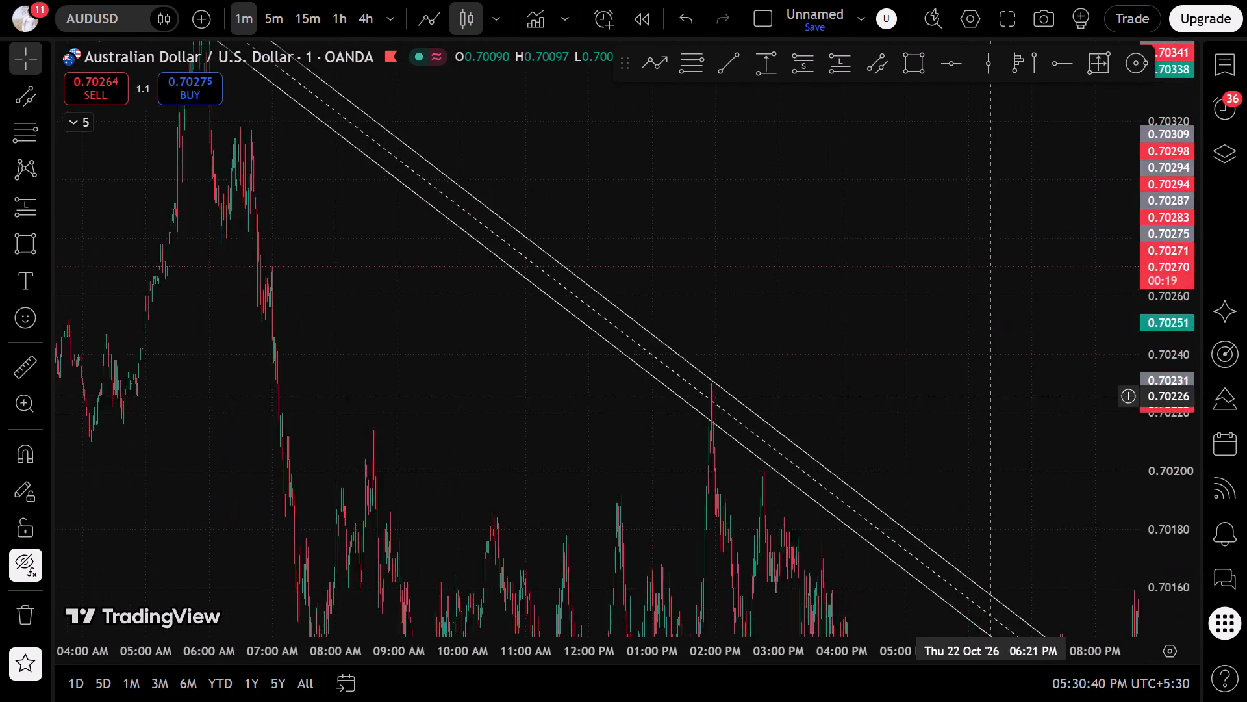
left_click_drag(1050, 463, 435, 40)
Draw a rectangle zone at the 22 October breakout pullback, from 8:28 PM to 9:47 PM, between about 0.70128 and 0.70120.
scroll(475, 220, "up", 6)
left_click_drag(538, 224, 779, 233)
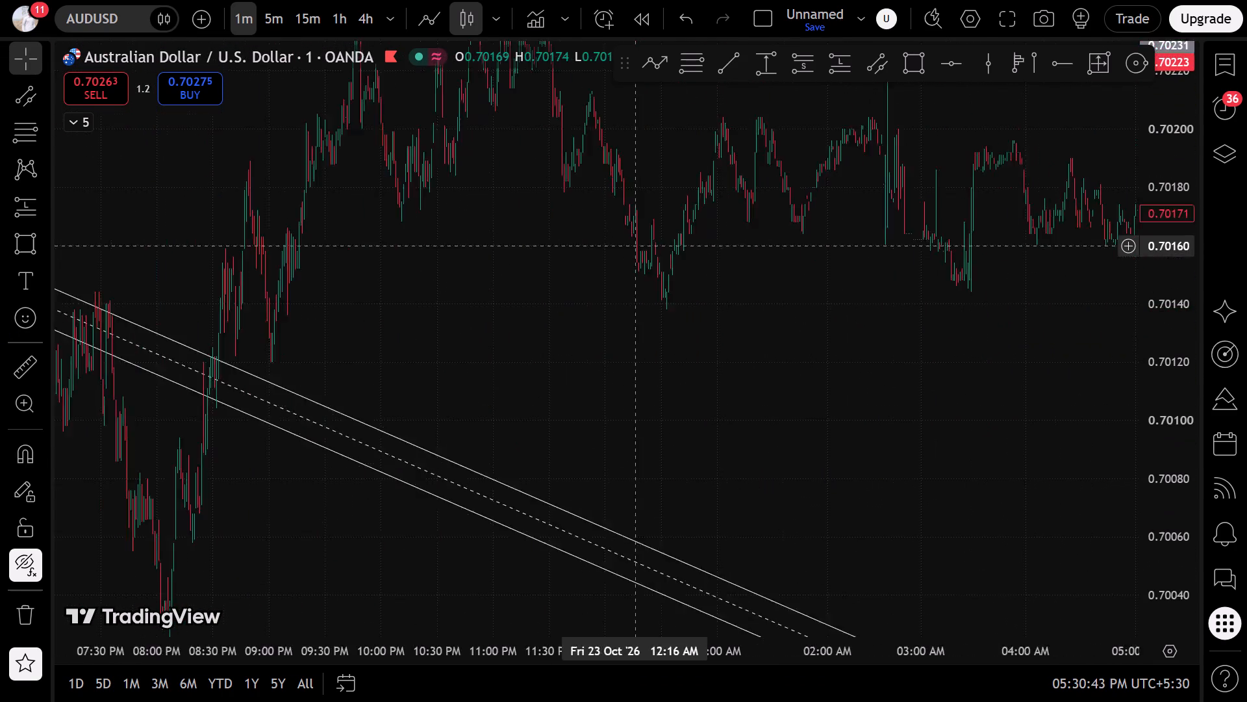
left_click_drag(779, 233, 887, 218)
scroll(792, 202, "up", 3)
left_click(901, 65)
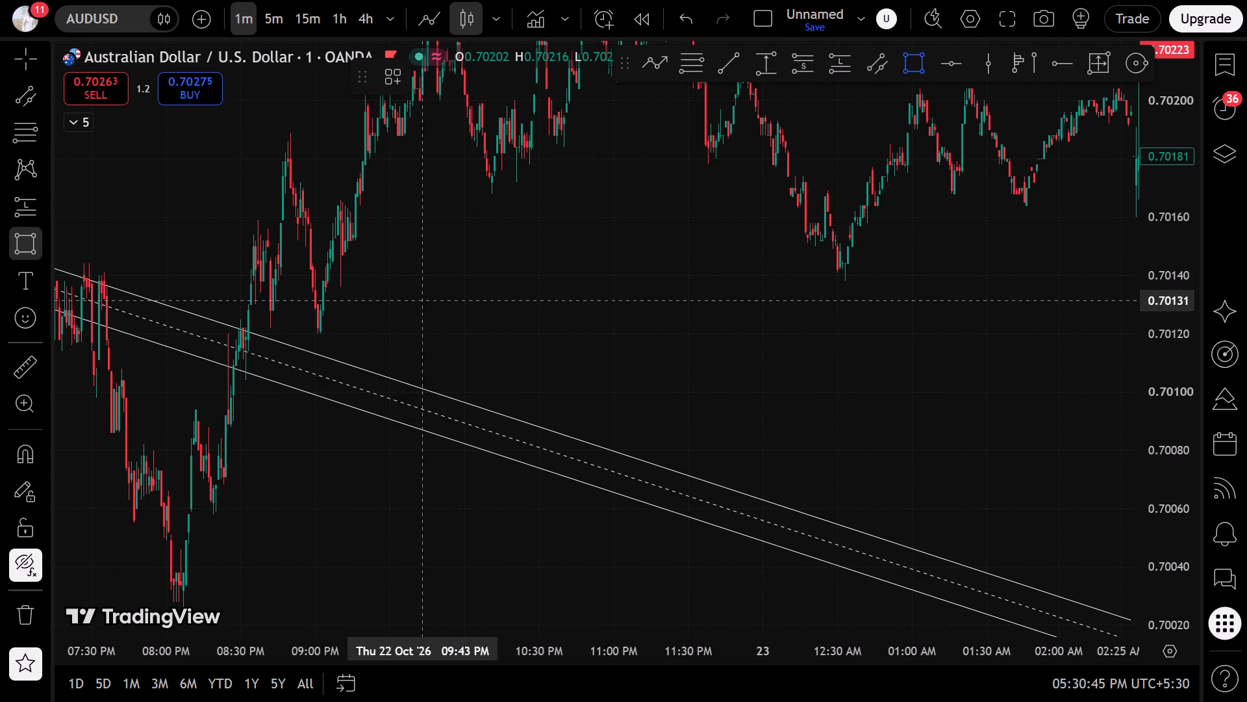
left_click(237, 311)
left_click(433, 340)
left_click(507, 351)
left_click_drag(523, 357, 931, 363)
scroll(925, 363, "up", 5)
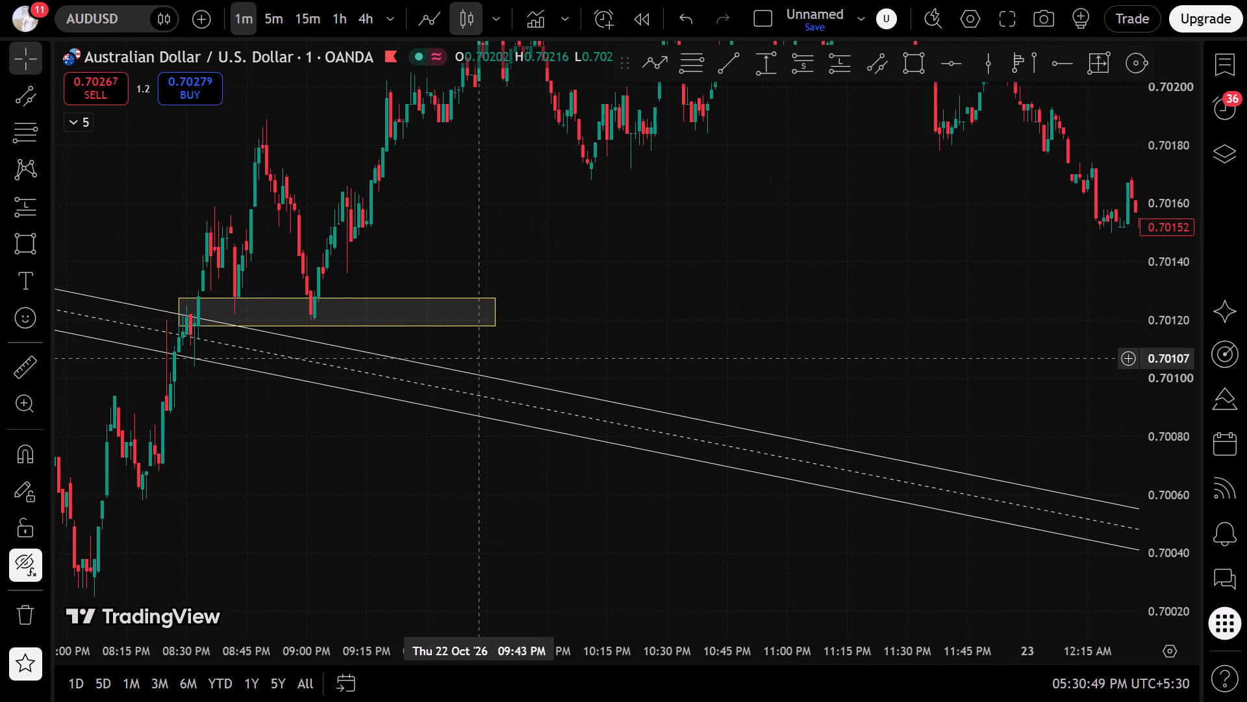
left_click_drag(336, 324, 356, 313)
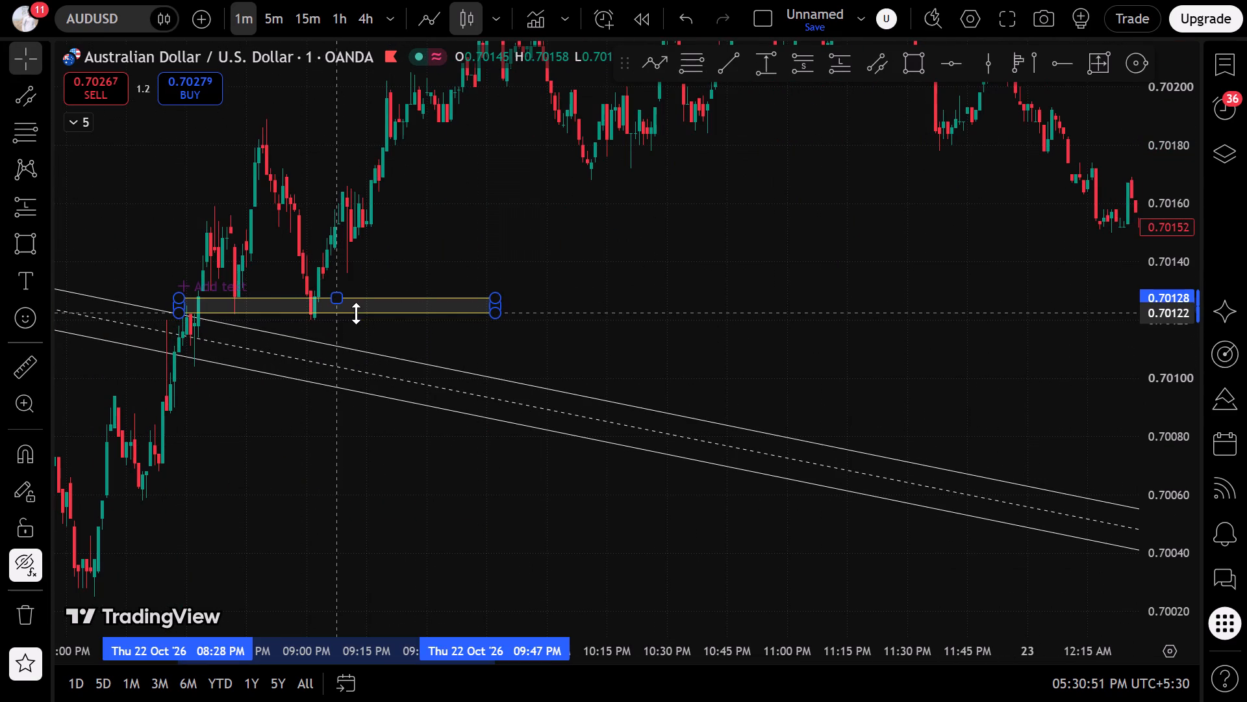
left_click_drag(356, 313, 386, 318)
left_click(562, 296)
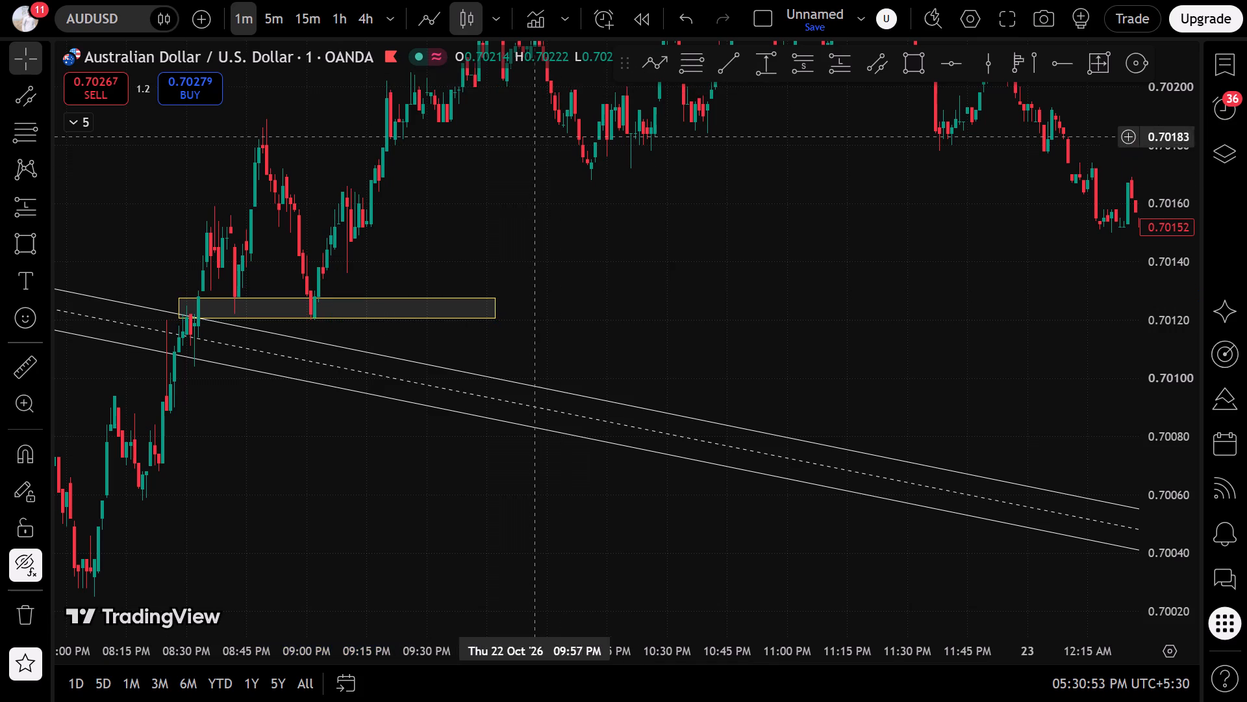
Place a long position at the 22 October zone from about 8:53 PM, with entry about 0.70129, stop 0.70118 and target 0.70173.
left_click(841, 64)
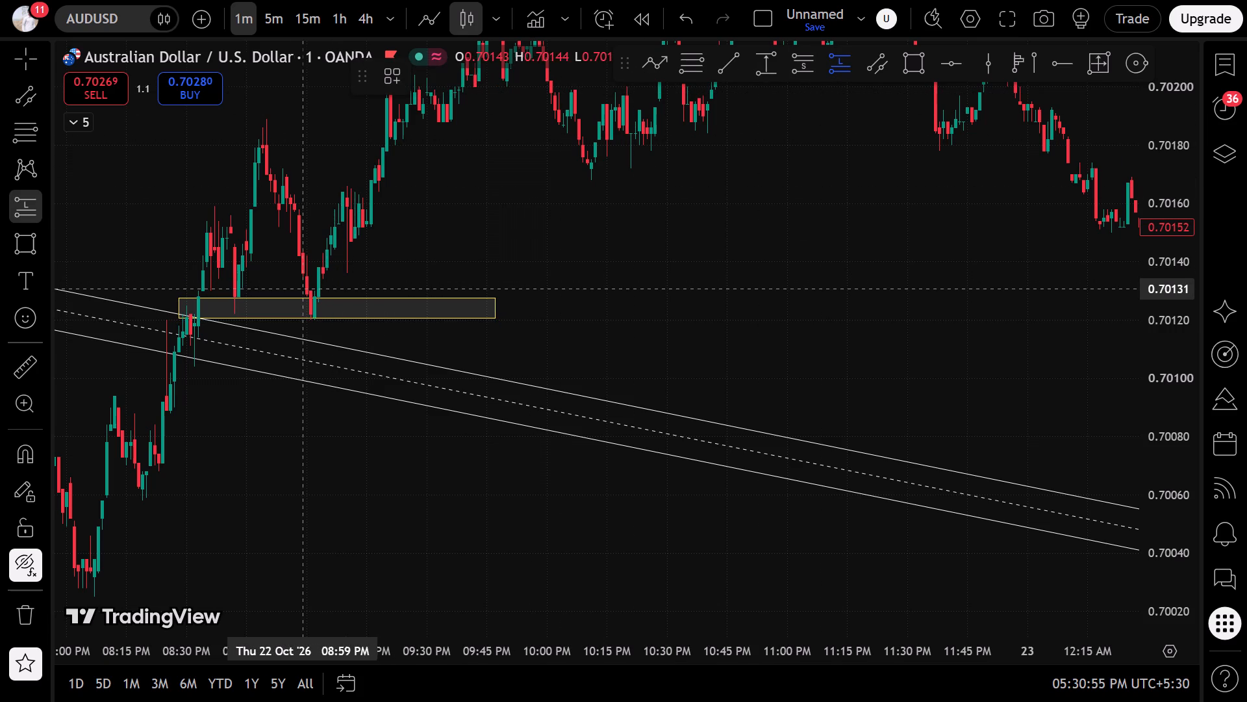
left_click(279, 295)
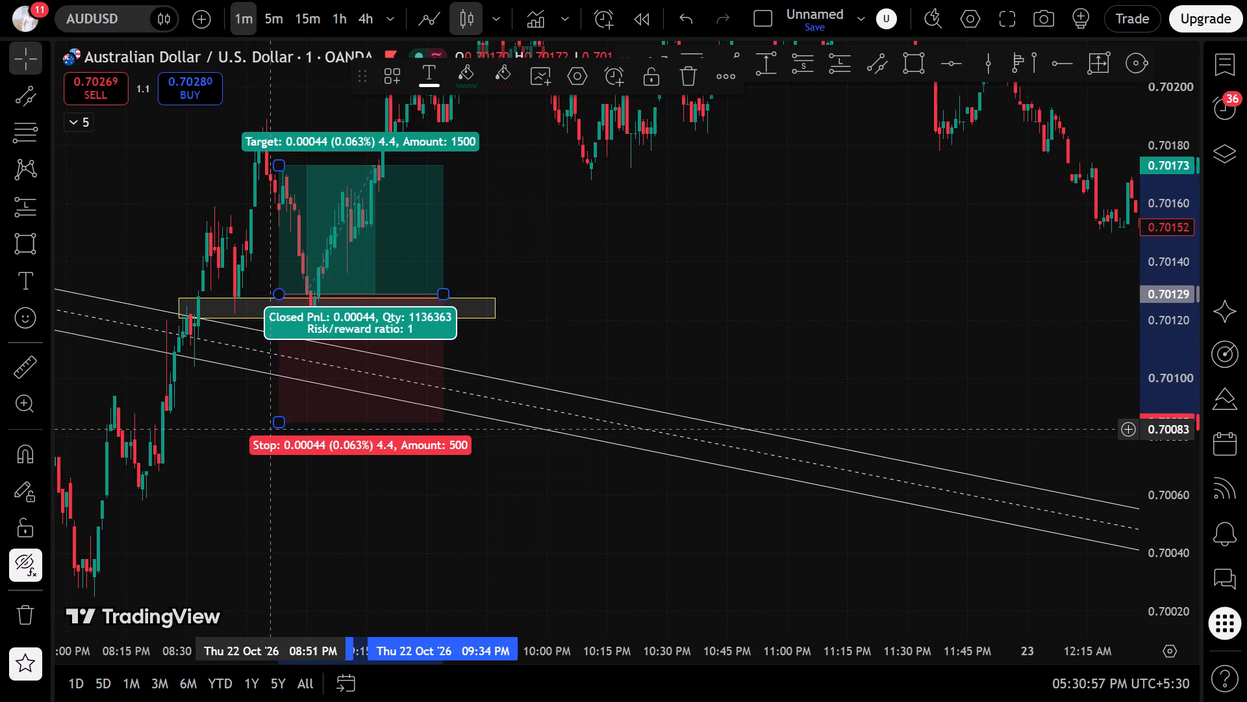
left_click_drag(278, 428, 290, 328)
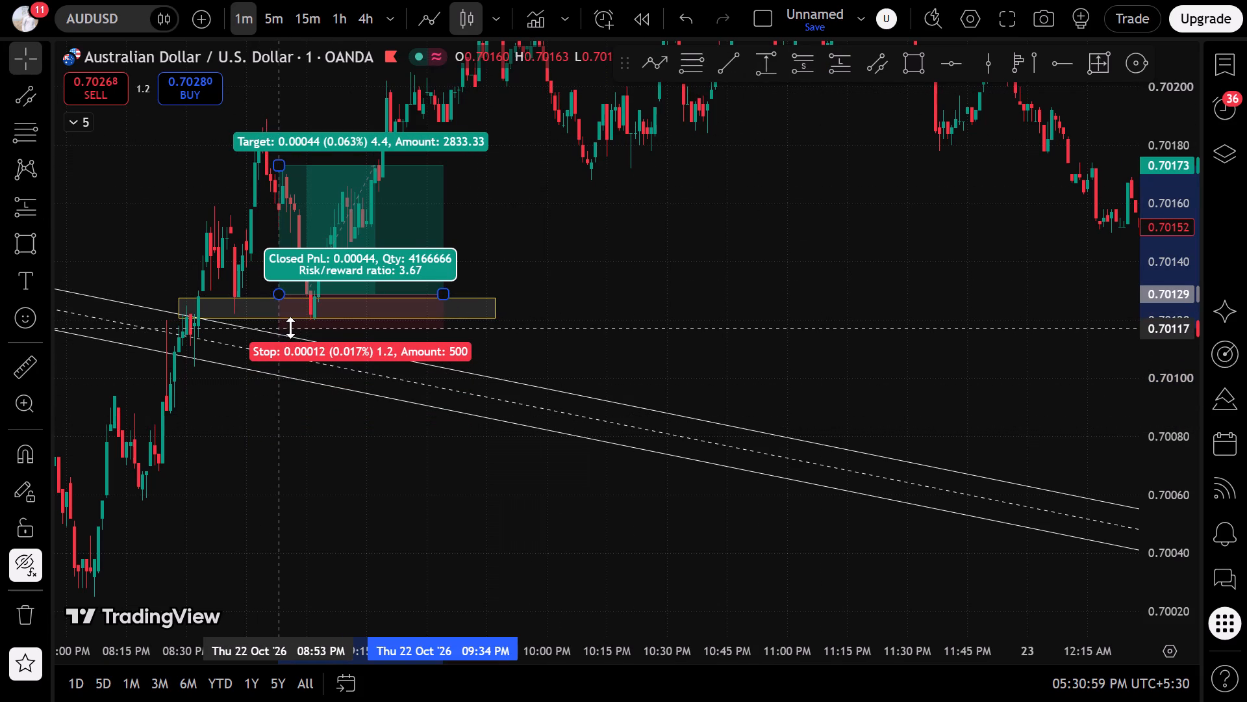
left_click_drag(290, 328, 295, 326)
left_click(683, 292)
Examine AUDUSD's 1-minute price action after the long position, from late evening on 22 October to mid-morning on 23 October.
left_click_drag(685, 289, 680, 469)
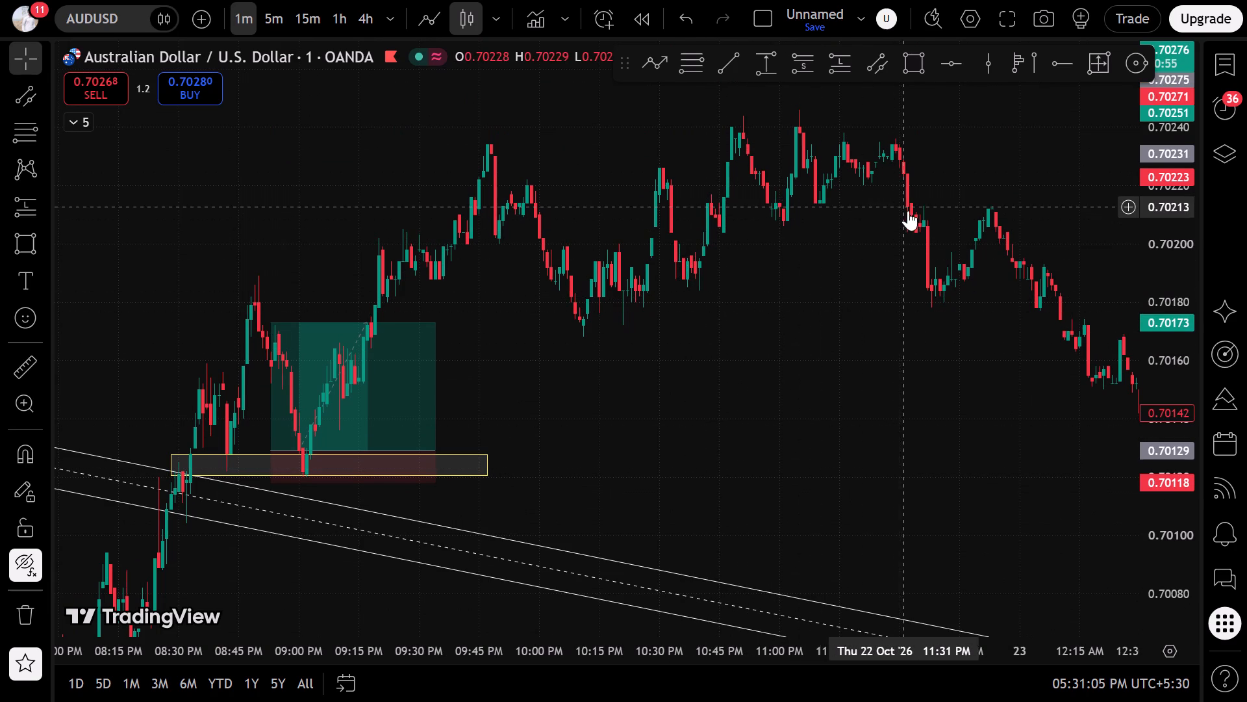
left_click_drag(867, 364, 831, 376)
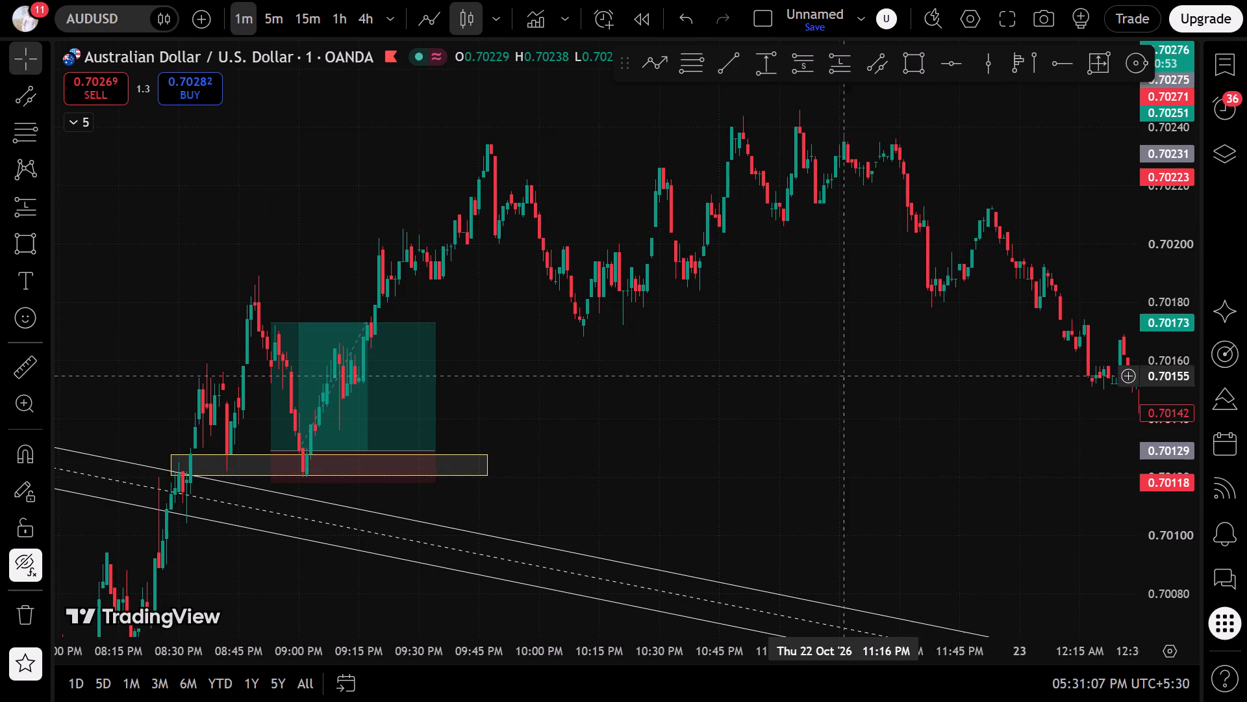
left_click_drag(831, 376, 553, 405)
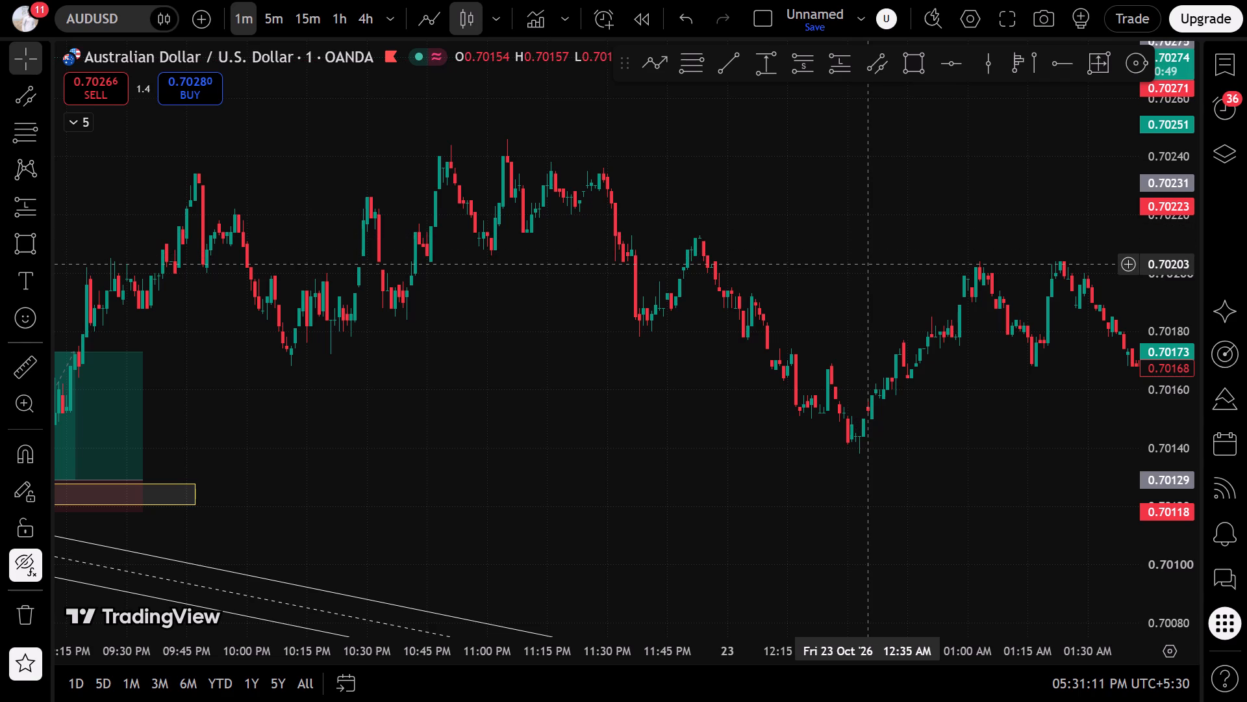
left_click_drag(879, 400, 352, 349)
scroll(351, 346, "down", 2)
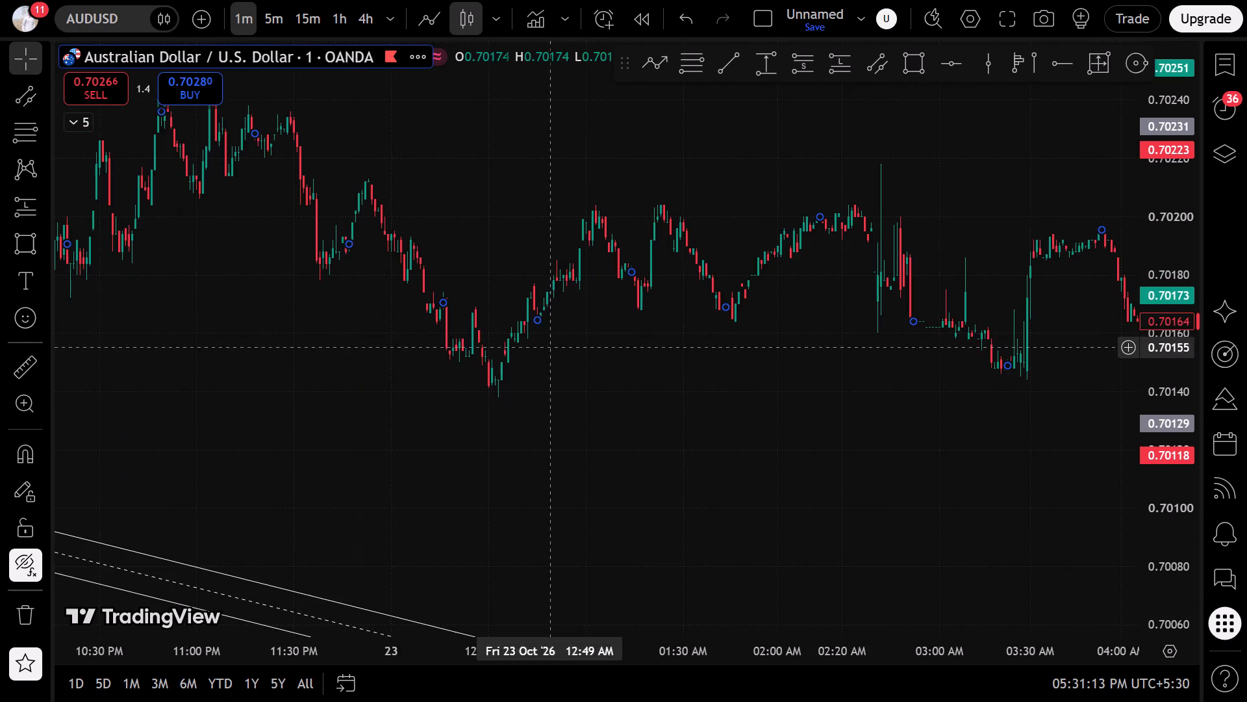
left_click_drag(650, 357, 366, 361)
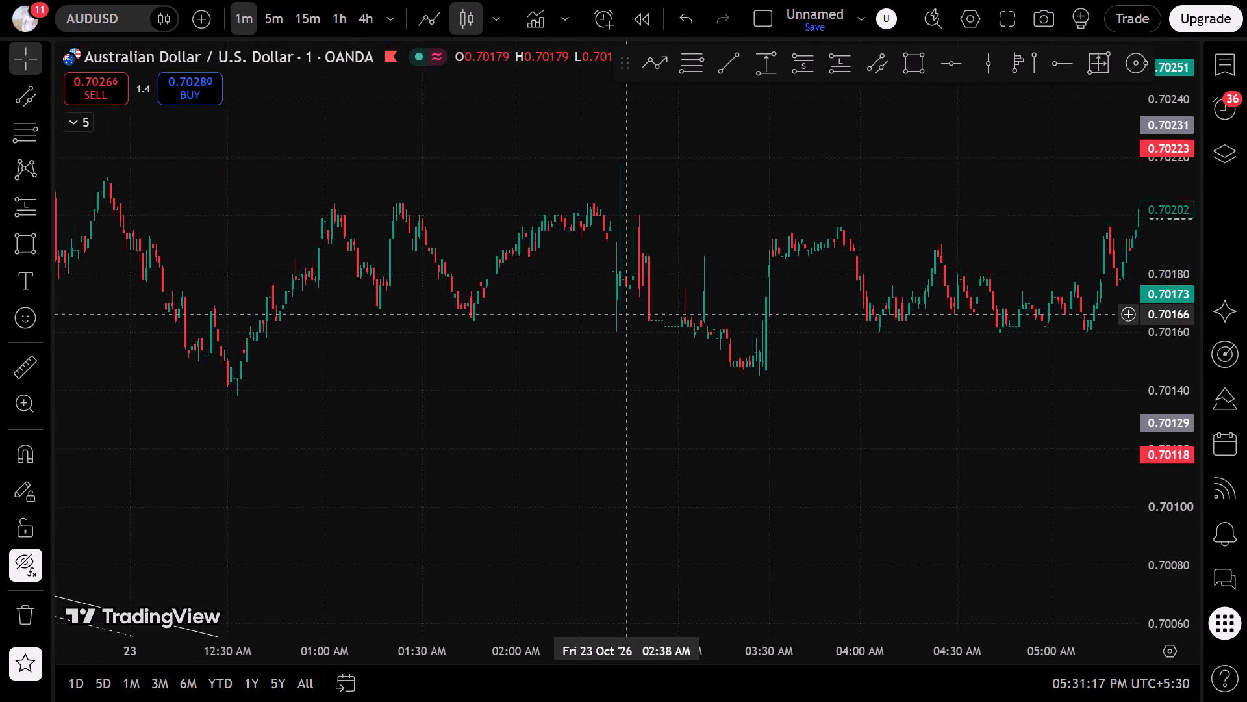
scroll(636, 310, "up", 2)
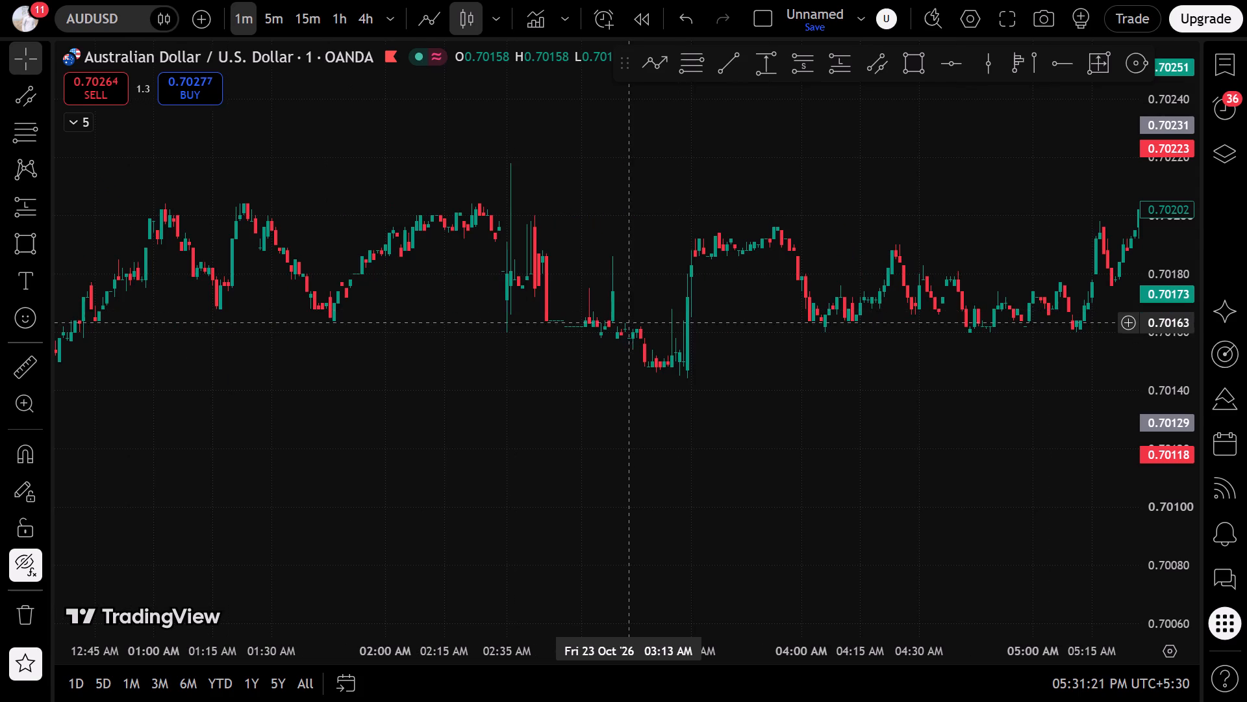
scroll(624, 392, "down", 5)
left_click_drag(1030, 409, 329, 466)
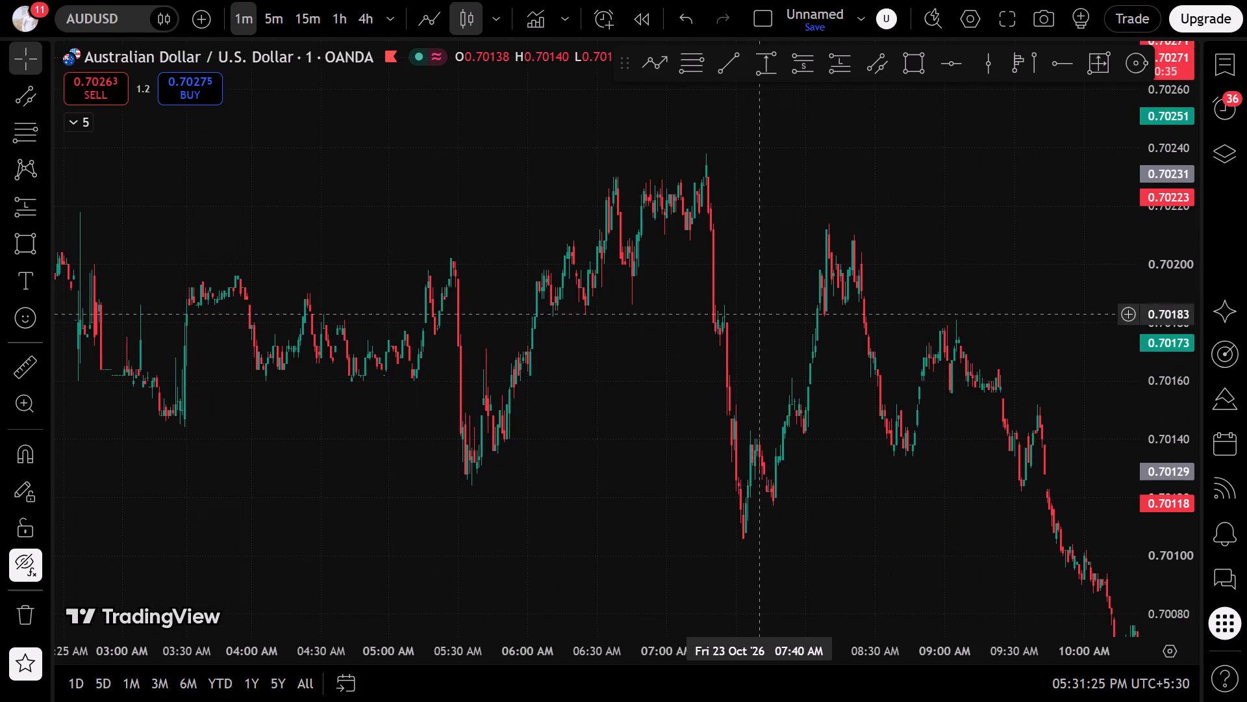
left_click_drag(674, 407, 67, 262)
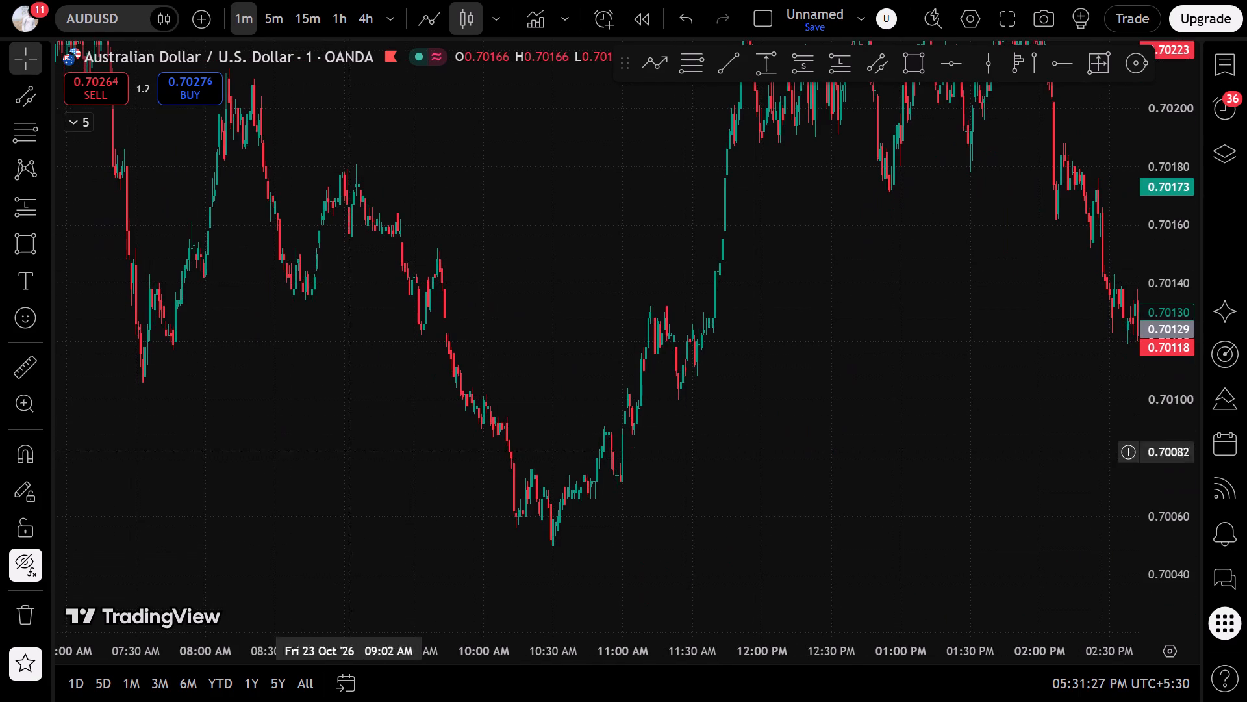
Examine AUDUSD's 1-minute price swings on 23 October from about 10:00 AM to 6:45 PM.
scroll(577, 426, "up", 5)
left_click_drag(436, 467, 465, 461)
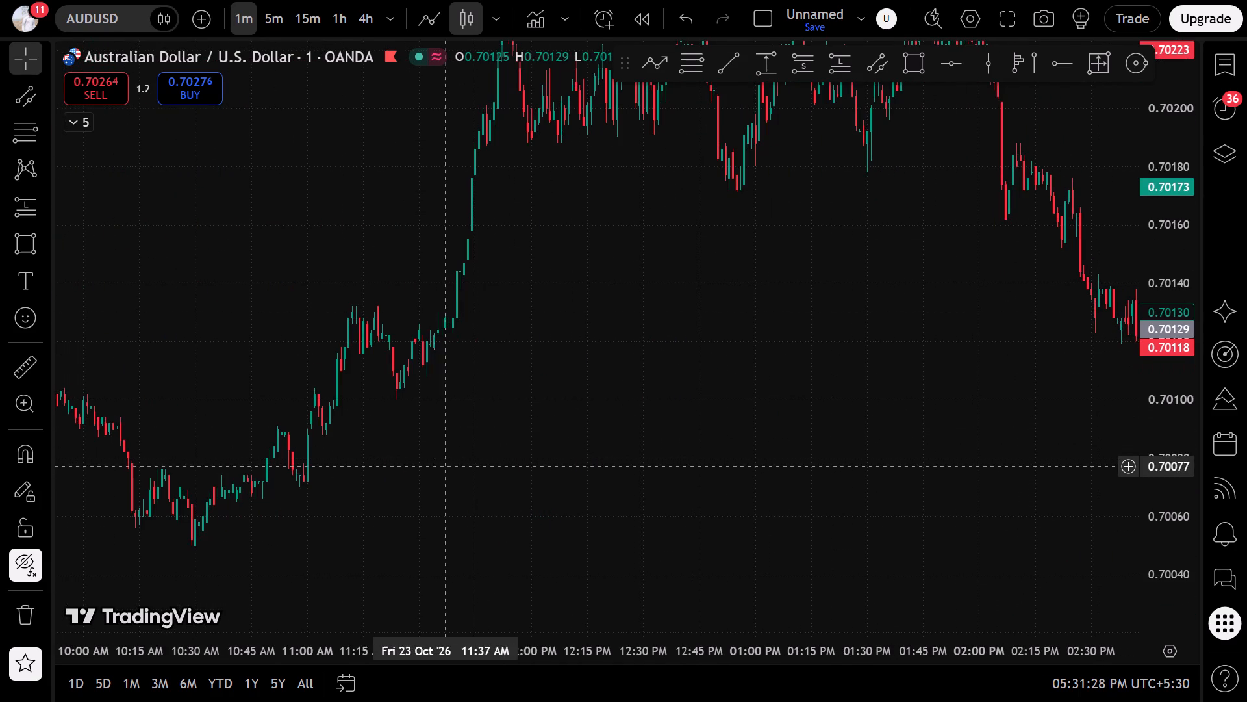
left_click_drag(465, 461, 561, 447)
left_click_drag(725, 242, 399, 523)
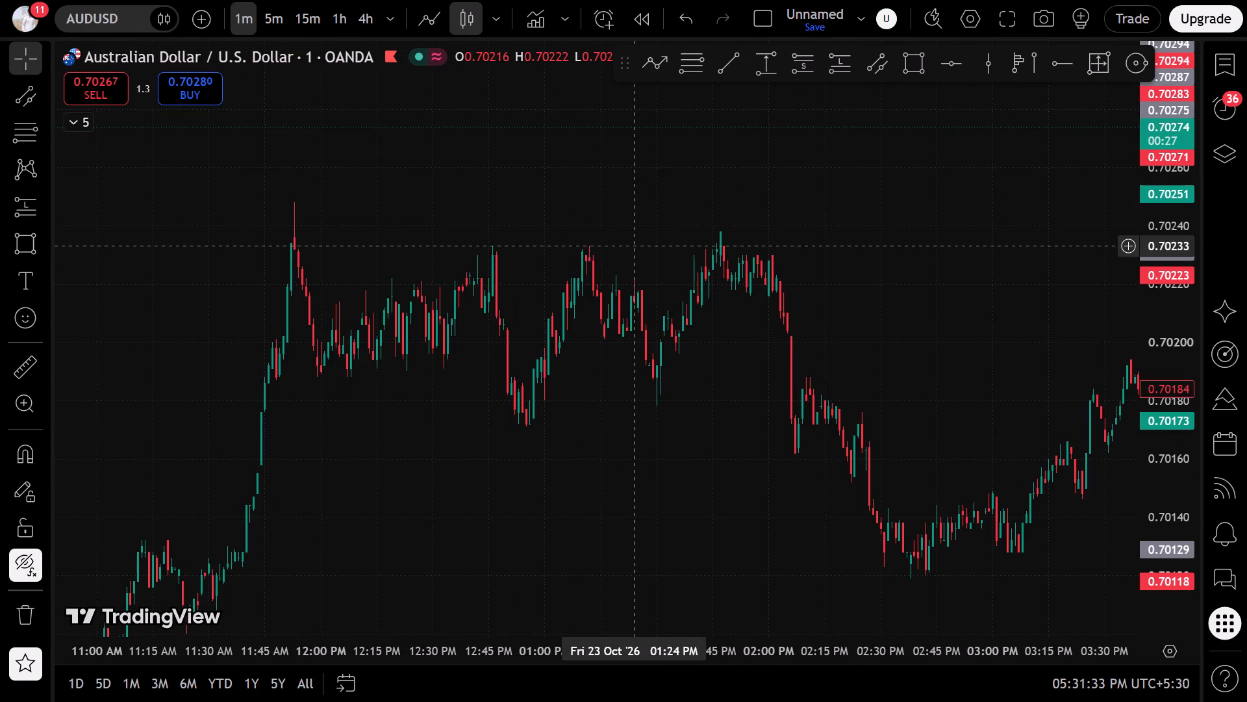
left_click_drag(674, 479, 232, 400)
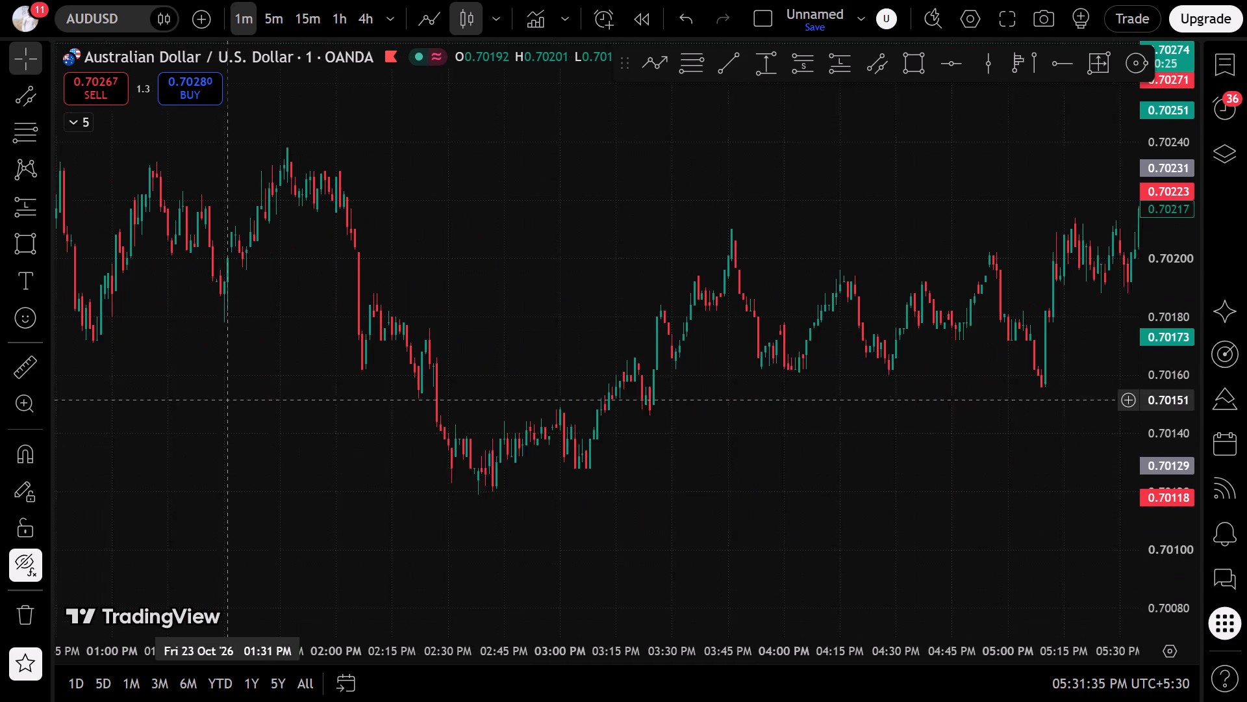
left_click_drag(232, 400, 238, 400)
scroll(716, 420, "down", 1)
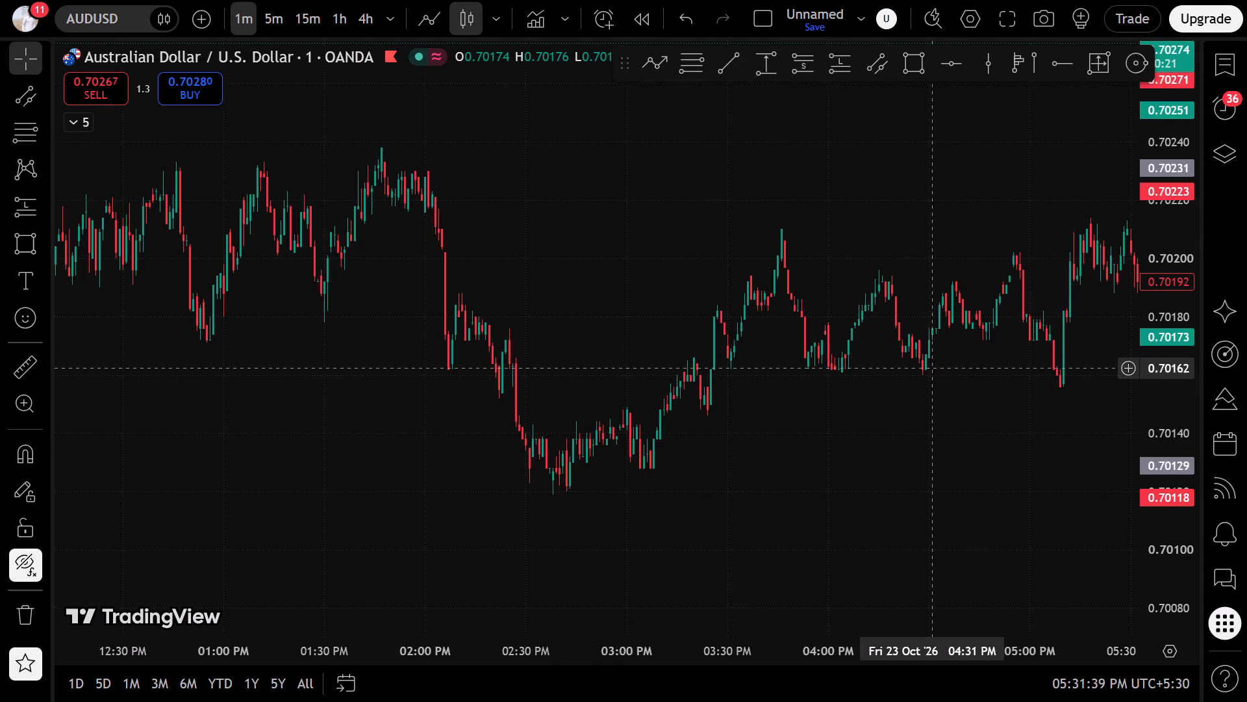
scroll(931, 368, "up", 3)
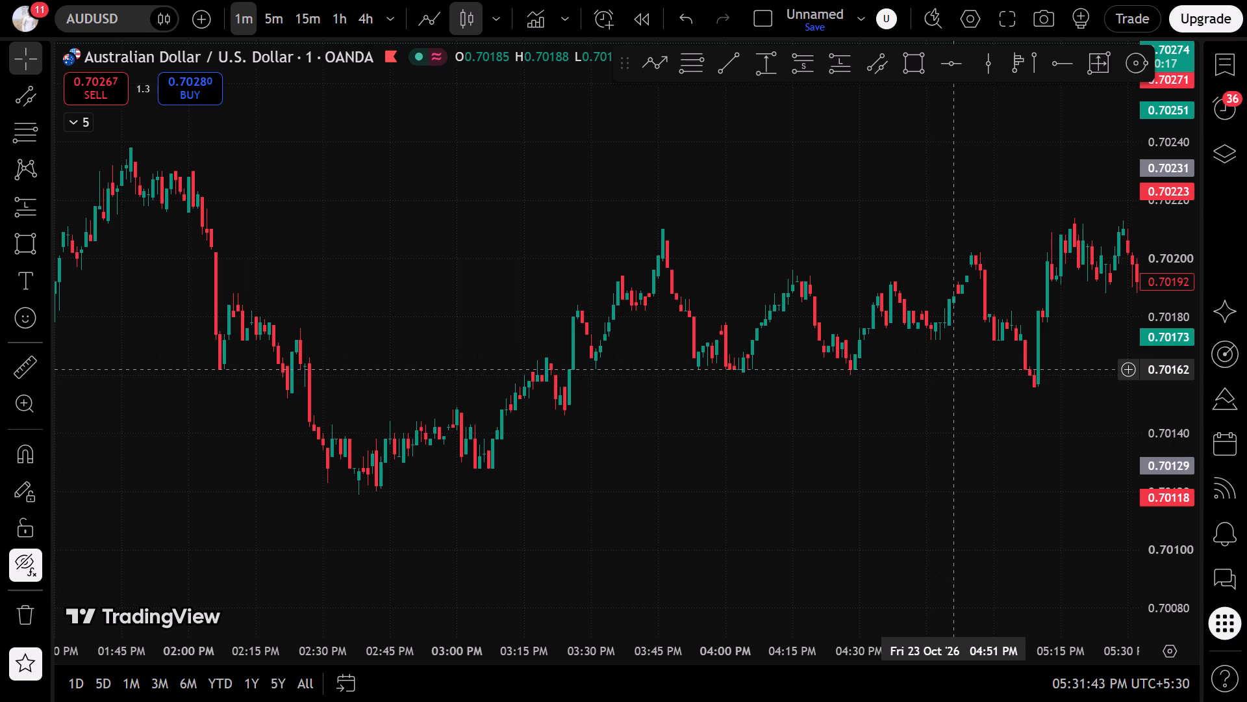
left_click(966, 384)
left_click_drag(966, 397, 828, 446)
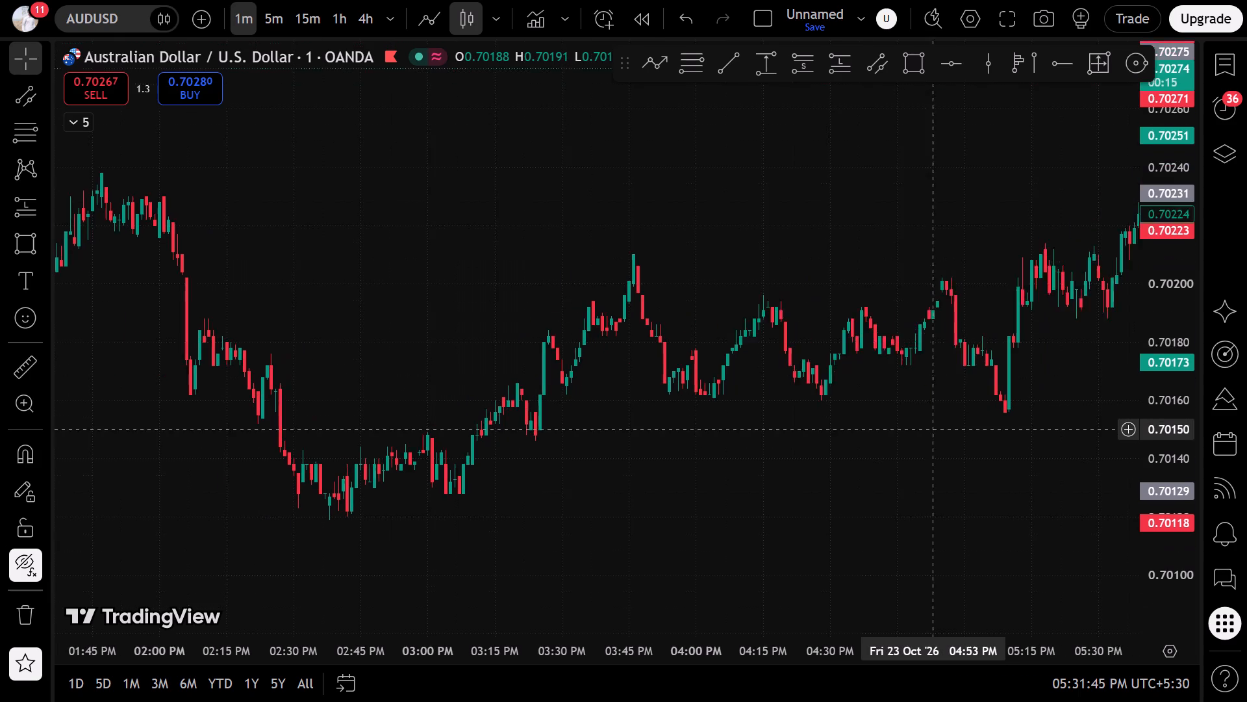
left_click_drag(828, 446, 596, 430)
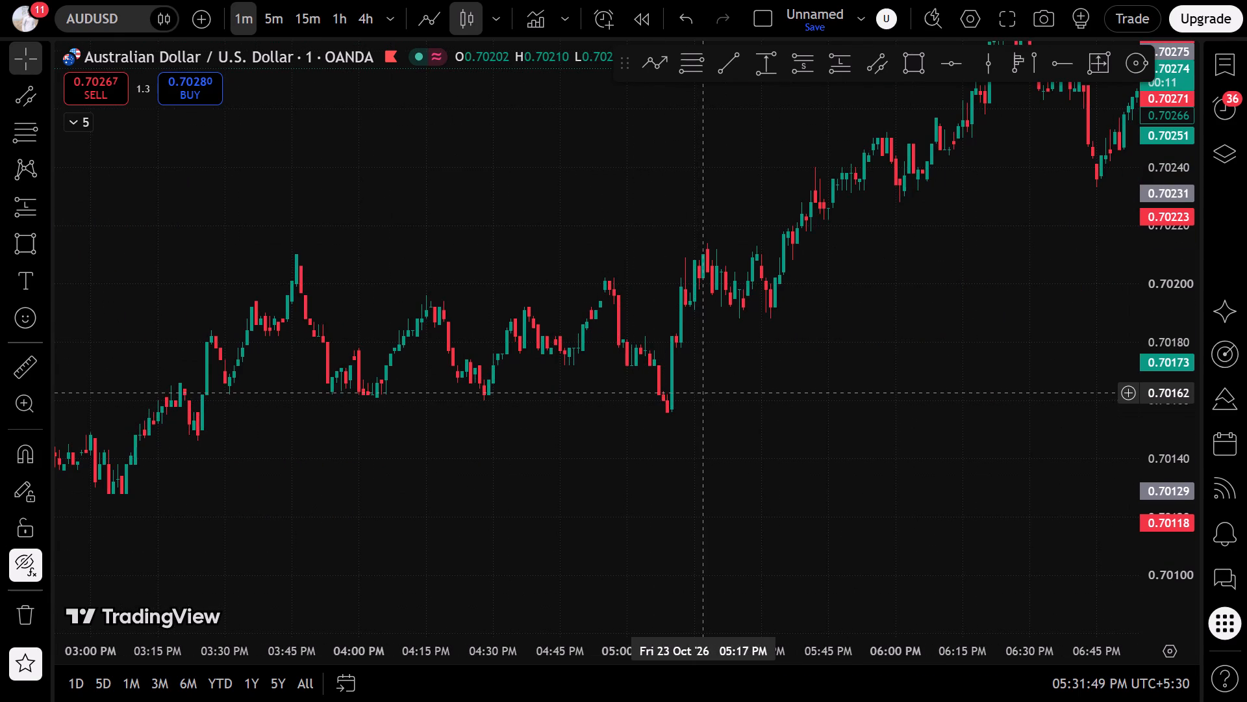
scroll(719, 302, "down", 7)
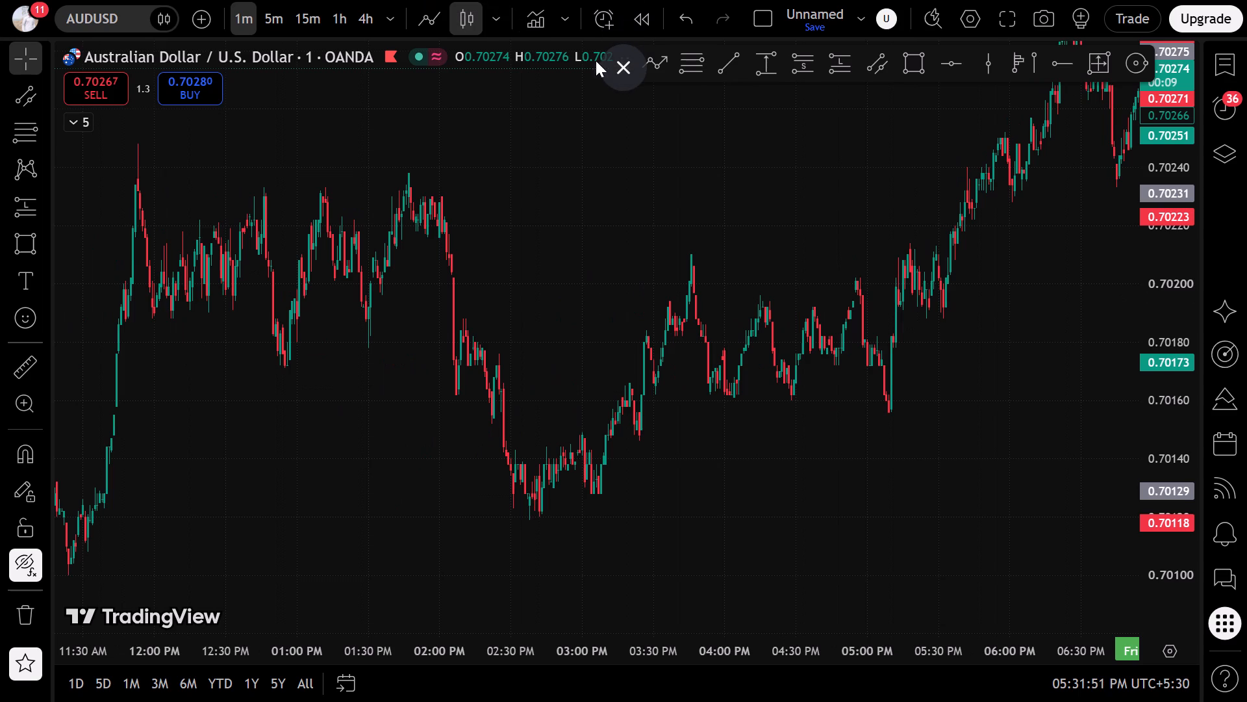
Switch AUDUSD to the 5-minute timeframe and examine the price structure from the 22 October breakout zone through 23 October.
left_click(264, 12)
left_click(683, 593)
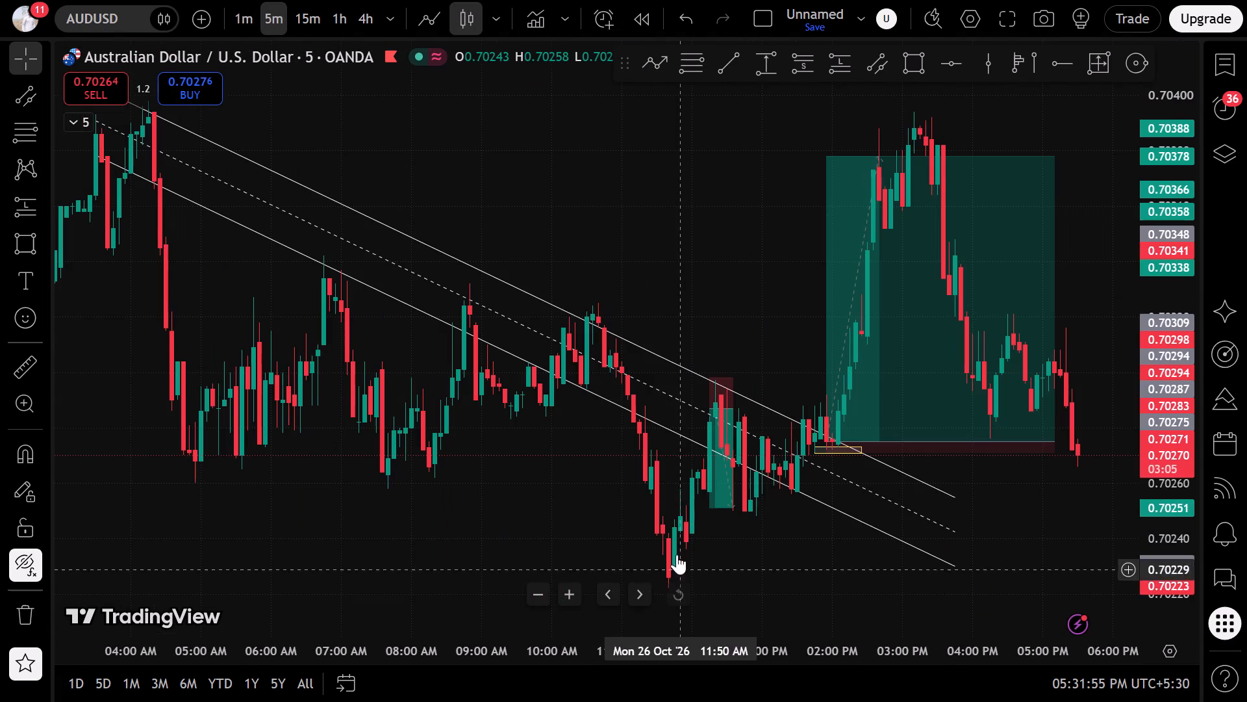
scroll(655, 458, "down", 6)
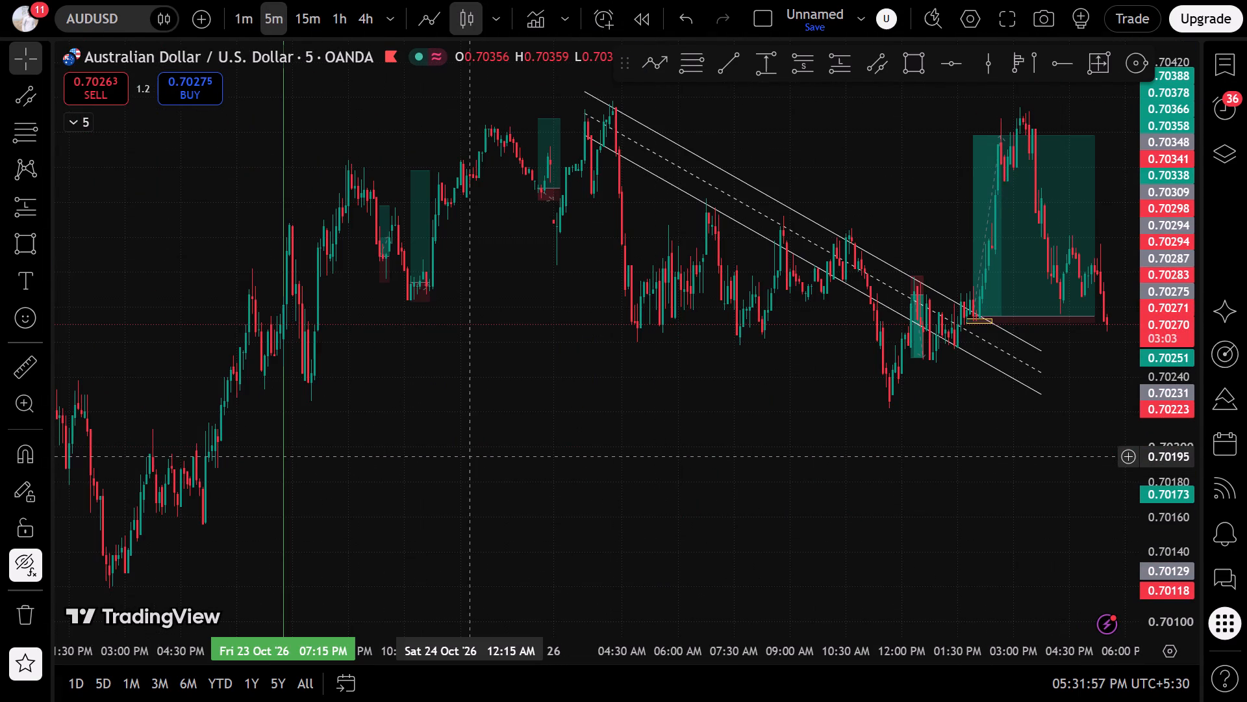
scroll(470, 457, "down", 6)
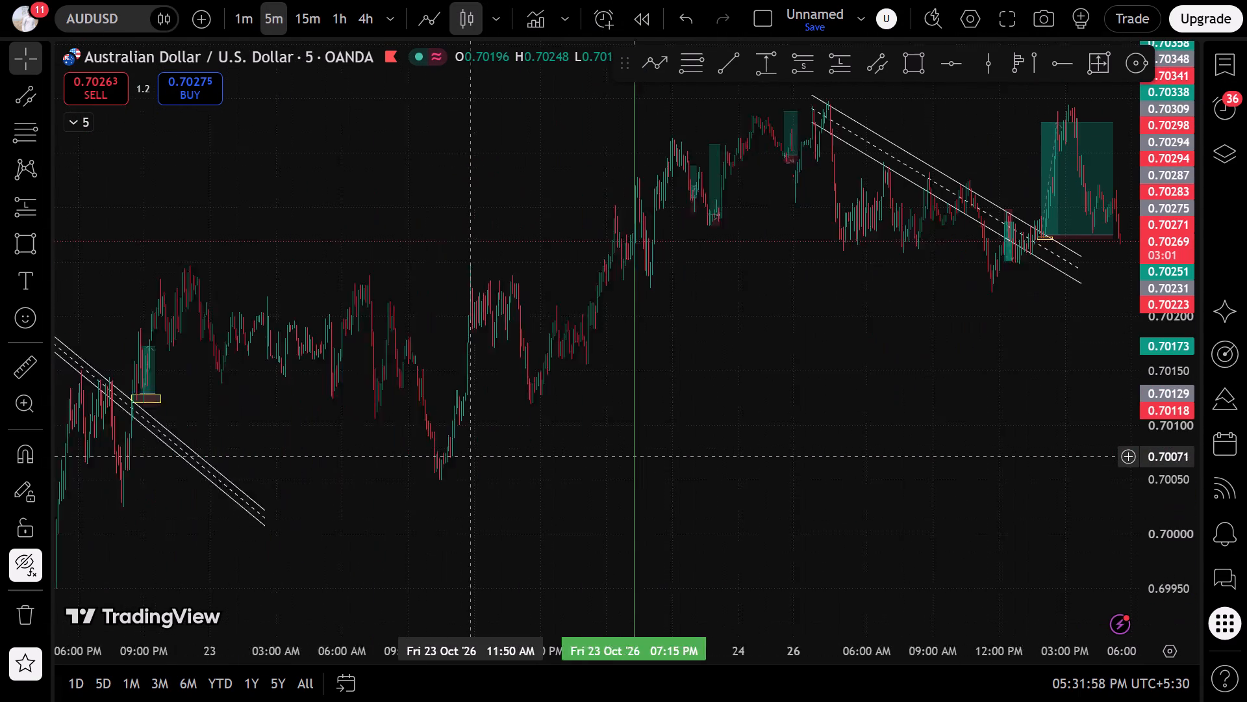
left_click_drag(273, 406, 796, 465)
scroll(475, 500, "up", 13)
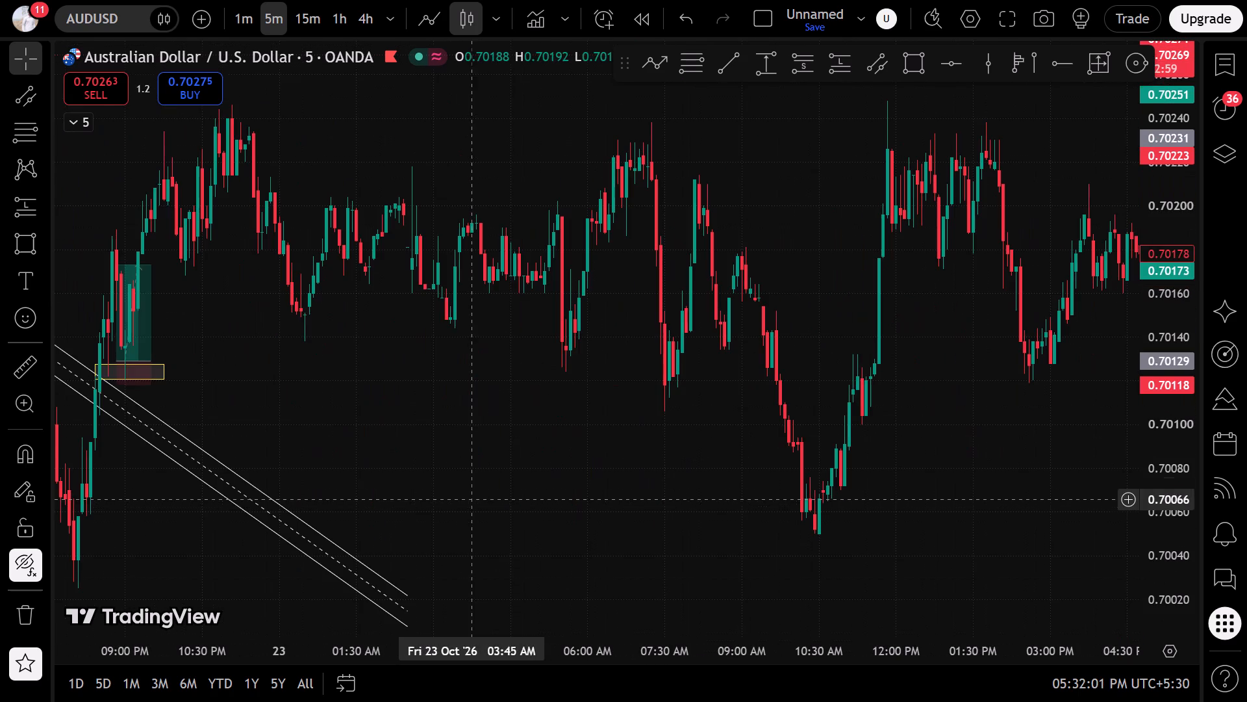
left_click(486, 278)
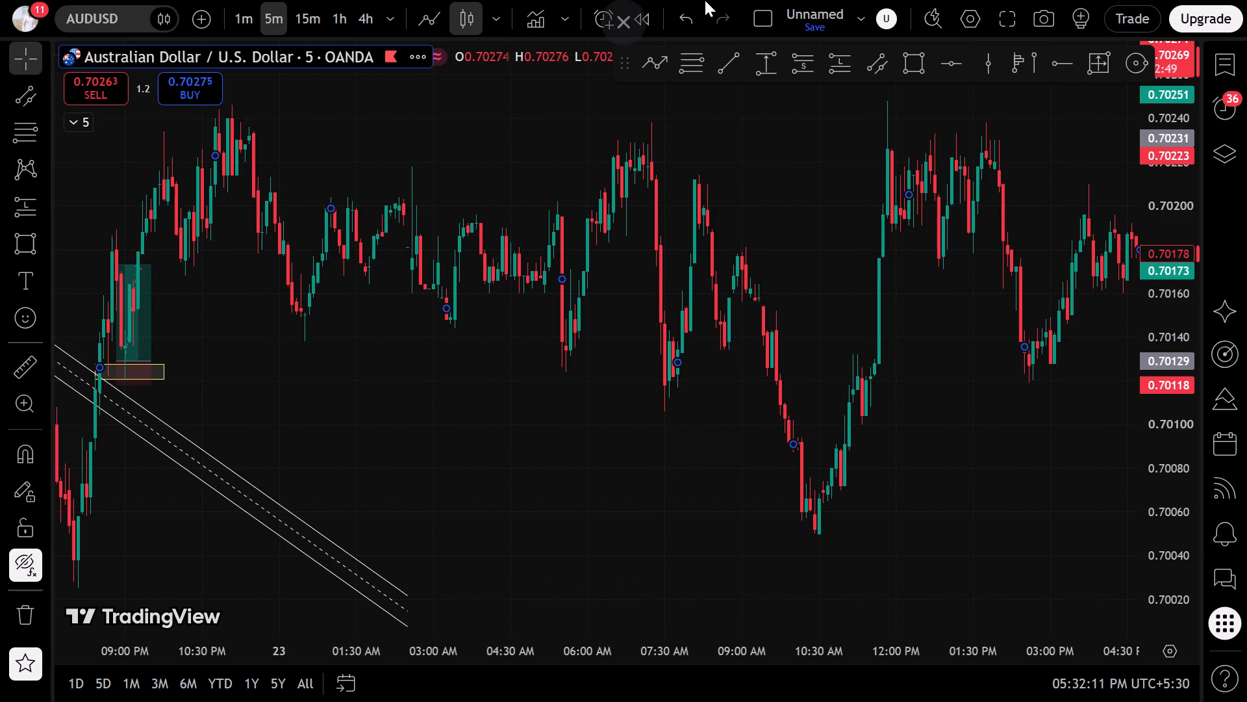
Exit full-screen display and close the AUDUSD chart's browser tab, leaving the site despite unsaved changes.
left_click(608, 67)
left_click(323, 0)
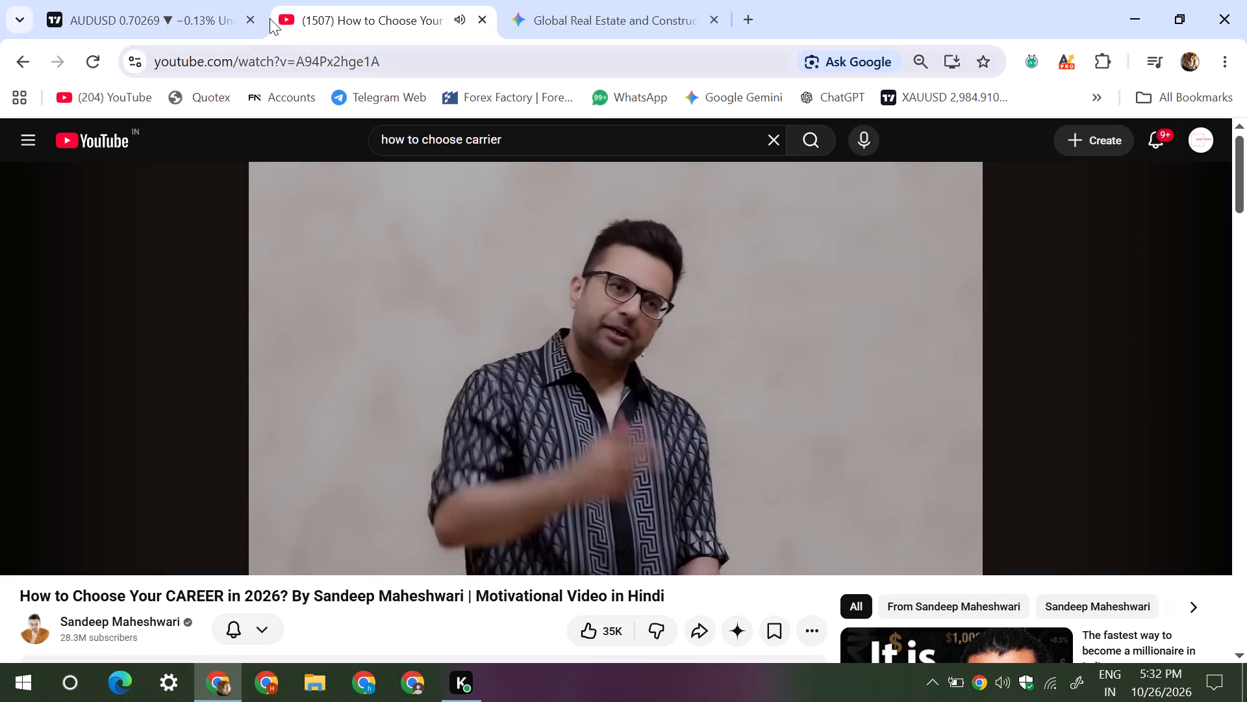
left_click(253, 23)
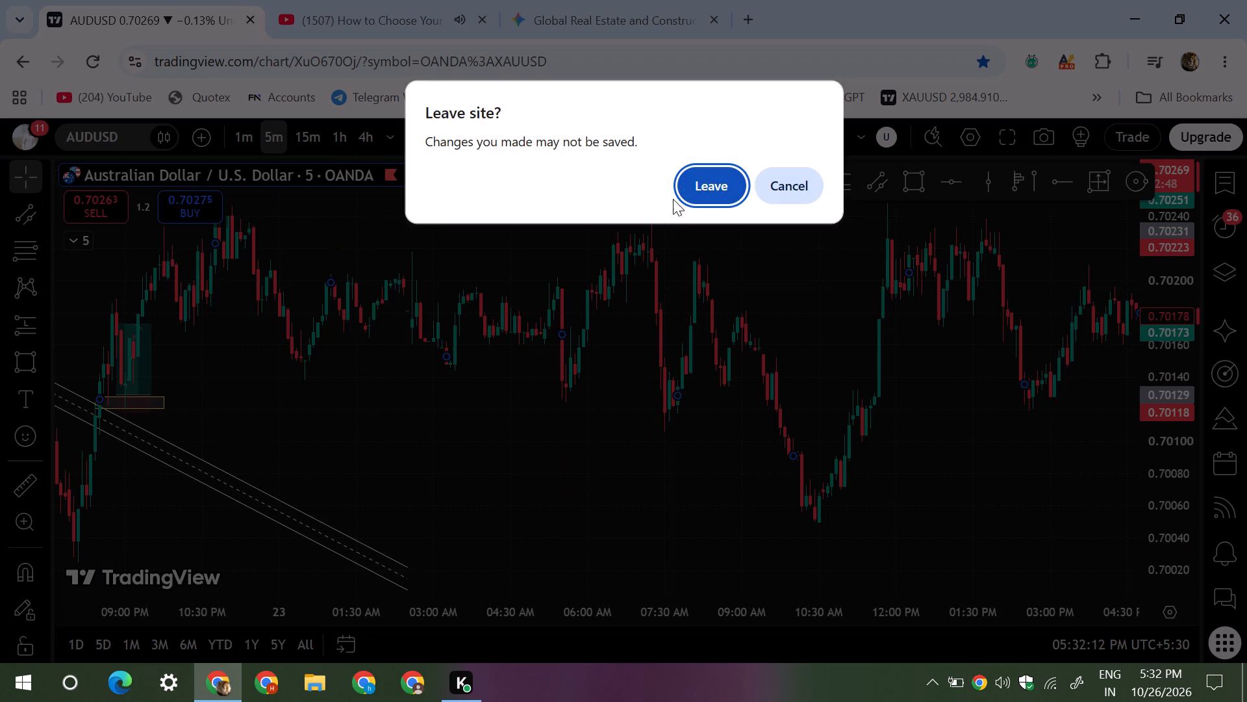
left_click(681, 189)
Filter the suggested YouTube videos to those from Sandeep Maheshwari.
scroll(671, 224, "down", 5)
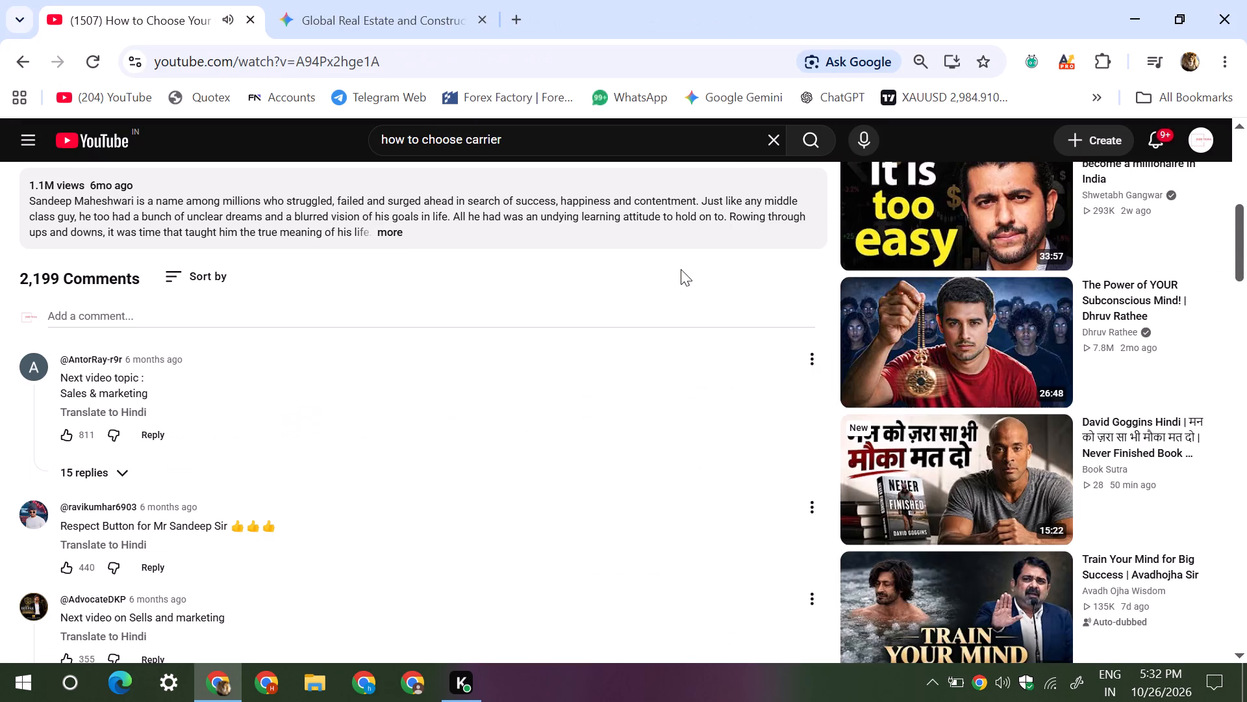
scroll(681, 269, "up", 2)
left_click(958, 317)
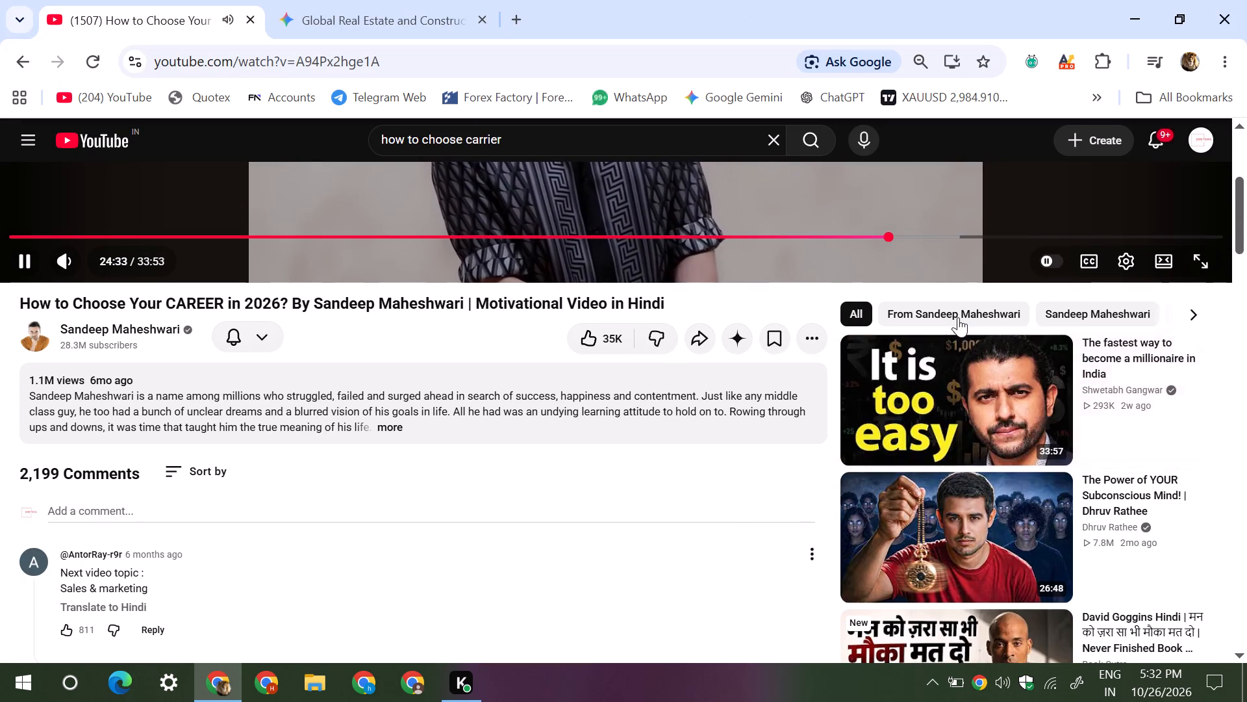
Browse the Sandeep Maheshwari video suggestions and the comments beneath the career video.
scroll(958, 317, "down", 7)
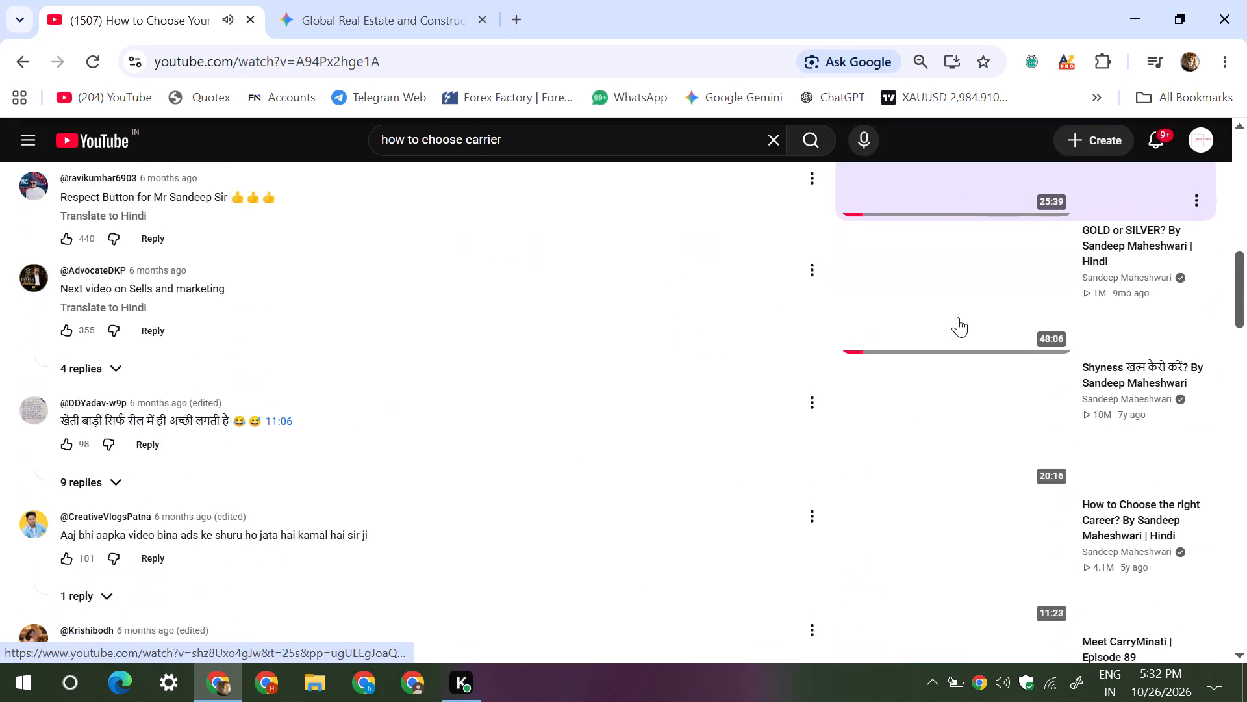
scroll(958, 317, "up", 7)
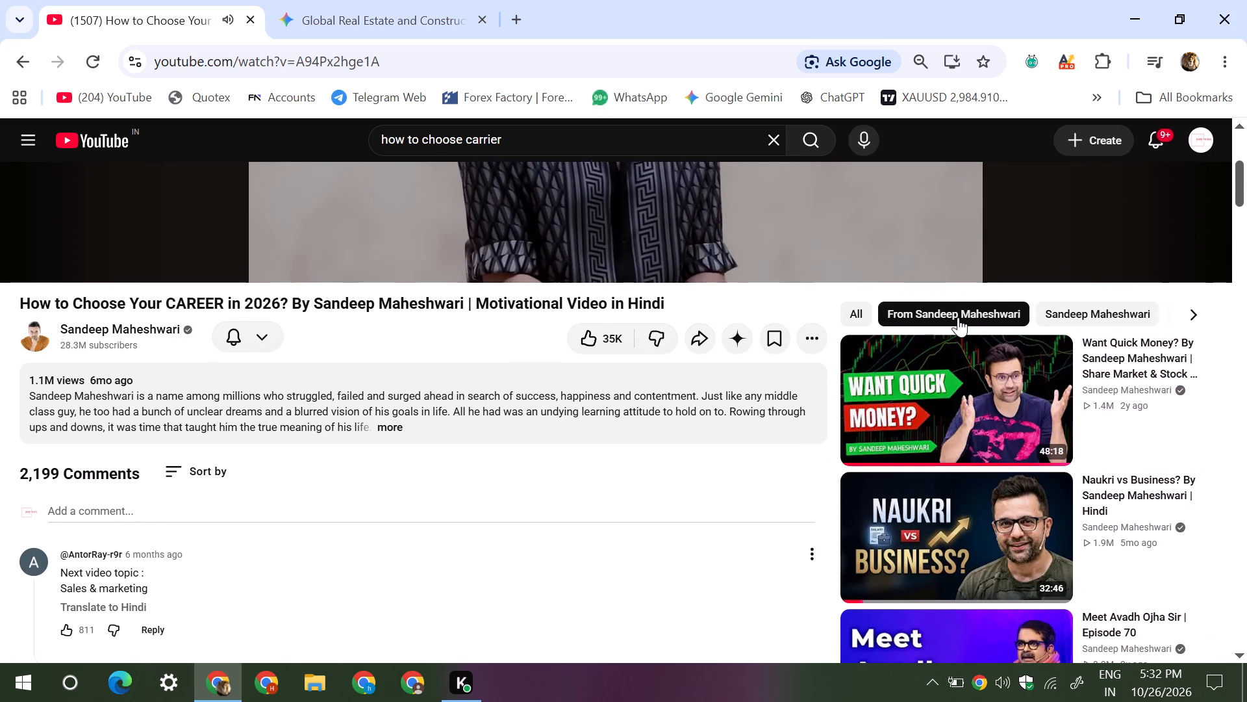
scroll(958, 317, "down", 2)
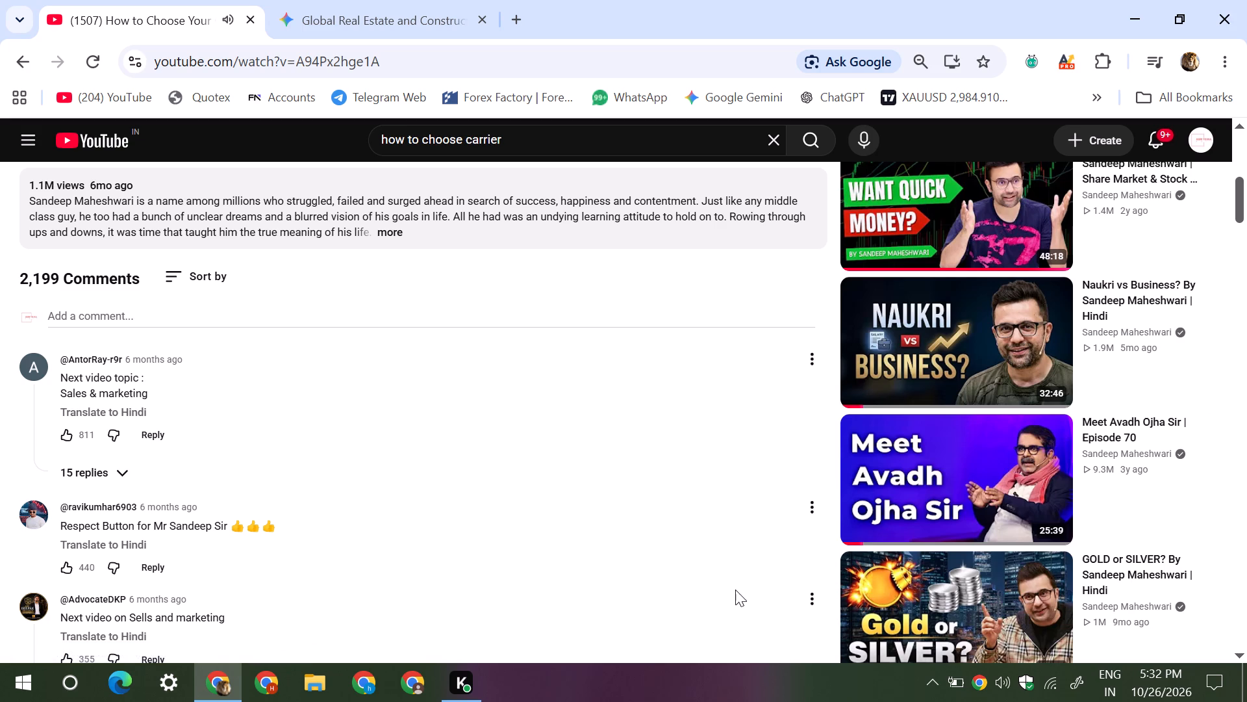
scroll(735, 588, "down", 1)
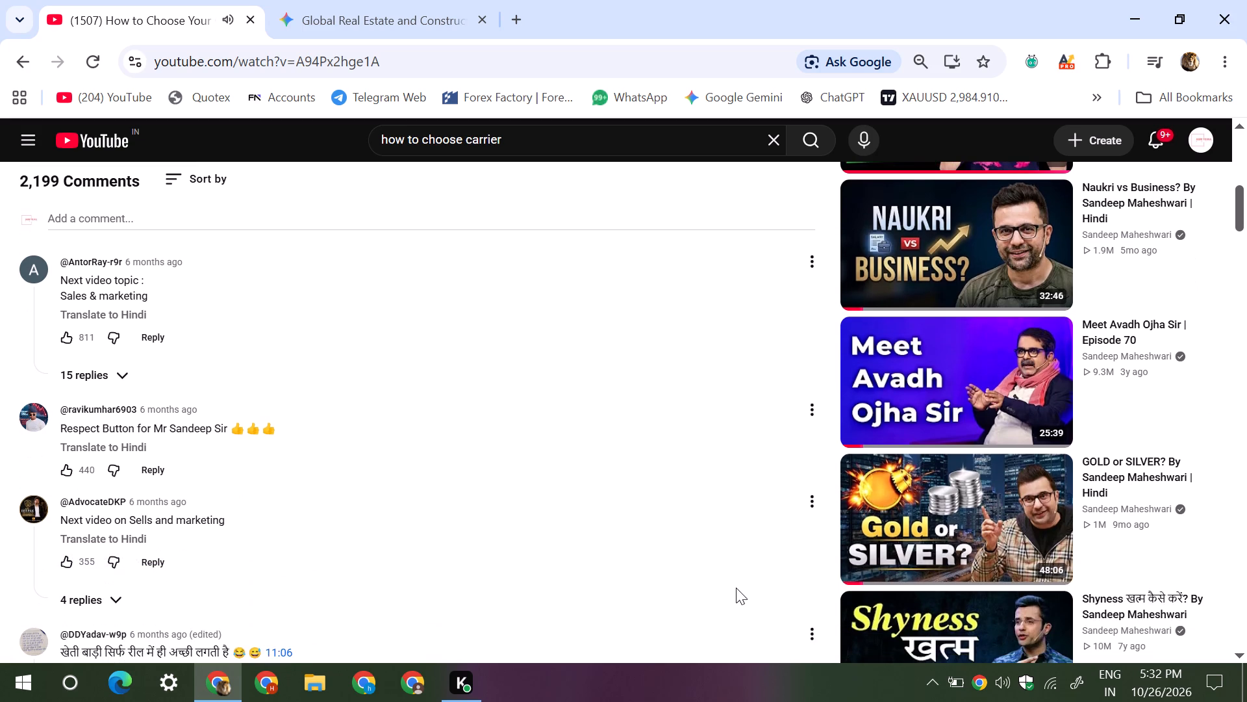
scroll(736, 588, "down", 2)
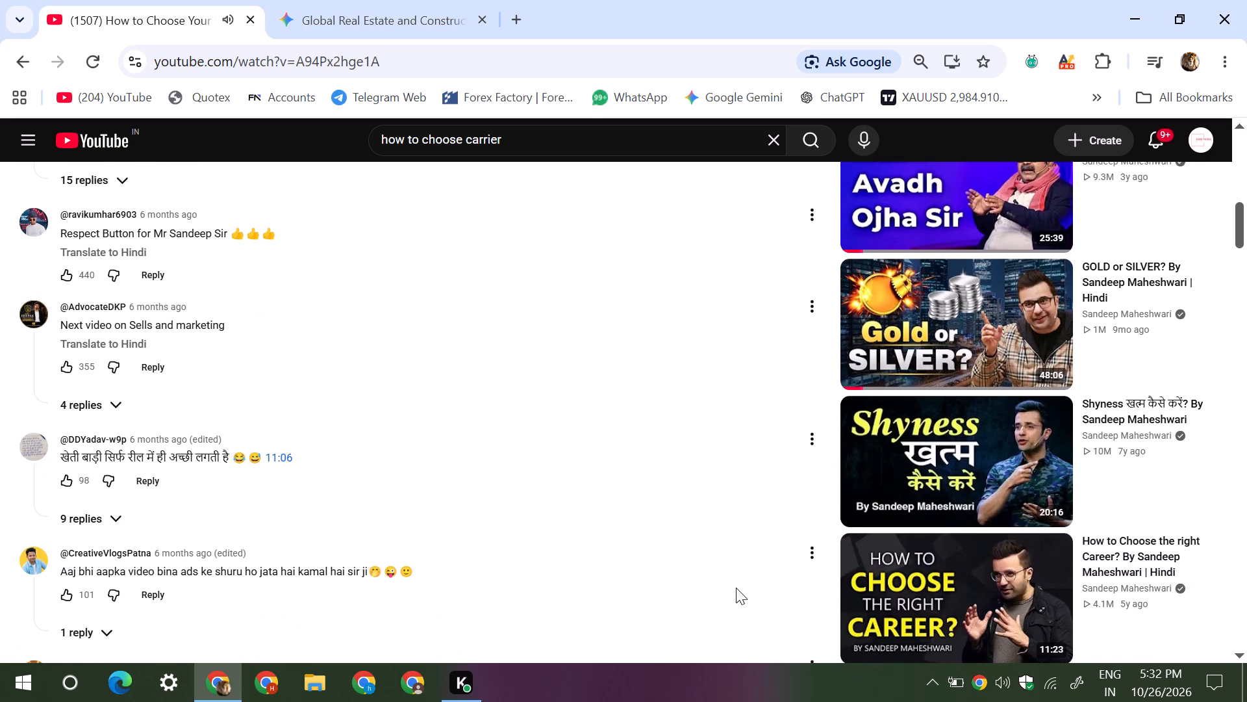
scroll(736, 588, "down", 3)
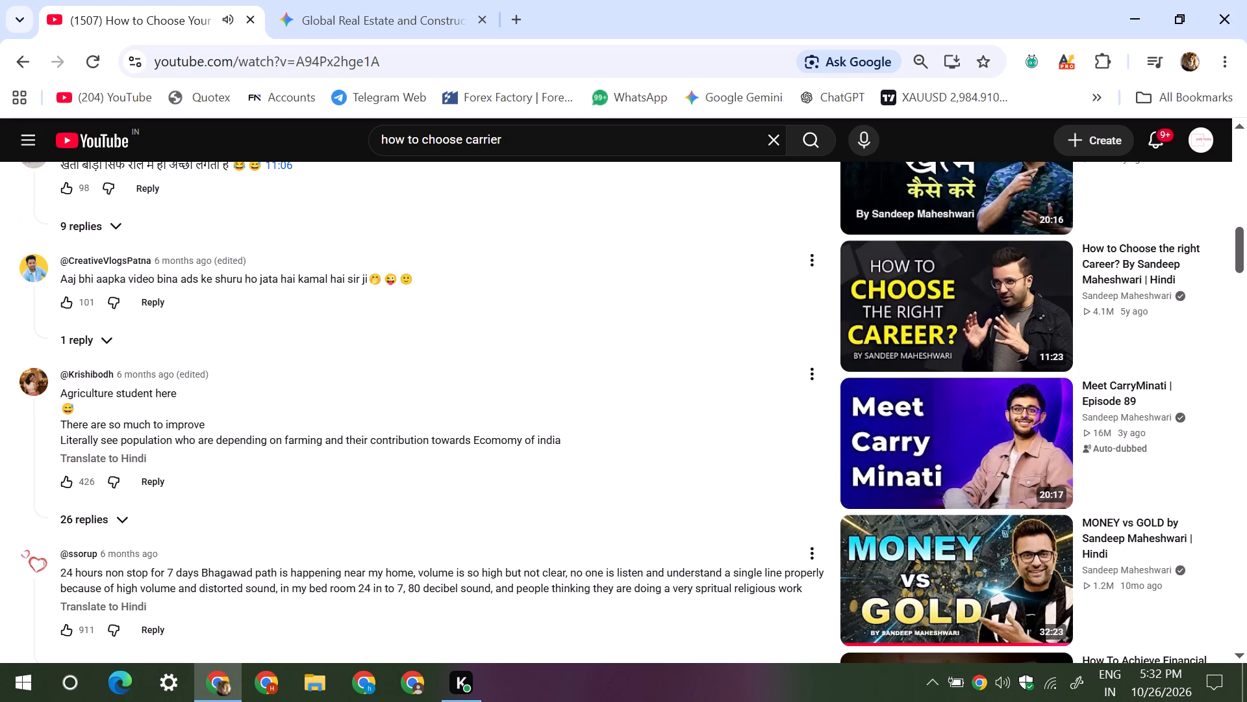
Return to the "How to Choose Your CAREER in 2026?" player and enlarge the video to full-screen view, keeping the browser's tab bar showing.
scroll(740, 588, "up", 20)
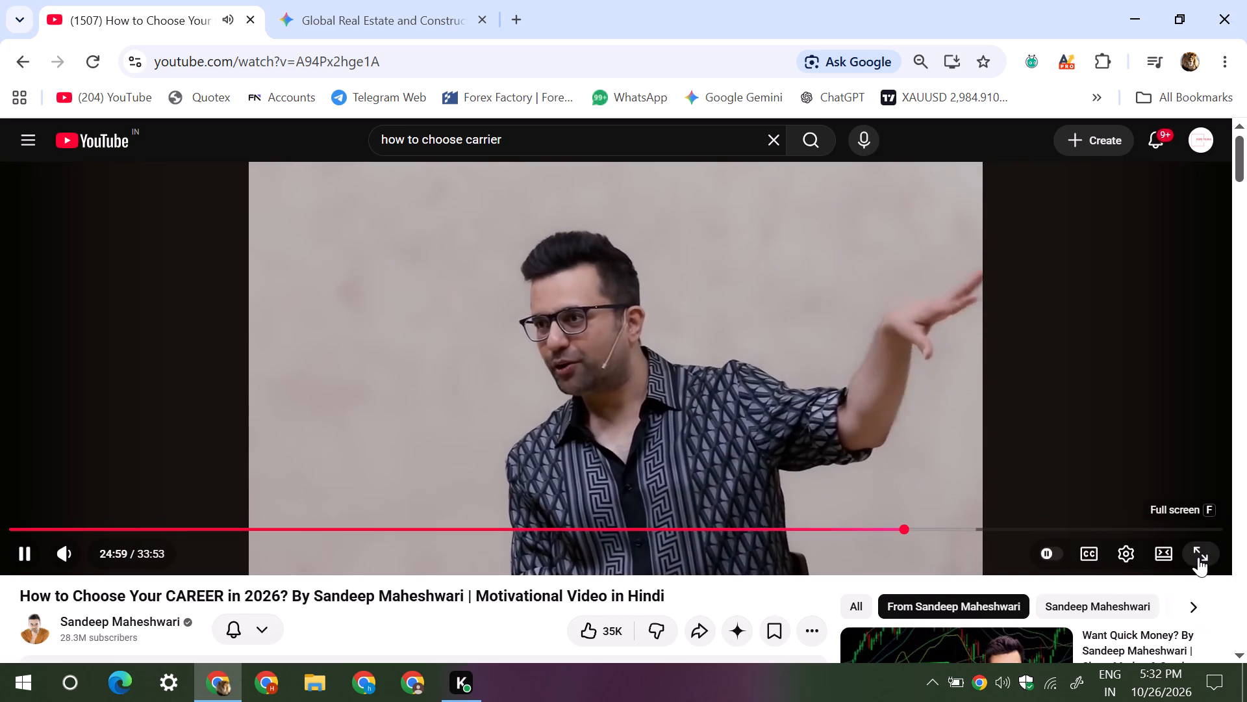
left_click(1198, 557)
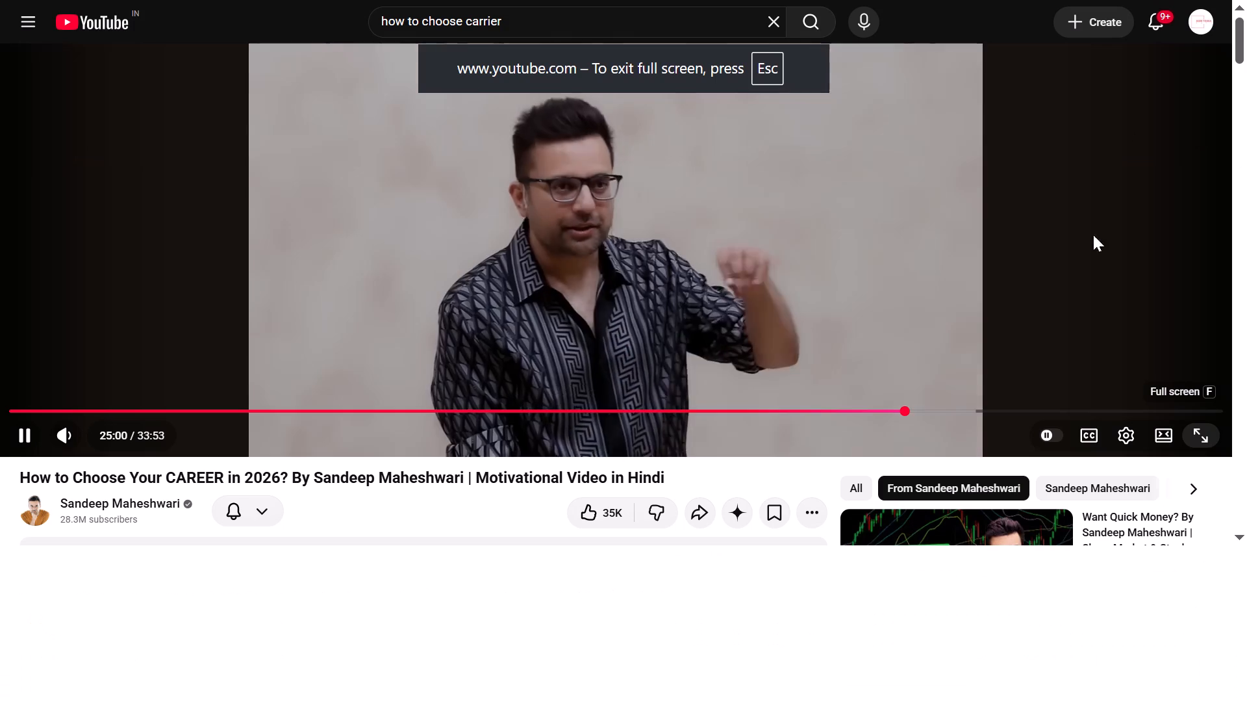
left_click(646, 54)
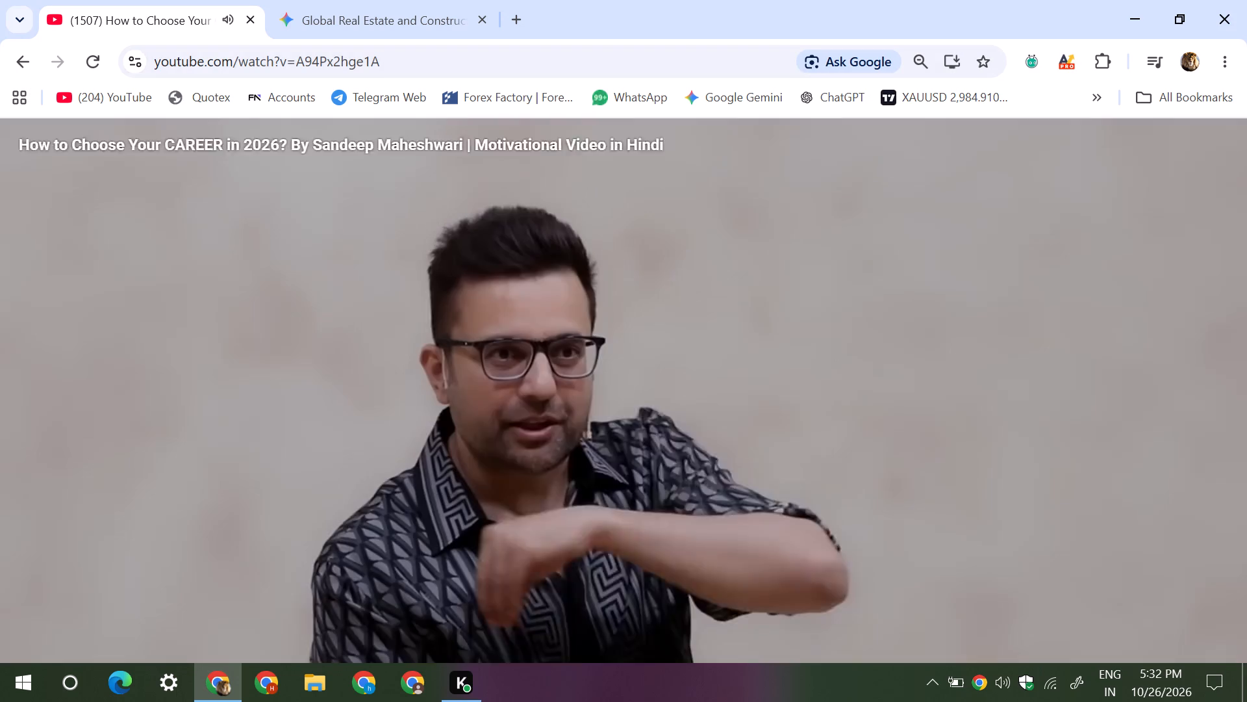
left_click(610, 286)
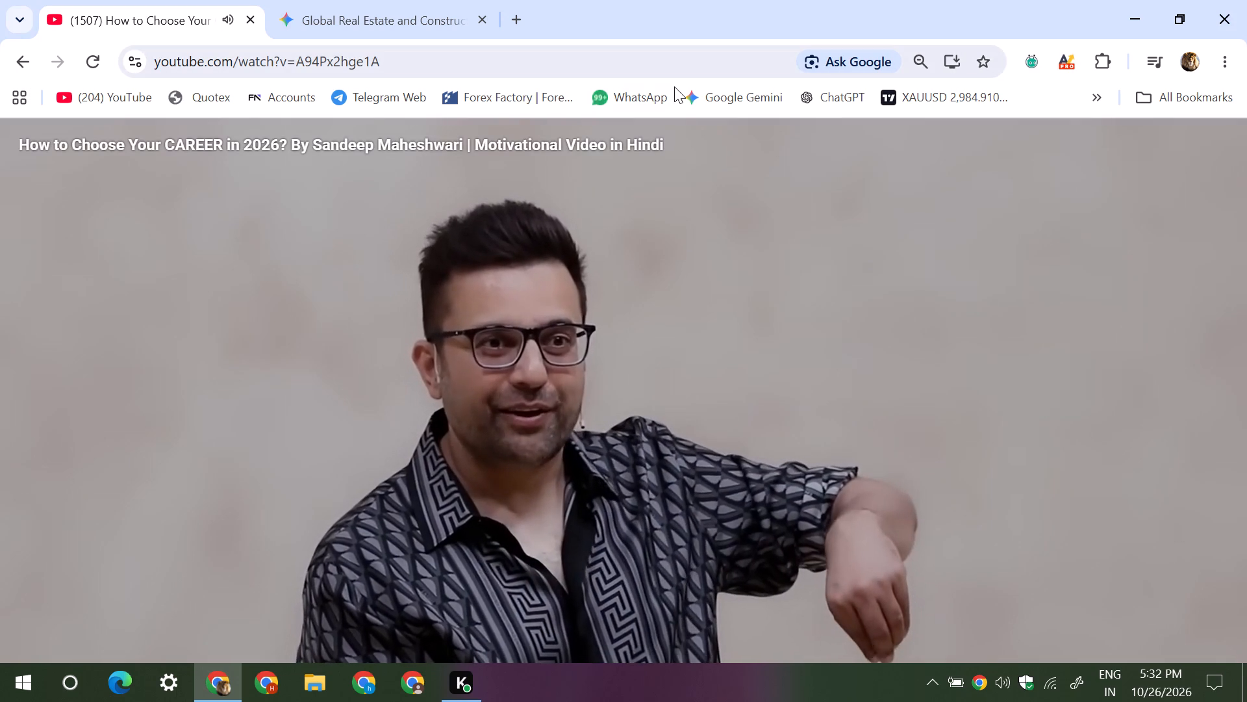